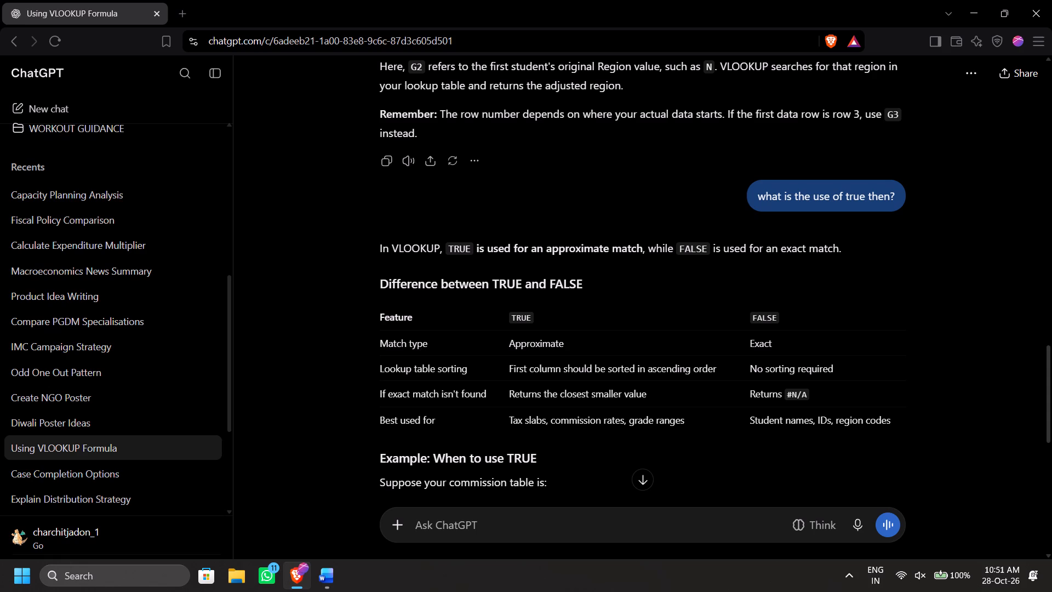
# Switch from the VLOOKUP conversation to the WhatsApp desktop app.
pyautogui.click(271, 562)
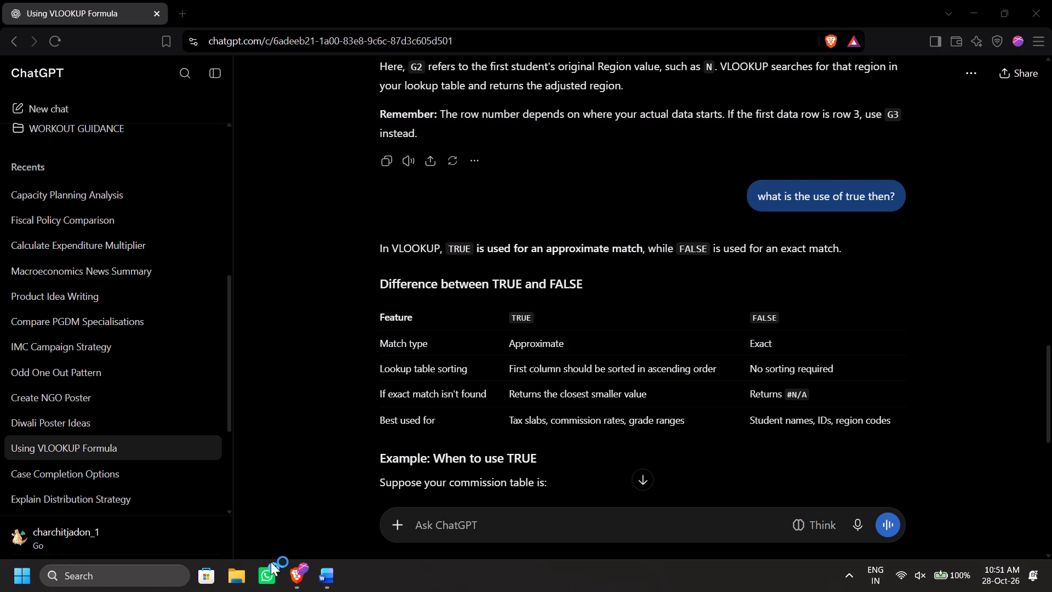
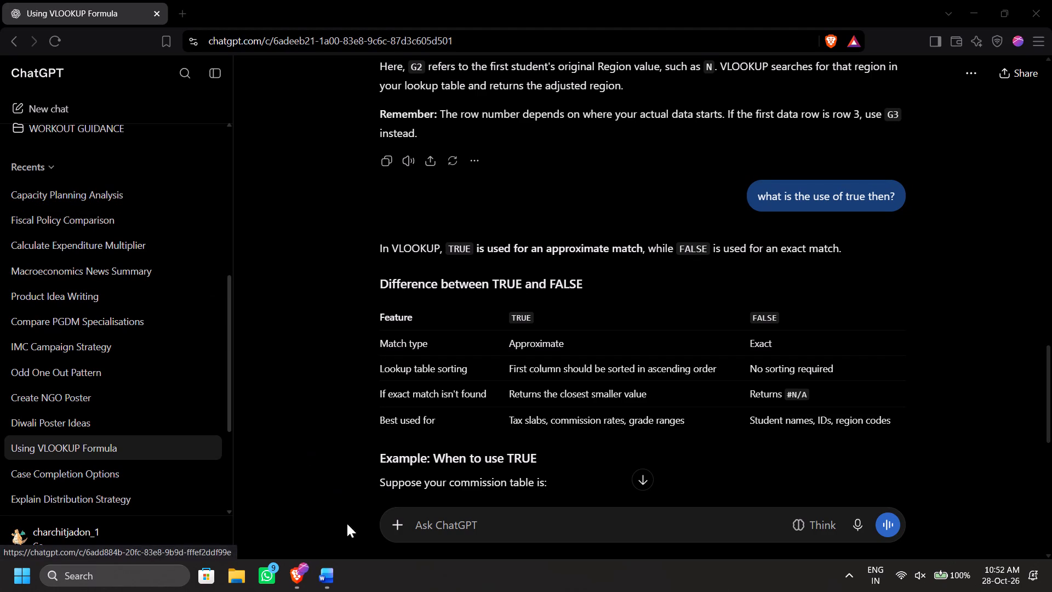
# Bring up the Windows Start view with the pinned apps over the ChatGPT conversation.
pyautogui.click(11, 591)
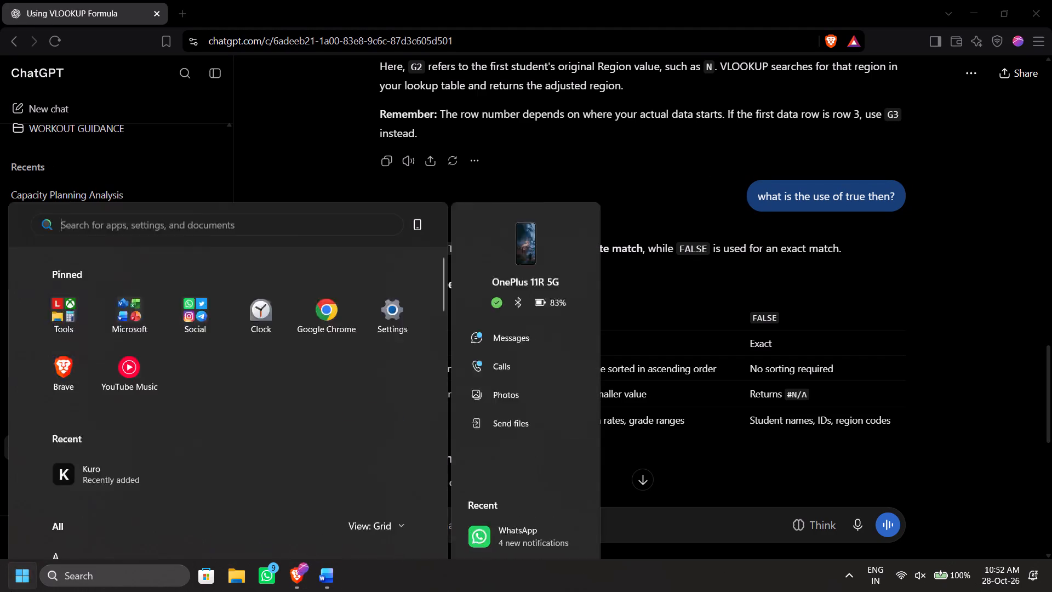
# Switch to Google Chrome, opening it with the personal profile rather than the jaipuria.ac.in one.
pyautogui.click(316, 189)
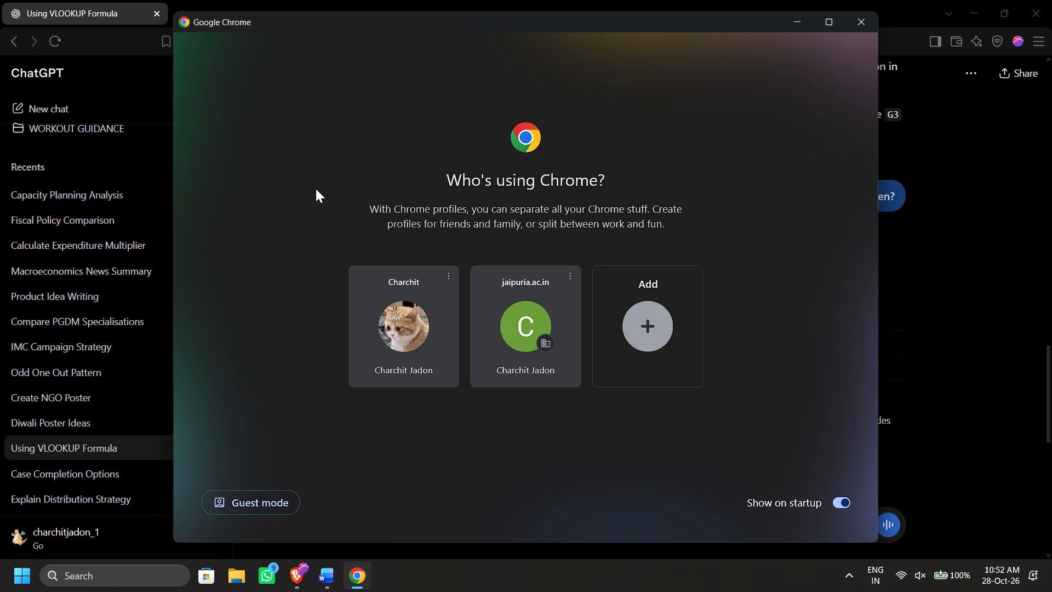
pyautogui.click(427, 338)
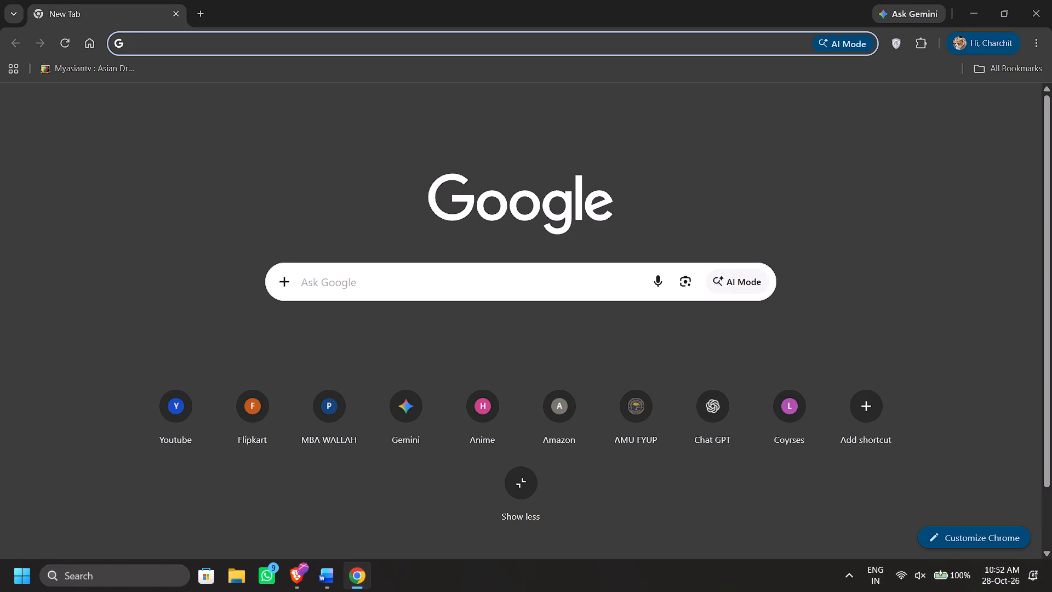
# Search Google for the suggested query "snpachat" and open the official Snapchat website, snapchat.com, from the results.
pyautogui.click(675, 37)
pyautogui.click(647, 60)
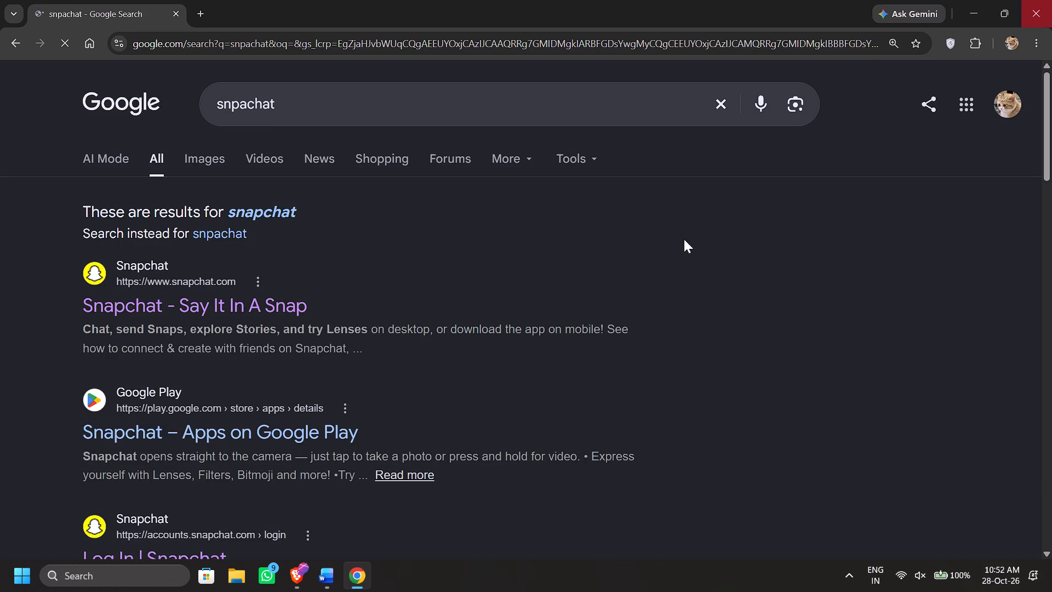
pyautogui.click(301, 299)
# Adjust the screen brightness to a low level in the Windows quick settings.
pyautogui.click(935, 565)
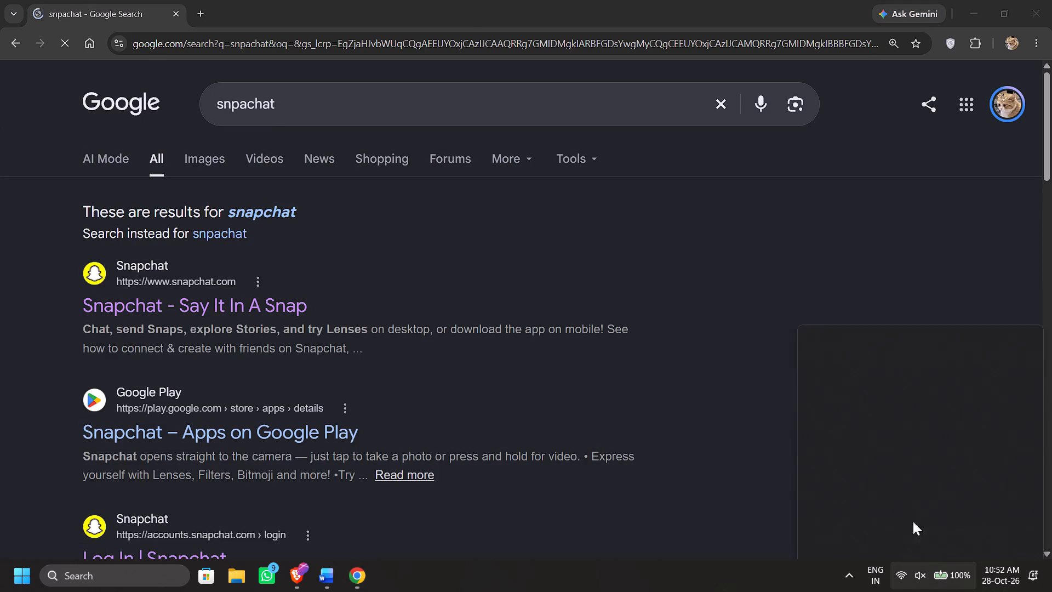
pyautogui.click(851, 461)
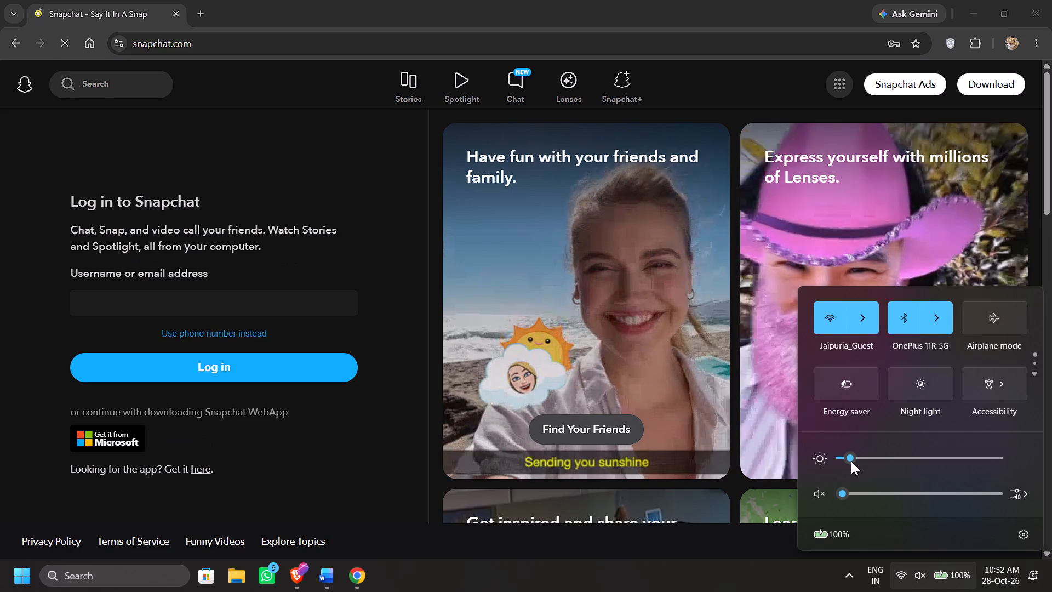
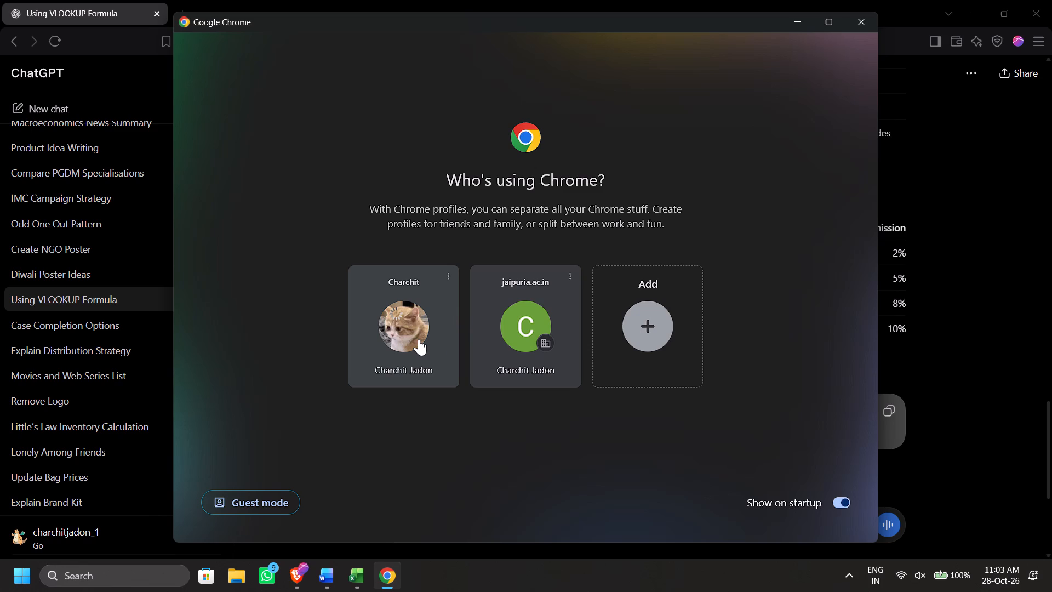
pyautogui.click(529, 332)
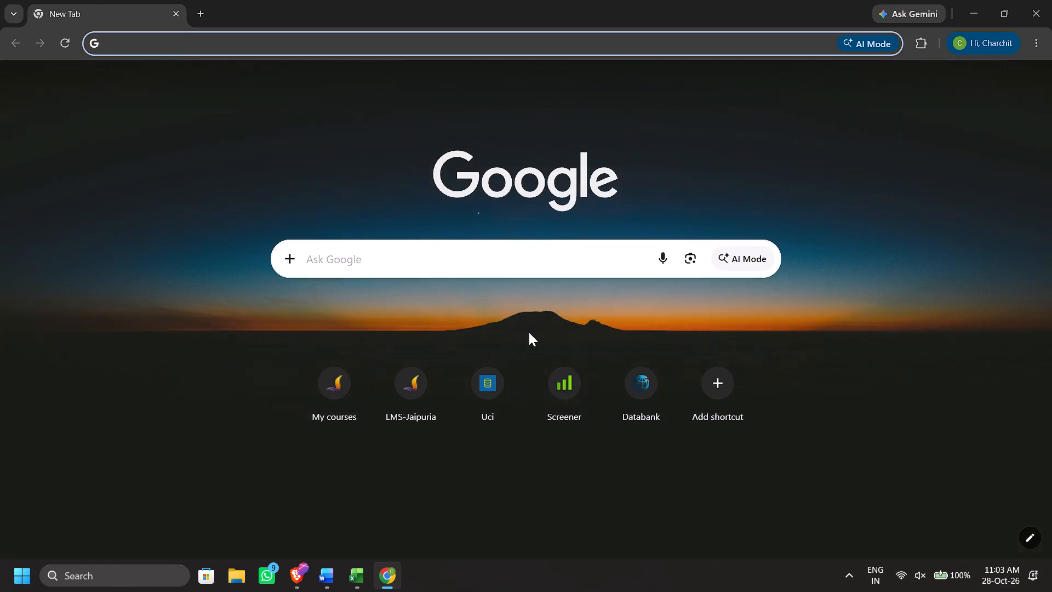
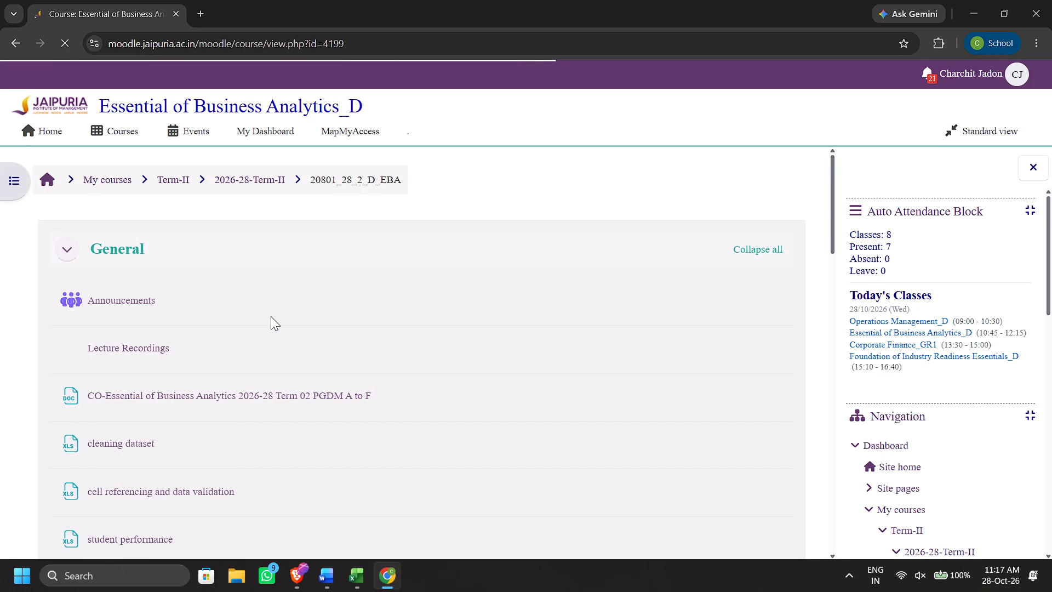
# Download the 0_vlookup file from the 17 October - 23 October section of the course page and open it in Excel.
pyautogui.scroll(-9, 271, 316)
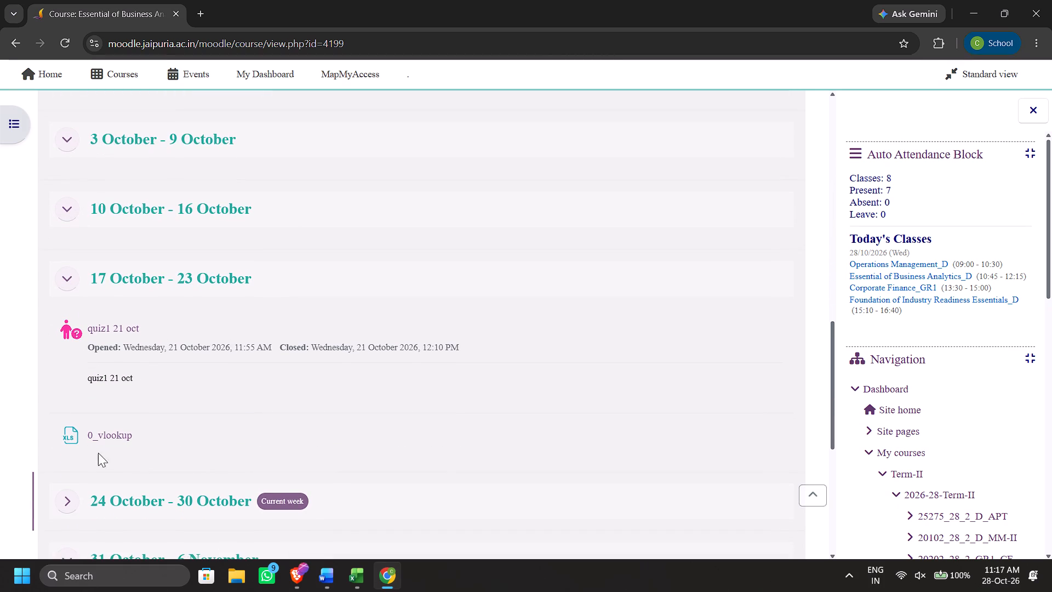
pyautogui.click(126, 432)
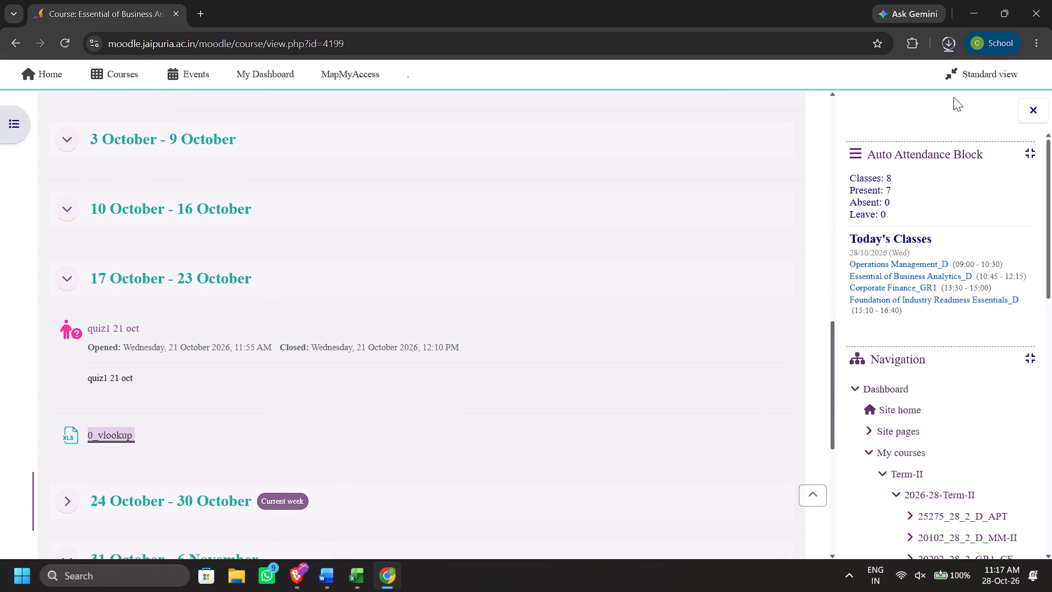
pyautogui.click(862, 77)
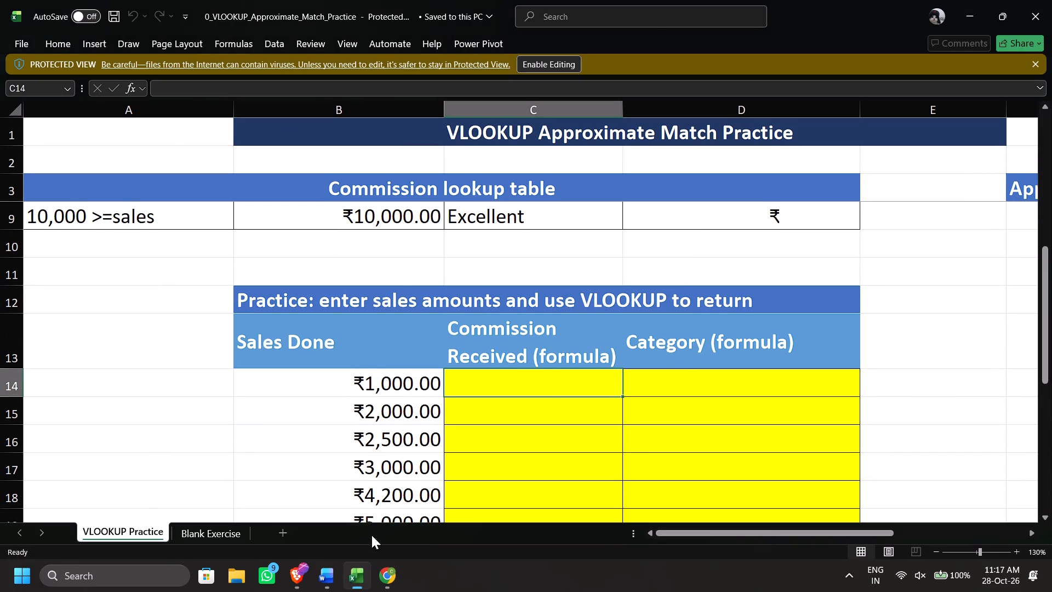
# Enable editing for the protected VLOOKUP approximate match practice workbook.
pyautogui.click(119, 457)
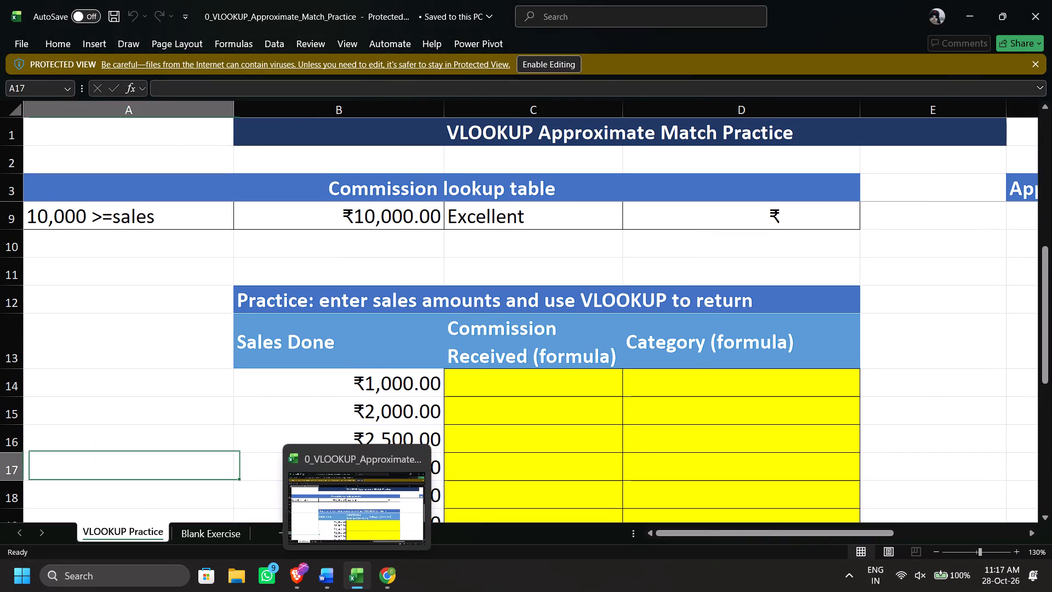
pyautogui.scroll(1, 300, 403)
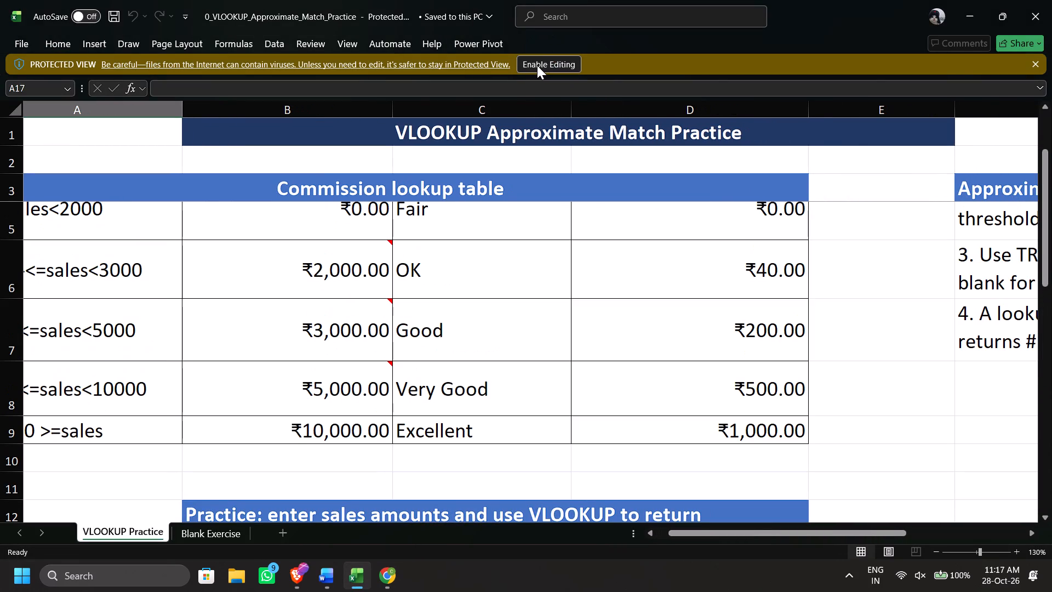
pyautogui.click(537, 65)
pyautogui.hscroll(2, 387, 246)
pyautogui.scroll(1, 387, 246)
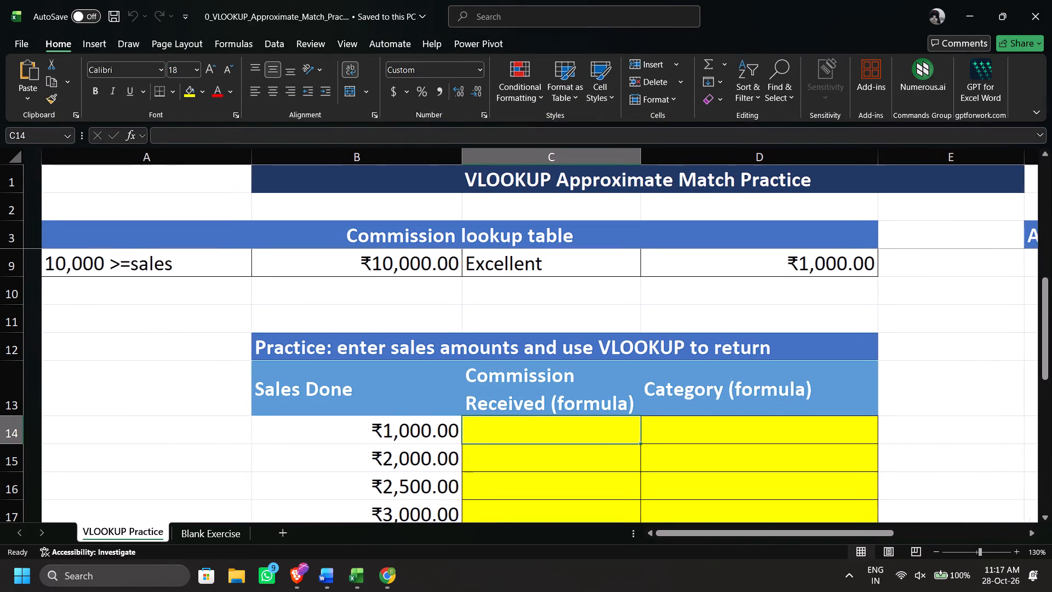
# Enter =VLOOKUP(B14,$B$5:$D$9,3,TRUE) in C14 to return the commission received for the first sales amount.
pyautogui.write('=vloo')
pyautogui.press('Tab')
pyautogui.click(388, 429)
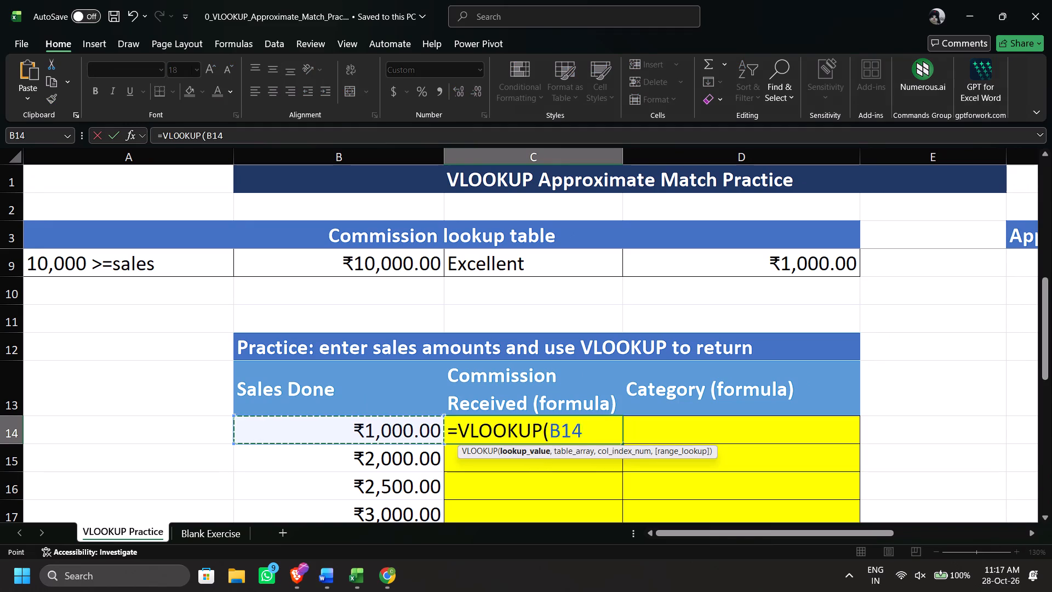
pyautogui.press(',')
pyautogui.scroll(1, 391, 396)
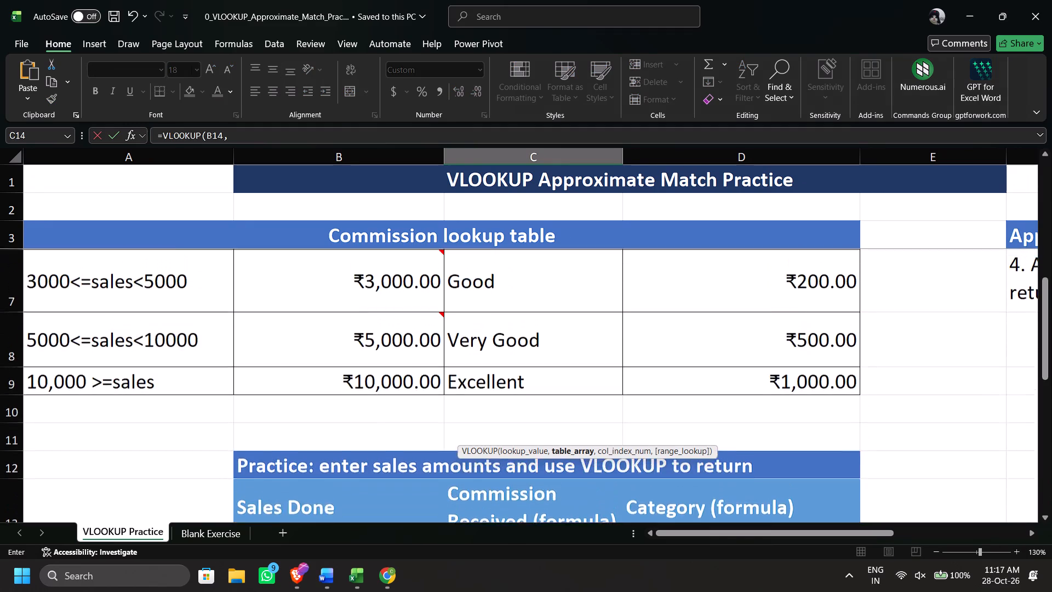
pyautogui.scroll(2, 391, 396)
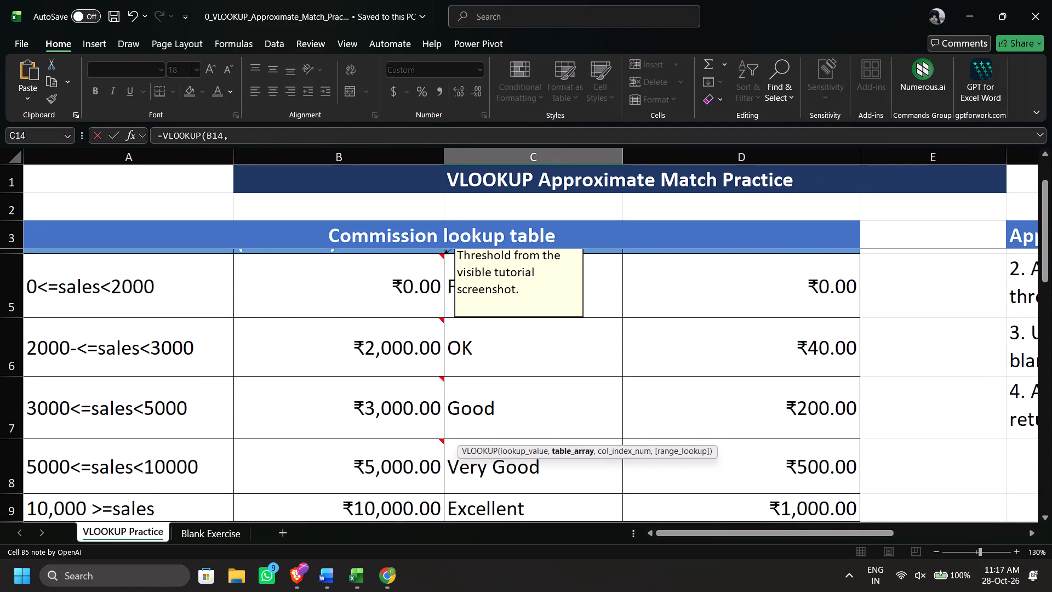
pyautogui.moveTo(346, 273); pyautogui.dragTo(729, 372)
pyautogui.press('F4')
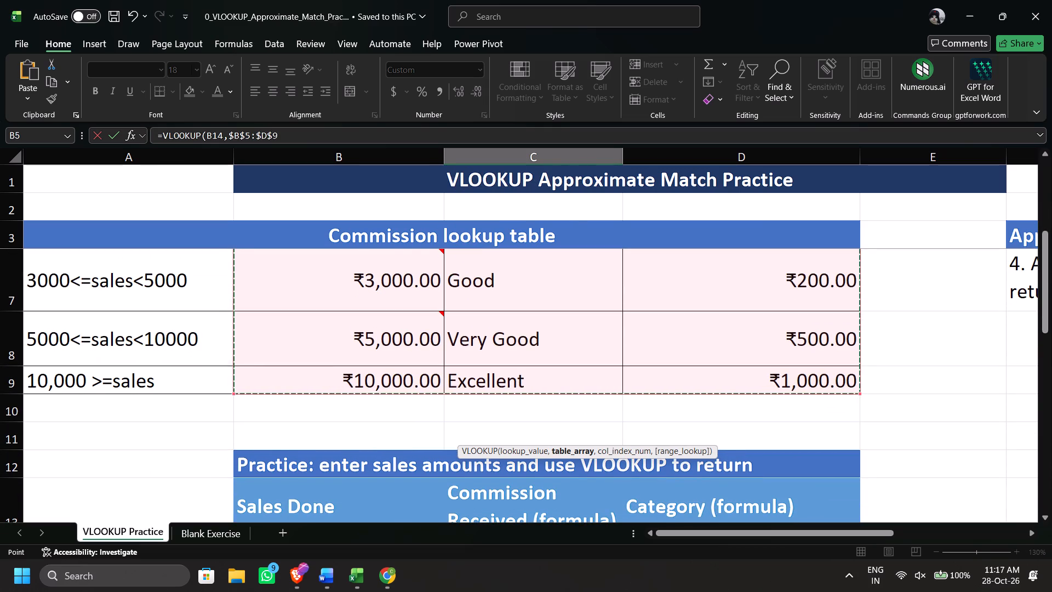
pyautogui.scroll(-3, 565, 367)
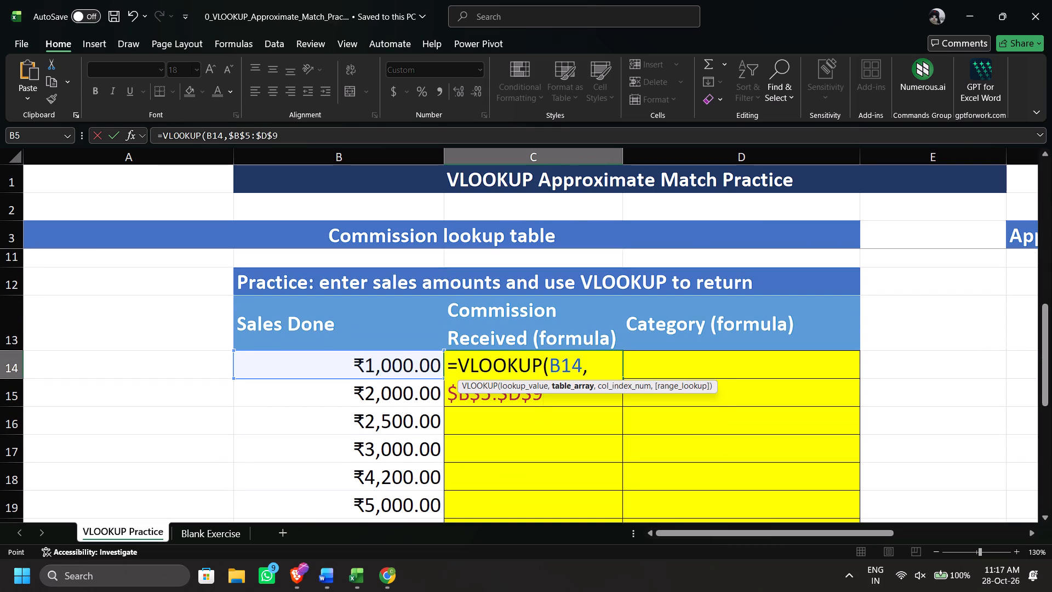
pyautogui.press(',')
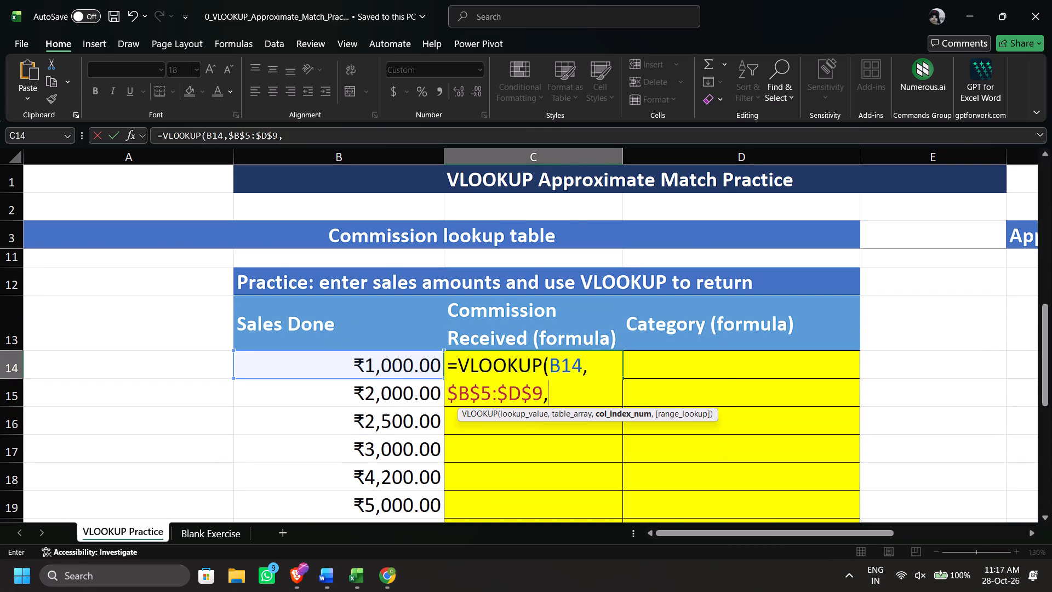
pyautogui.scroll(4, 579, 373)
pyautogui.scroll(-2, 579, 373)
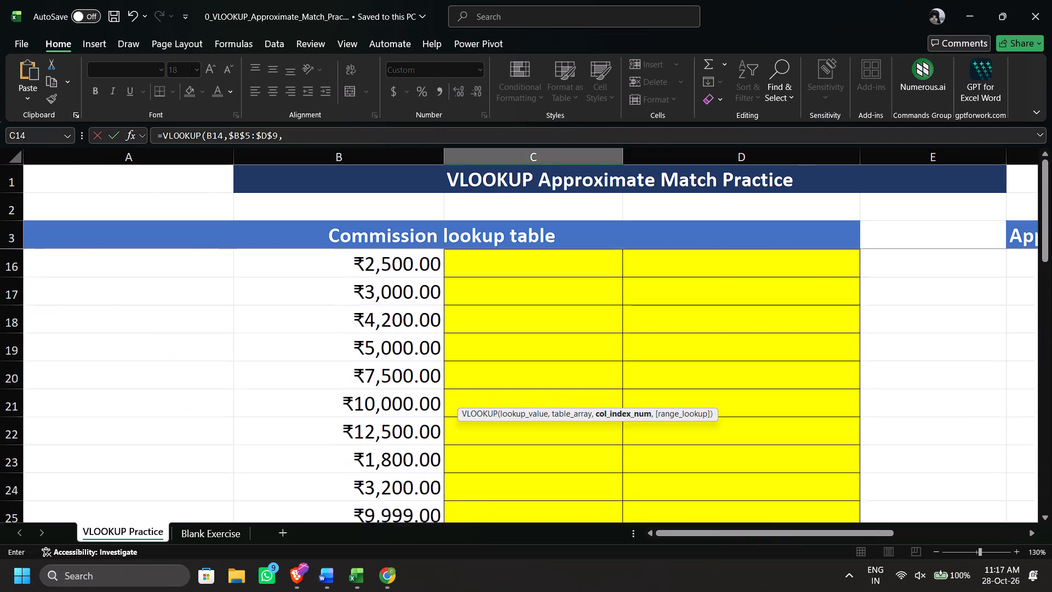
pyautogui.scroll(-2, 579, 373)
pyautogui.press('3')
pyautogui.scroll(1, 579, 373)
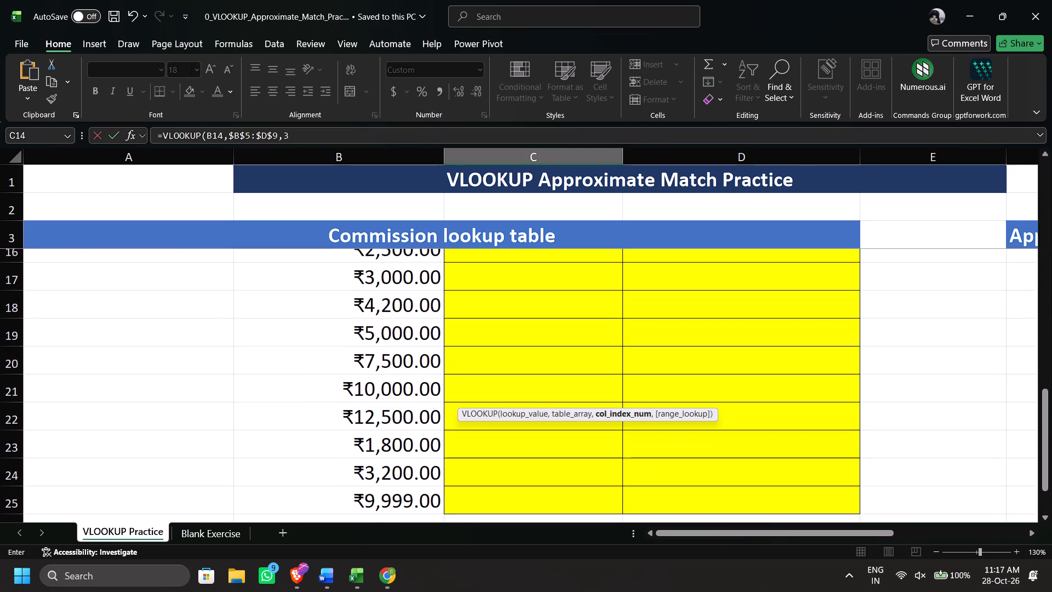
pyautogui.scroll(1, 579, 373)
pyautogui.write(',trie')
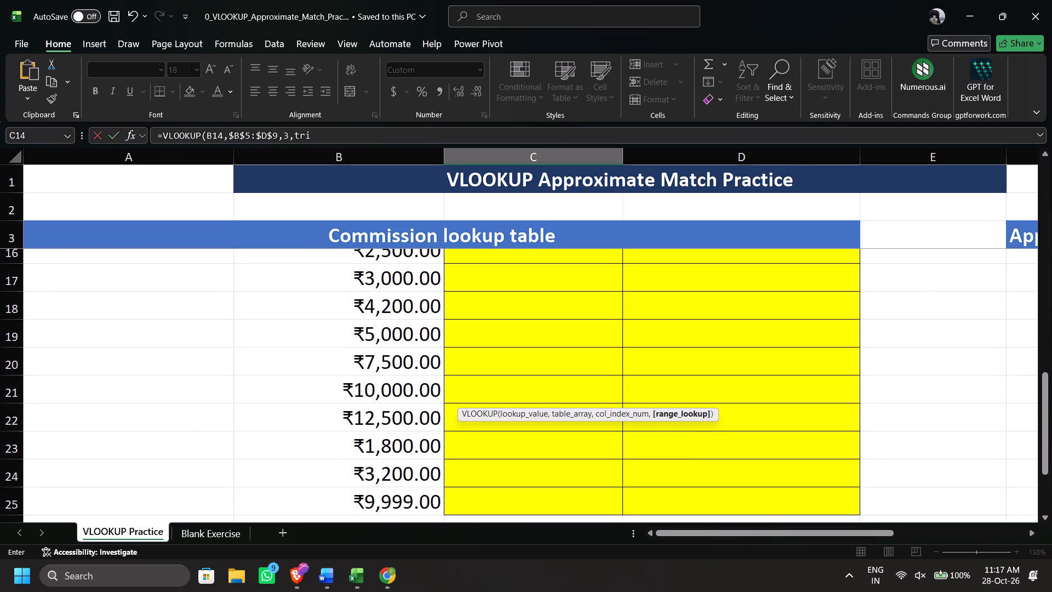
pyautogui.press('BackSpace')
pyautogui.press('BackSpace')
pyautogui.write('ue)')
pyautogui.press('Return')
pyautogui.scroll(1, 579, 373)
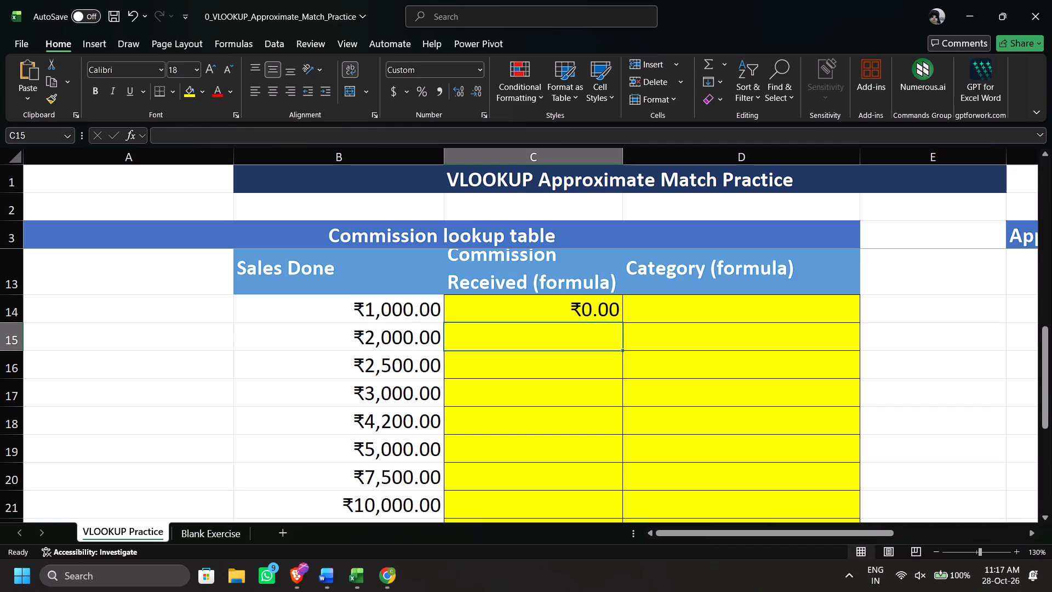
# Check the commission formula in C14 against the Commission Paid values in the commission lookup table.
pyautogui.click(616, 319)
pyautogui.scroll(5, 616, 319)
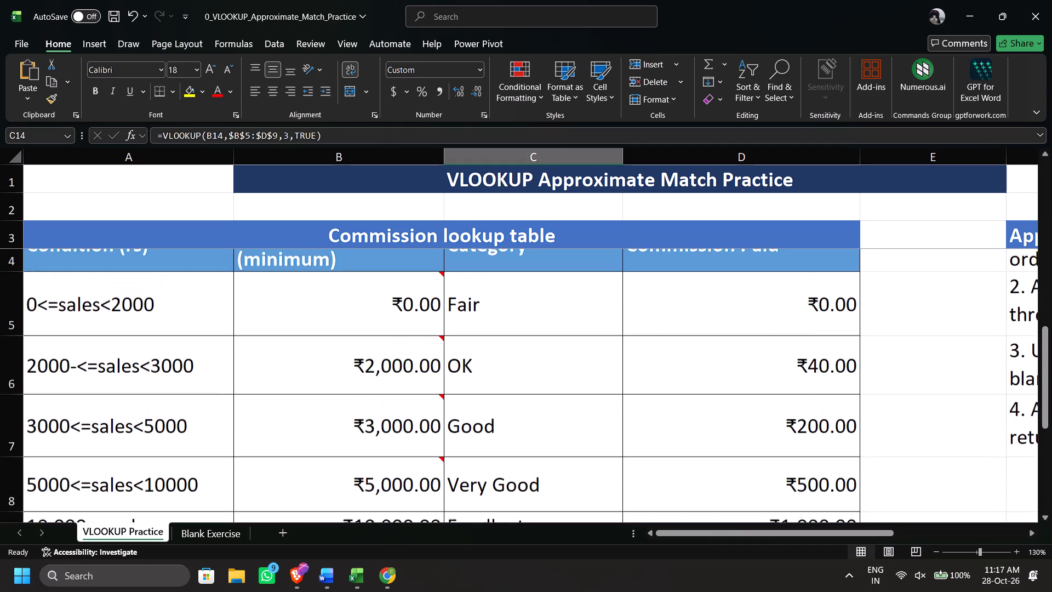
pyautogui.click(820, 320)
pyautogui.click(820, 320)
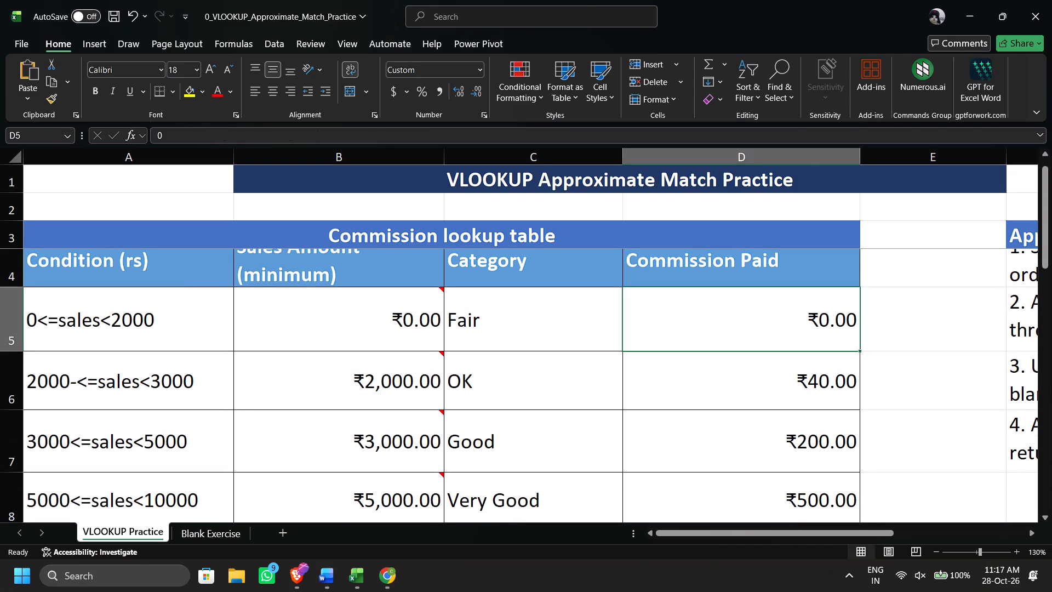
pyautogui.doubleClick(820, 320)
pyautogui.click(907, 371)
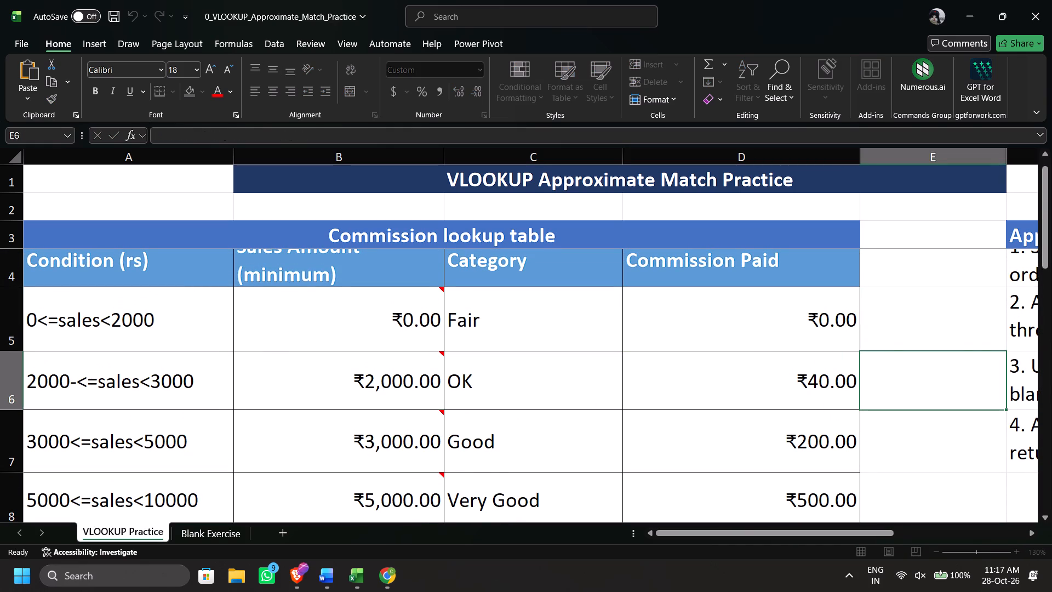
pyautogui.scroll(-3, 624, 410)
pyautogui.scroll(1, 624, 410)
pyautogui.scroll(1, 570, 358)
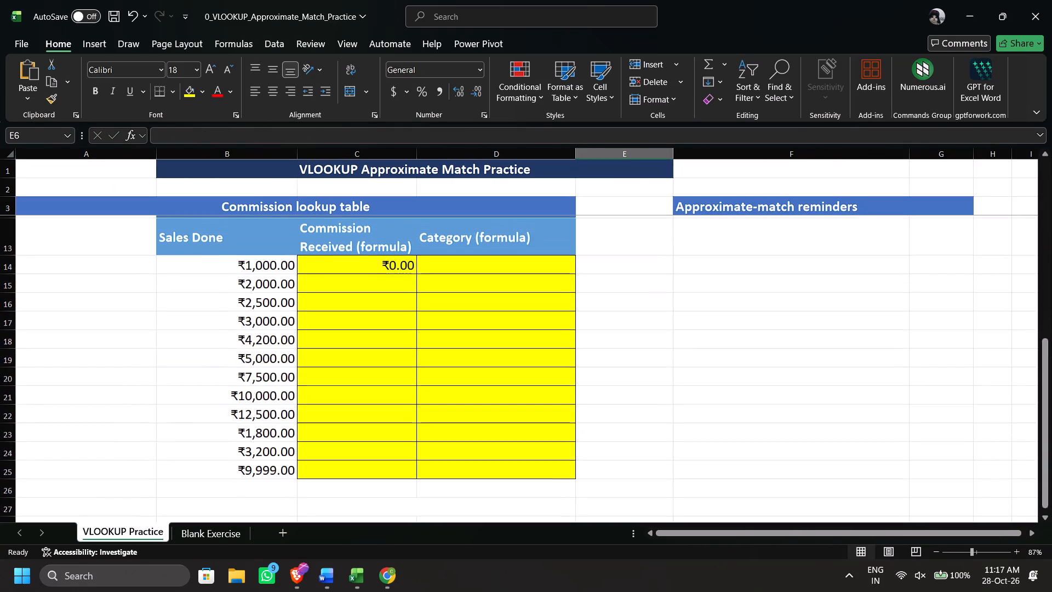
# Fill the C14 commission formula down the Commission Received column to C25.
pyautogui.click(392, 260)
pyautogui.doubleClick(416, 272)
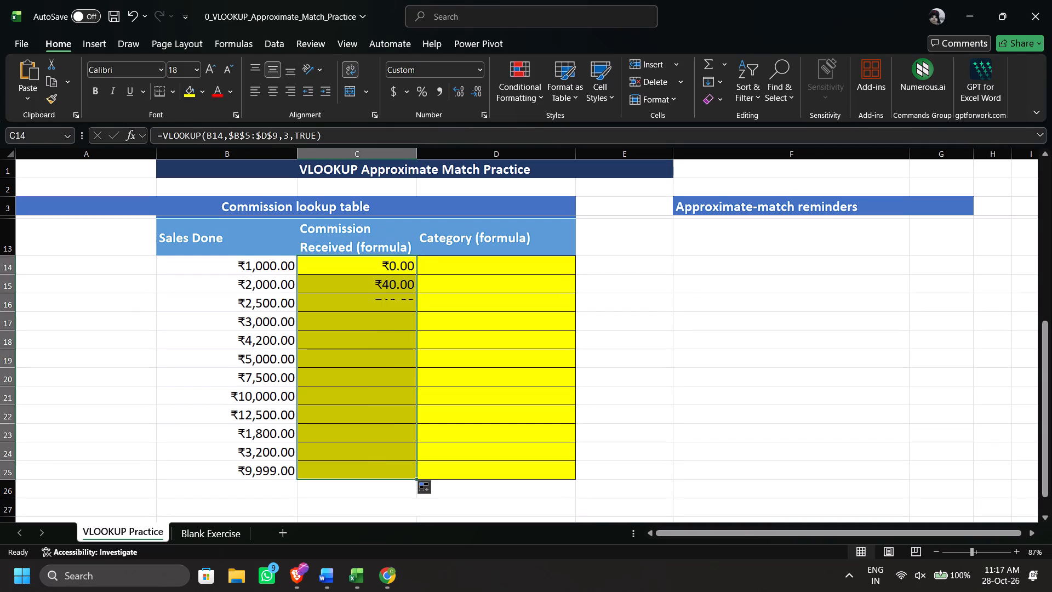
# Enter =VLOOKUP(B14,$B$5:$D$9,2,TRUE) in D14 to return the category for the first sales amount.
pyautogui.click(506, 274)
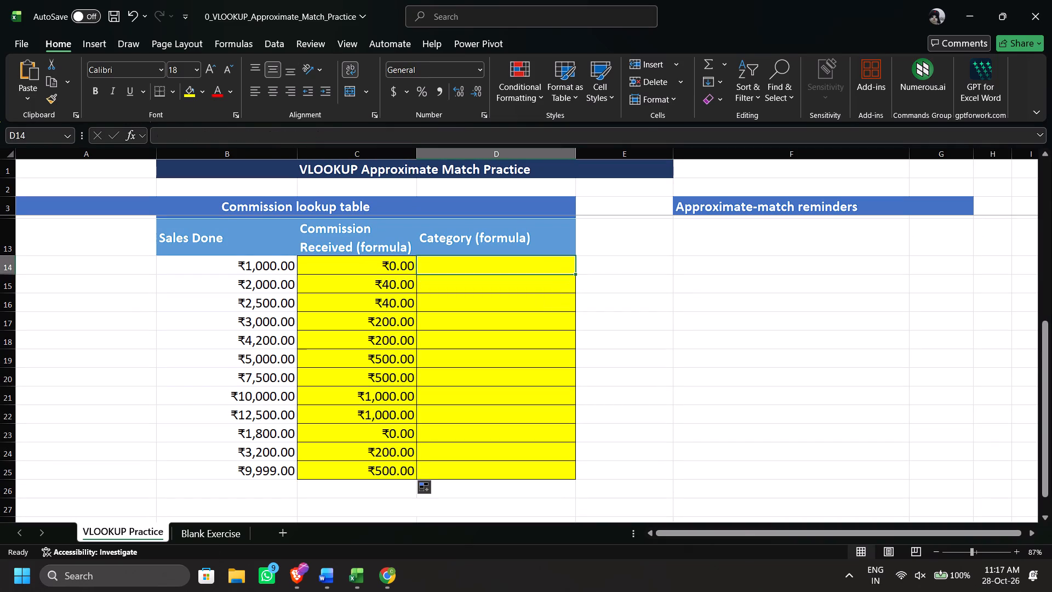
pyautogui.scroll(3, 506, 274)
pyautogui.hscroll(1, 506, 274)
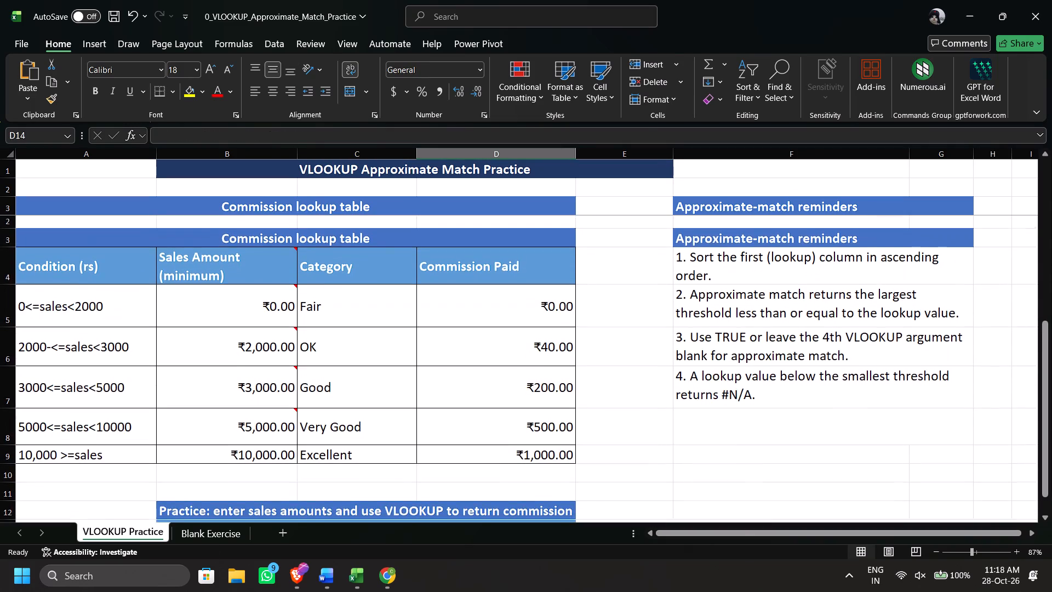
pyautogui.hscroll(1, 506, 274)
pyautogui.scroll(-2, 506, 274)
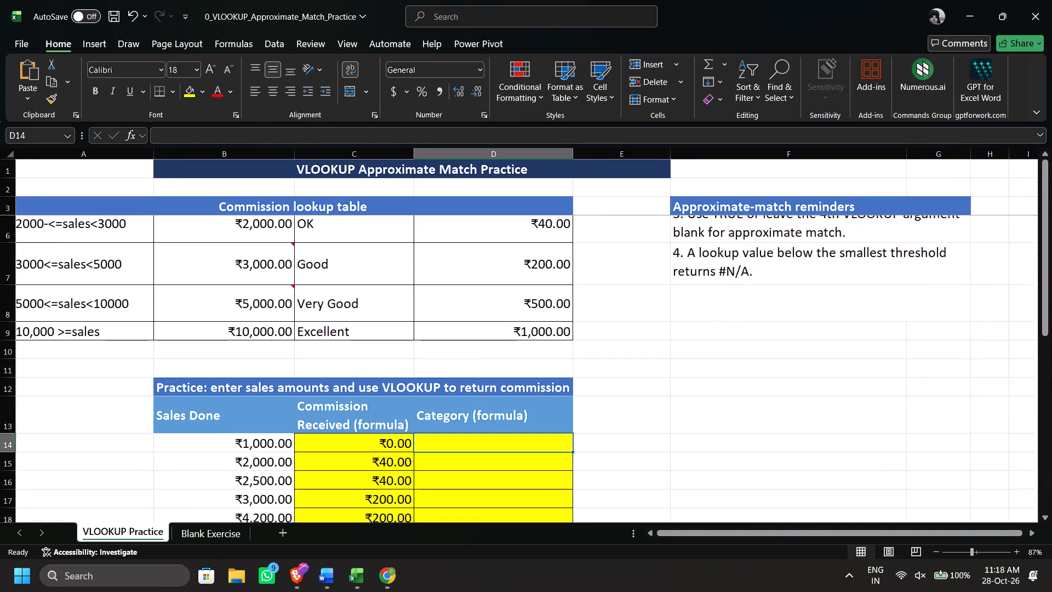
pyautogui.scroll(-1, 506, 274)
pyautogui.press('=')
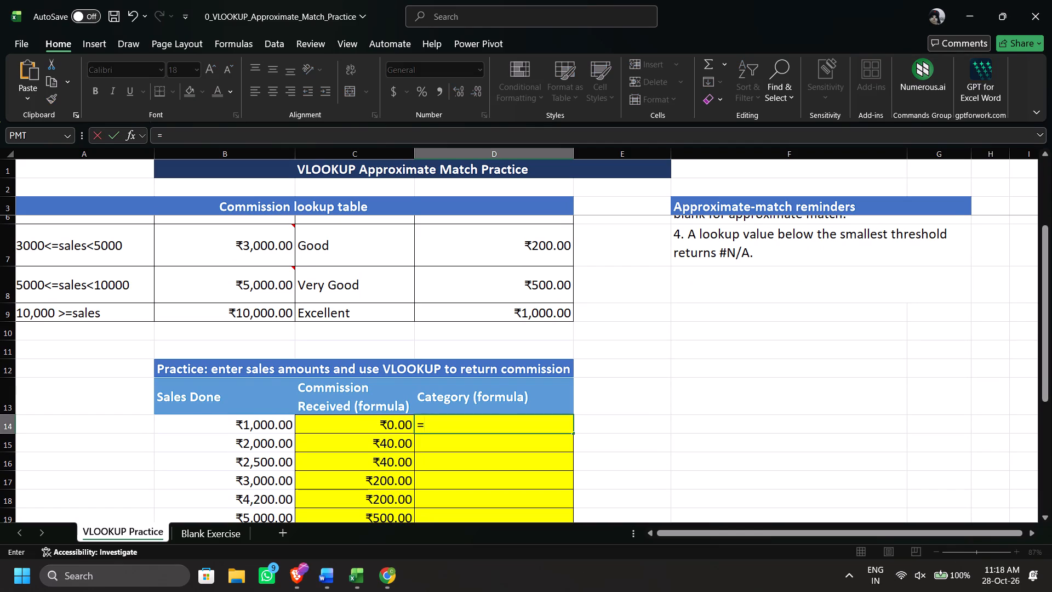
pyautogui.scroll(2, 506, 274)
pyautogui.scroll(-2, 506, 274)
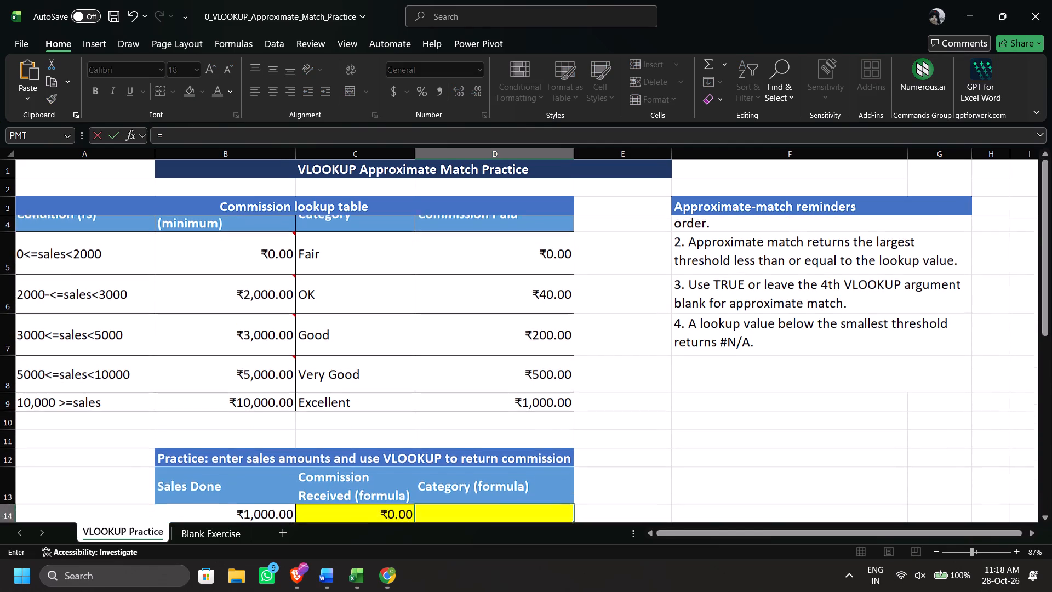
pyautogui.scroll(-2, 506, 274)
pyautogui.scroll(2, 506, 274)
pyautogui.scroll(-1, 506, 274)
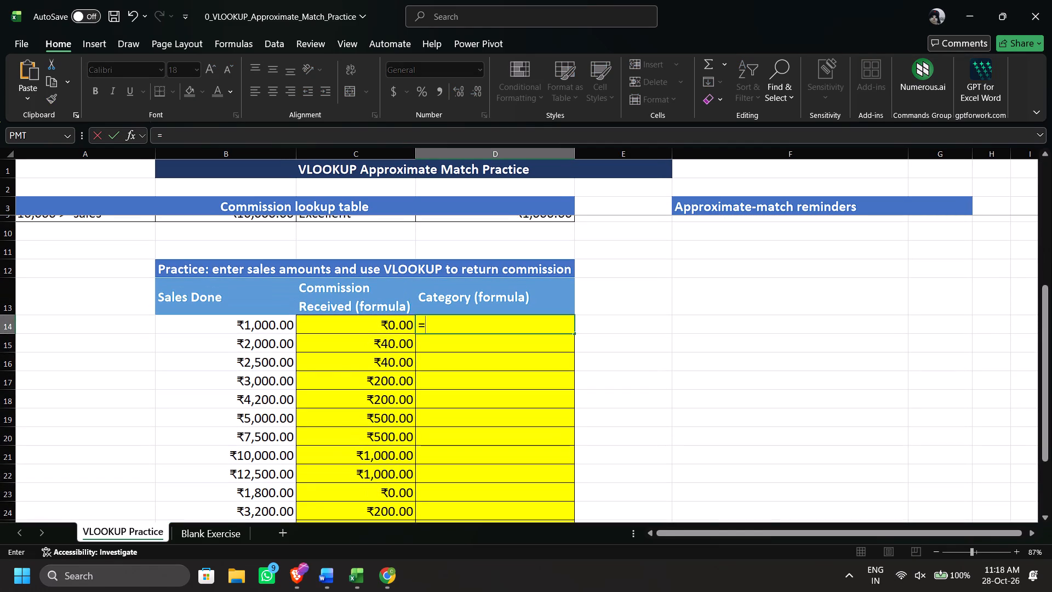
pyautogui.write('vlo')
pyautogui.press('Tab')
pyautogui.scroll(2, 411, 322)
pyautogui.scroll(-1, 411, 322)
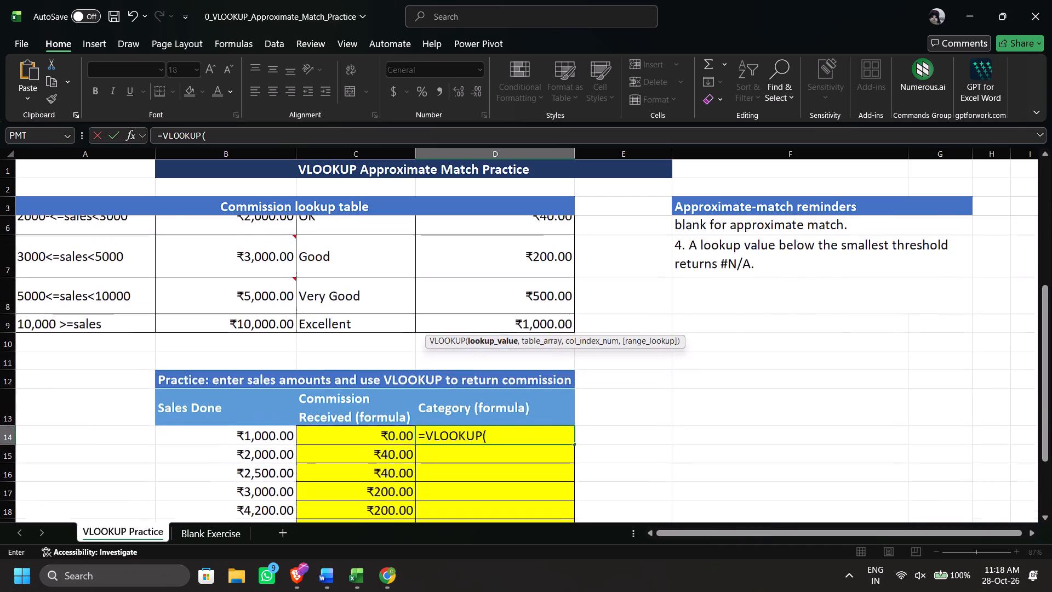
pyautogui.scroll(-1, 411, 322)
pyautogui.click(278, 316)
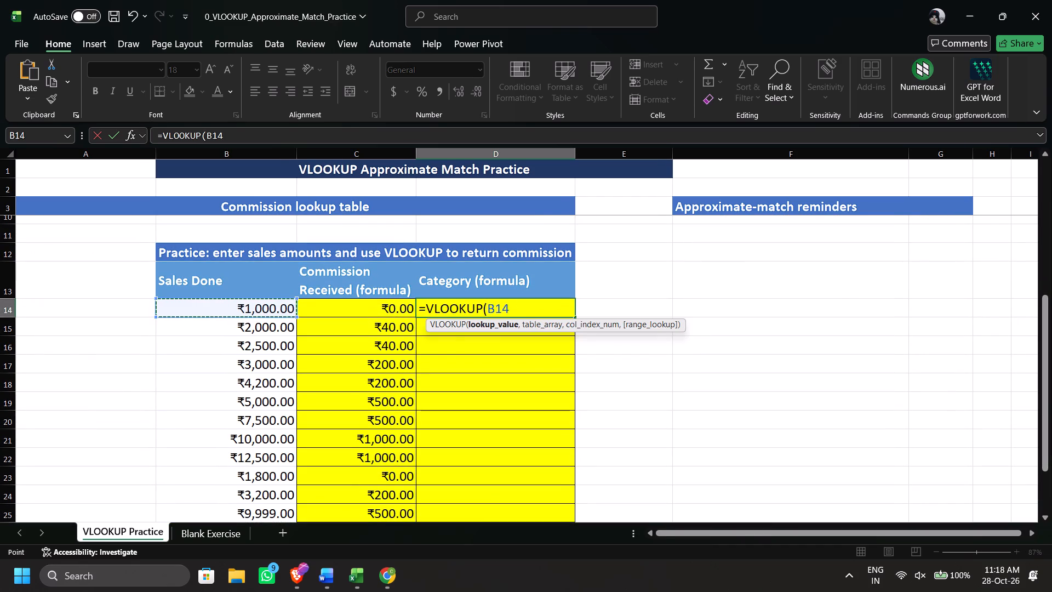
pyautogui.press(',')
pyautogui.scroll(3, 319, 325)
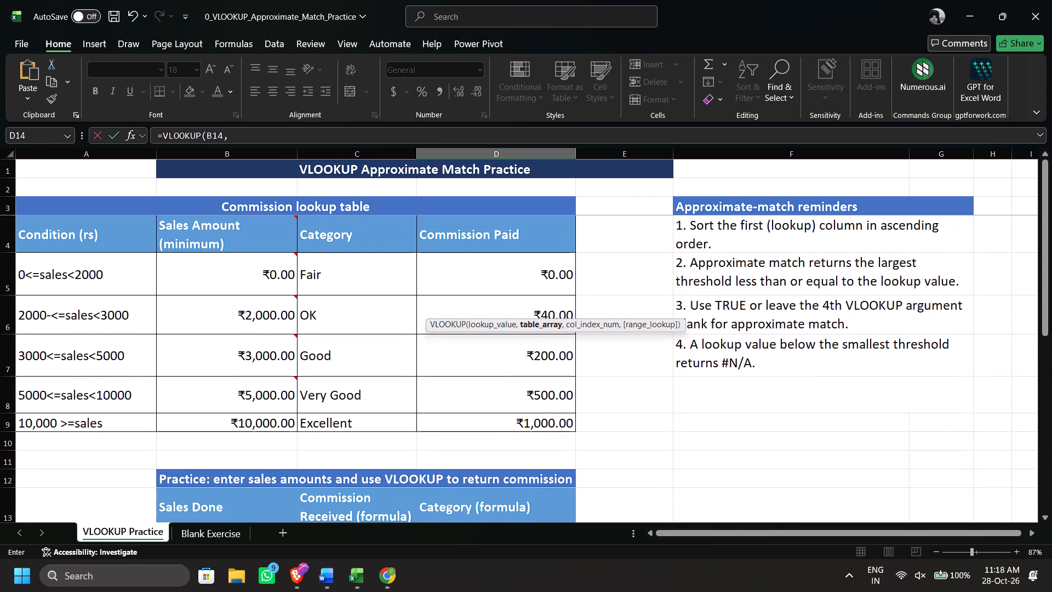
pyautogui.moveTo(261, 264); pyautogui.dragTo(484, 419)
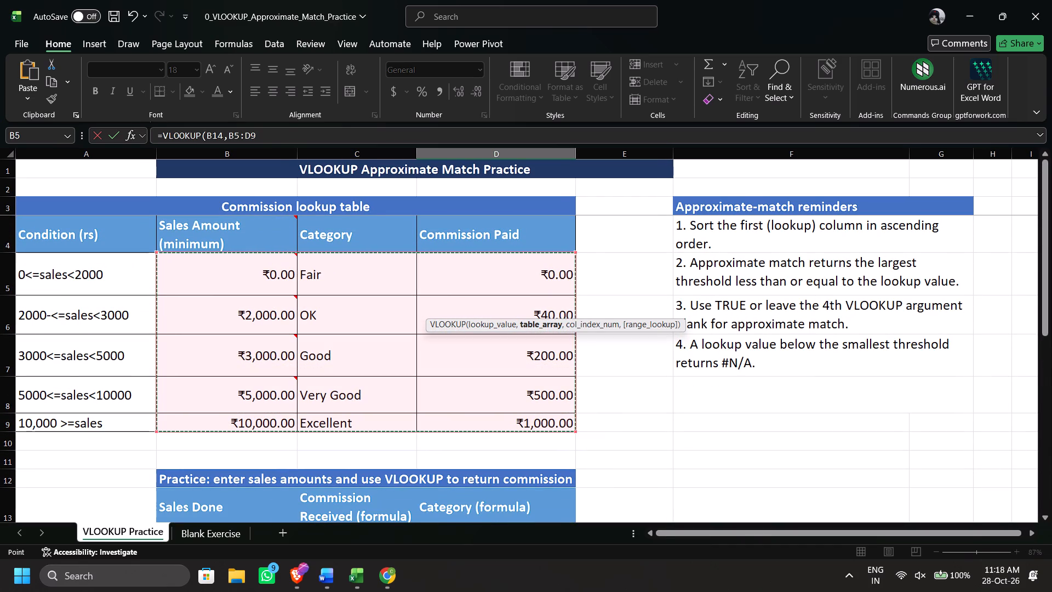
pyautogui.press('F4')
pyautogui.scroll(-3, 484, 419)
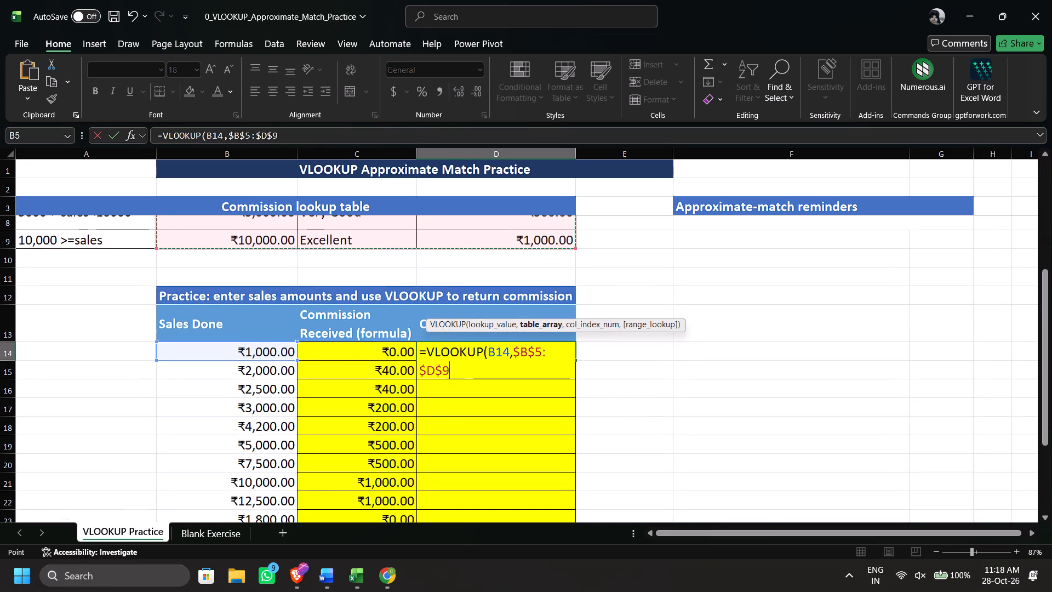
pyautogui.press(',')
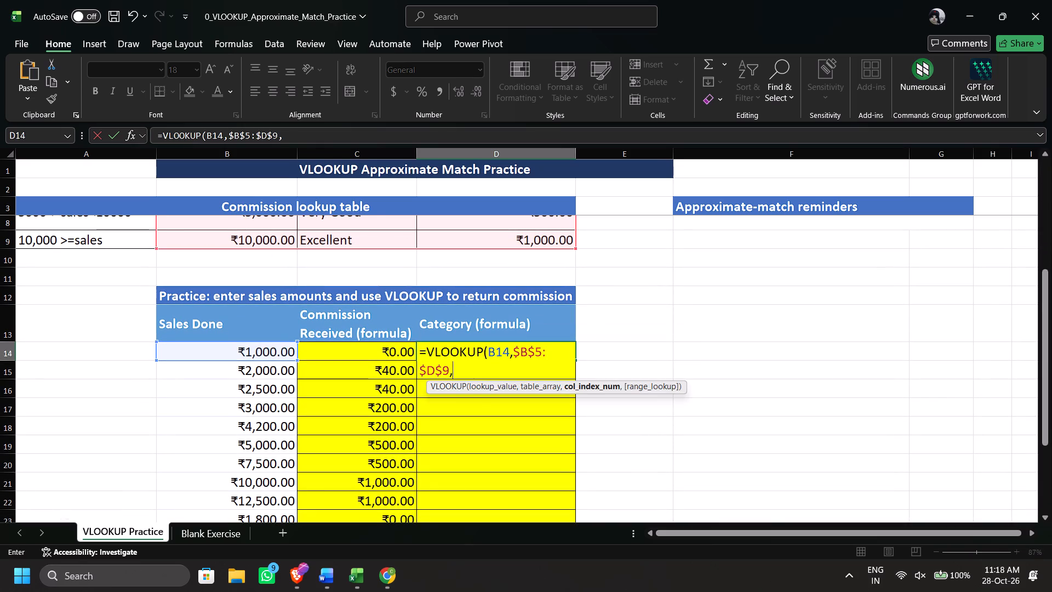
pyautogui.press('2')
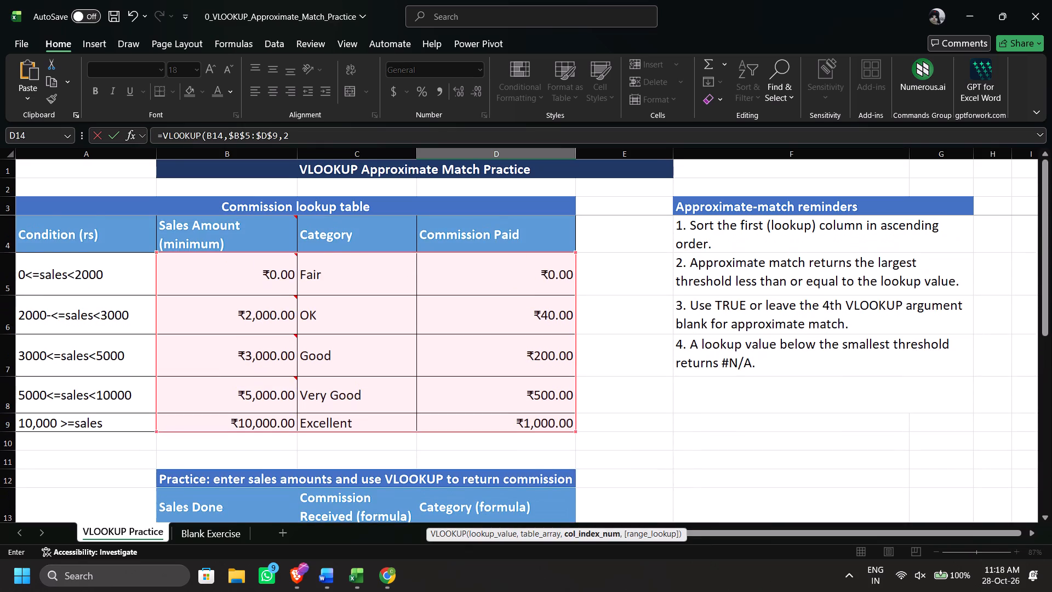
pyautogui.scroll(-1, 479, 373)
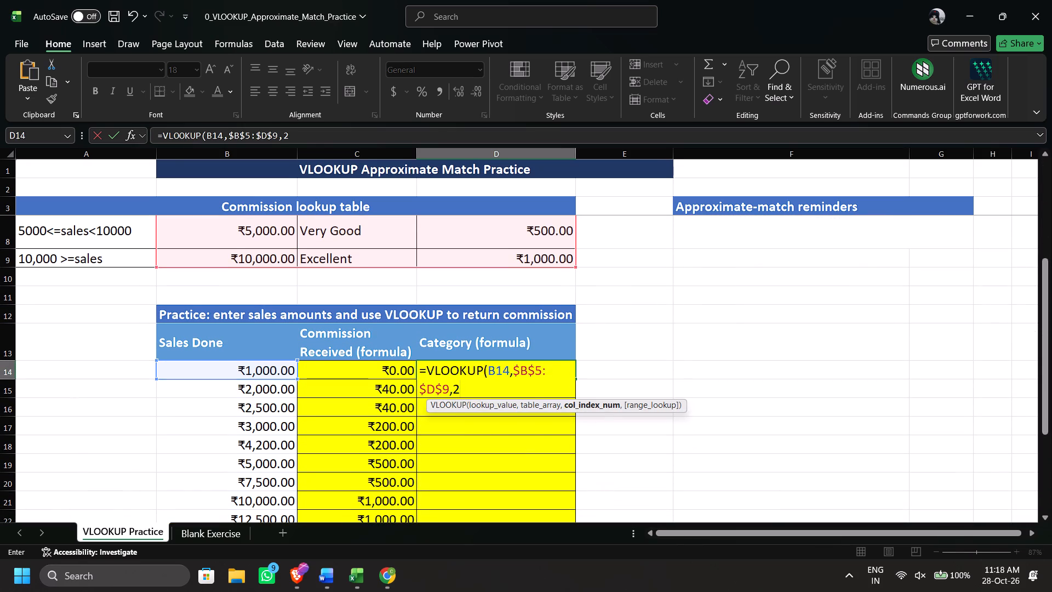
pyautogui.press(',')
pyautogui.write('tur')
pyautogui.press('BackSpace')
pyautogui.press('BackSpace')
pyautogui.write('rie')
pyautogui.press('BackSpace')
pyautogui.press('BackSpace')
pyautogui.write('ie')
pyautogui.press('BackSpace')
pyautogui.press('BackSpace')
pyautogui.write('uer')
pyautogui.press('BackSpace')
pyautogui.hotkey('shift', ')')
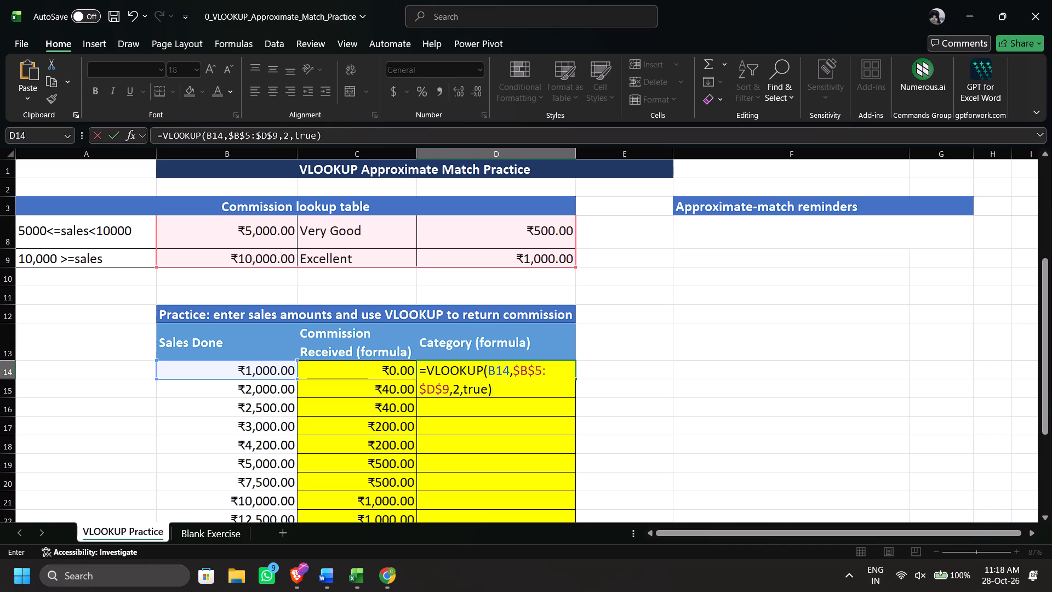
pyautogui.press('Return')
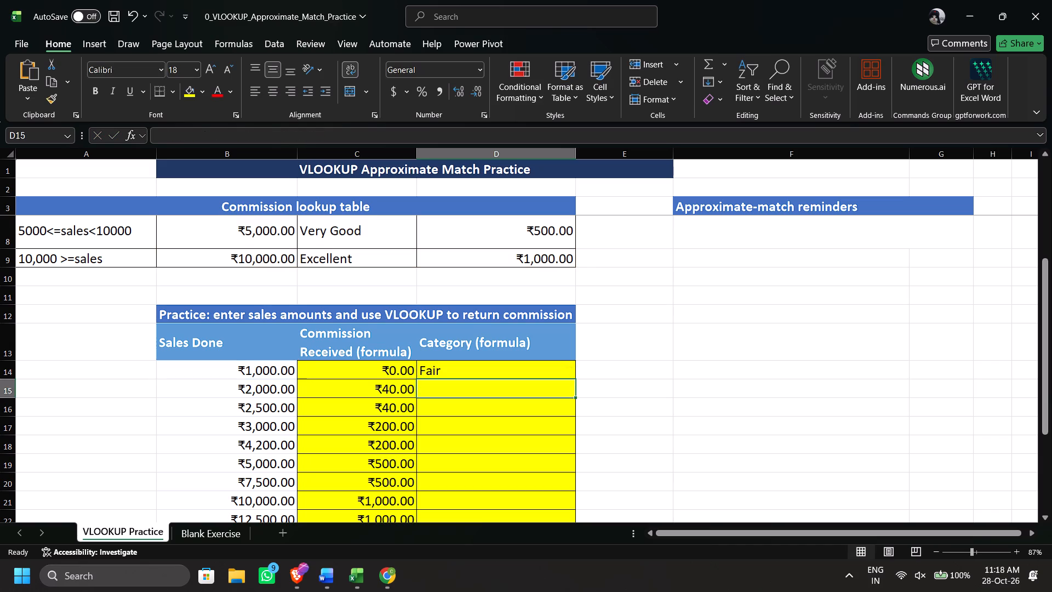
# Fill the D14 category formula down the Category column to D25.
pyautogui.click(524, 373)
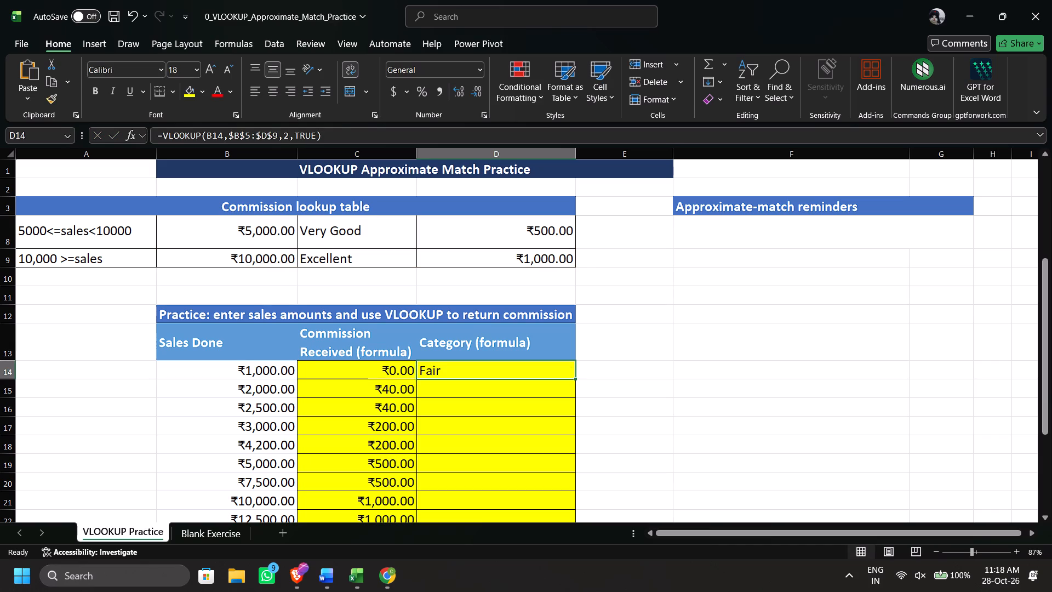
pyautogui.doubleClick(580, 379)
pyautogui.moveTo(569, 373); pyautogui.dragTo(575, 379)
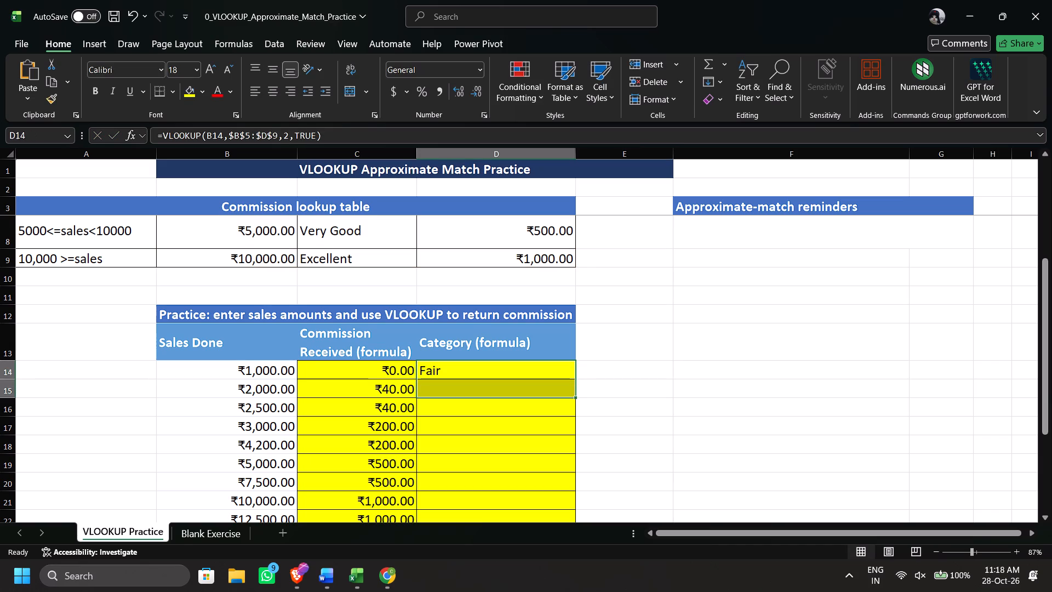
pyautogui.click(575, 379)
pyautogui.moveTo(567, 374); pyautogui.dragTo(575, 380)
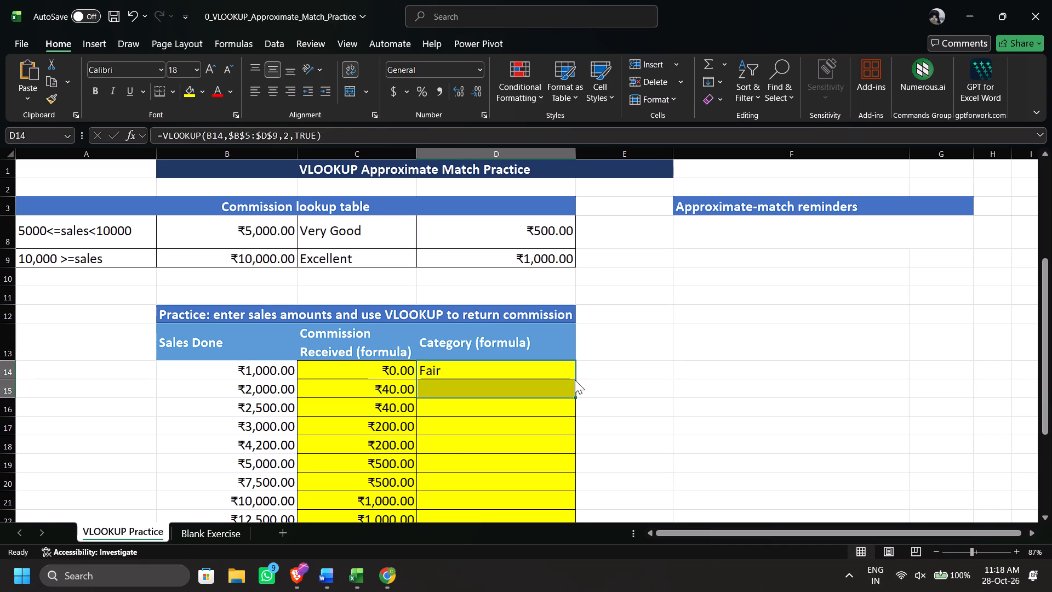
pyautogui.click(575, 380)
pyautogui.click(588, 376)
pyautogui.click(550, 368)
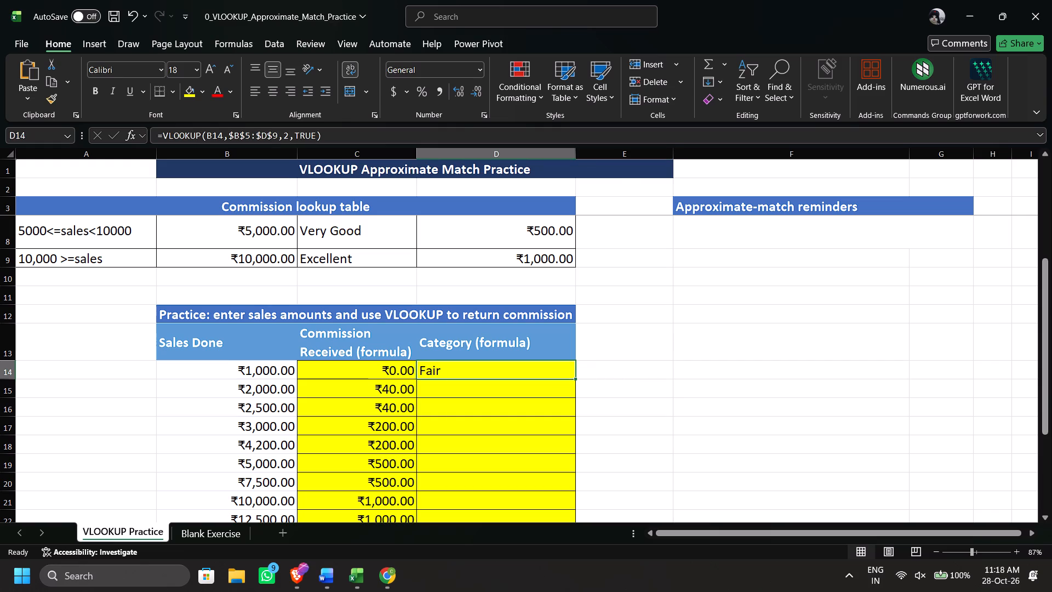
pyautogui.doubleClick(574, 378)
# Review the filled commission and category results against the commission lookup table and the approximate-match reminders.
pyautogui.scroll(-2, 574, 378)
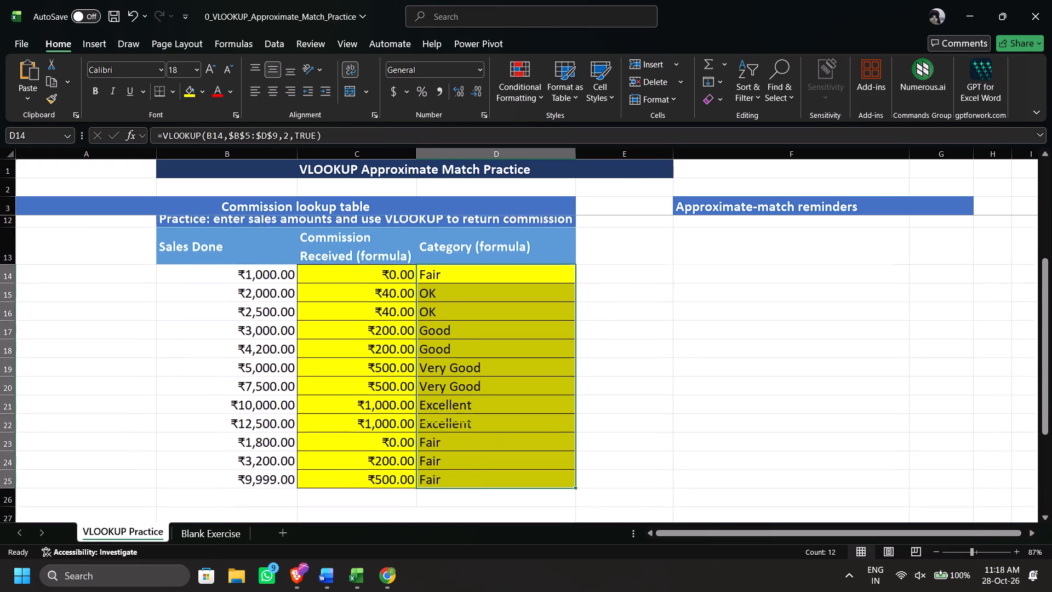
pyautogui.scroll(-1, 574, 378)
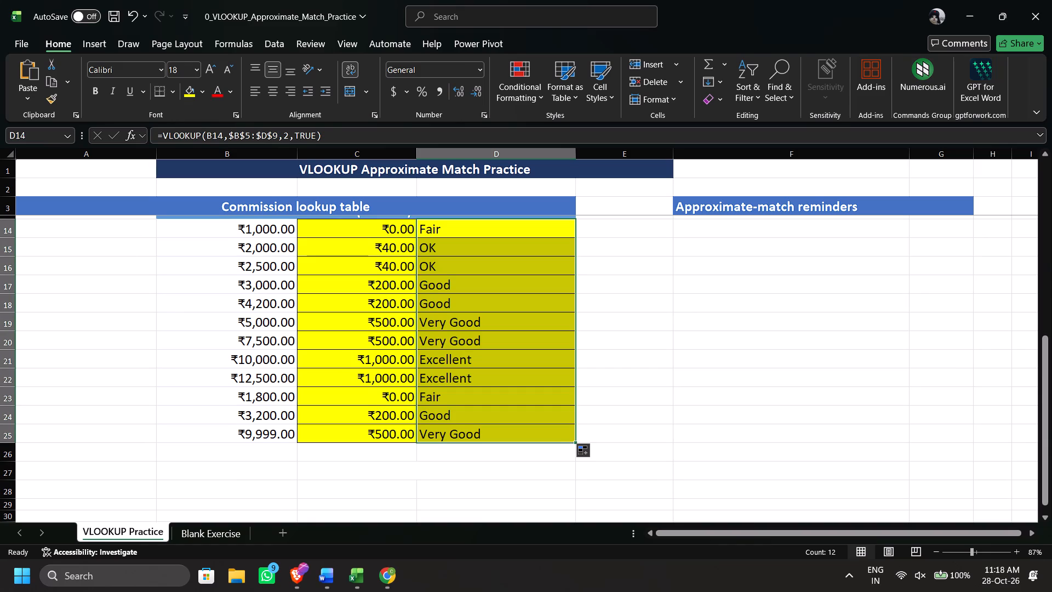
pyautogui.scroll(-2, 574, 378)
pyautogui.scroll(3, 574, 378)
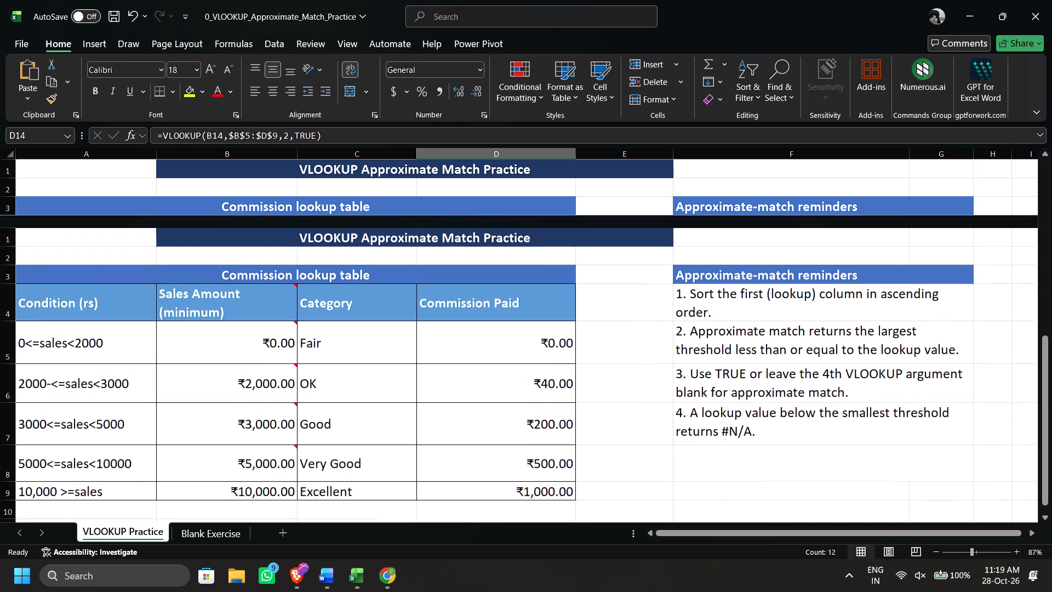
pyautogui.hscroll(-4, 574, 378)
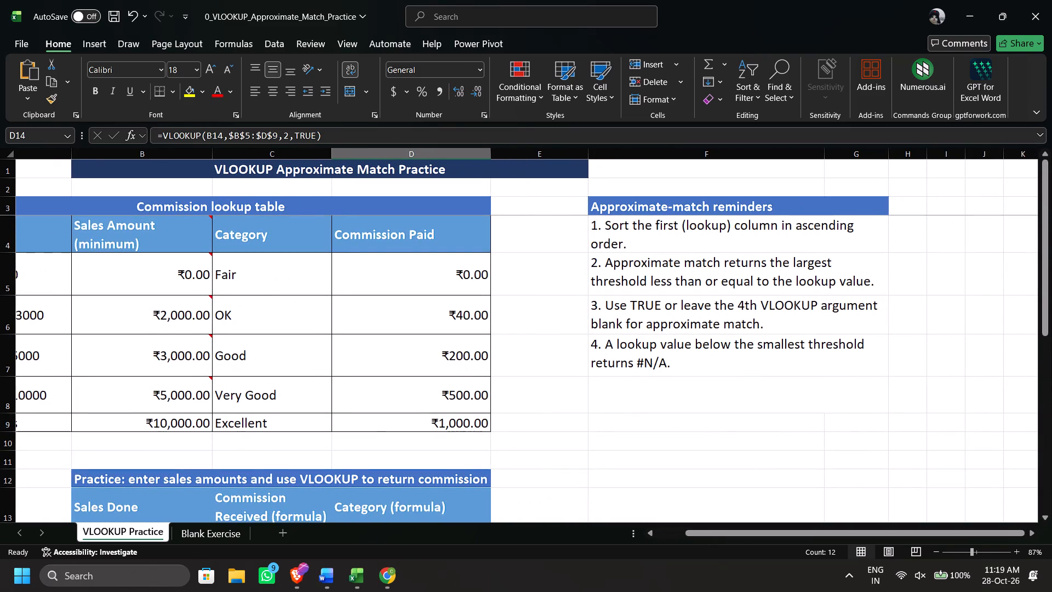
pyautogui.hscroll(-2, 574, 378)
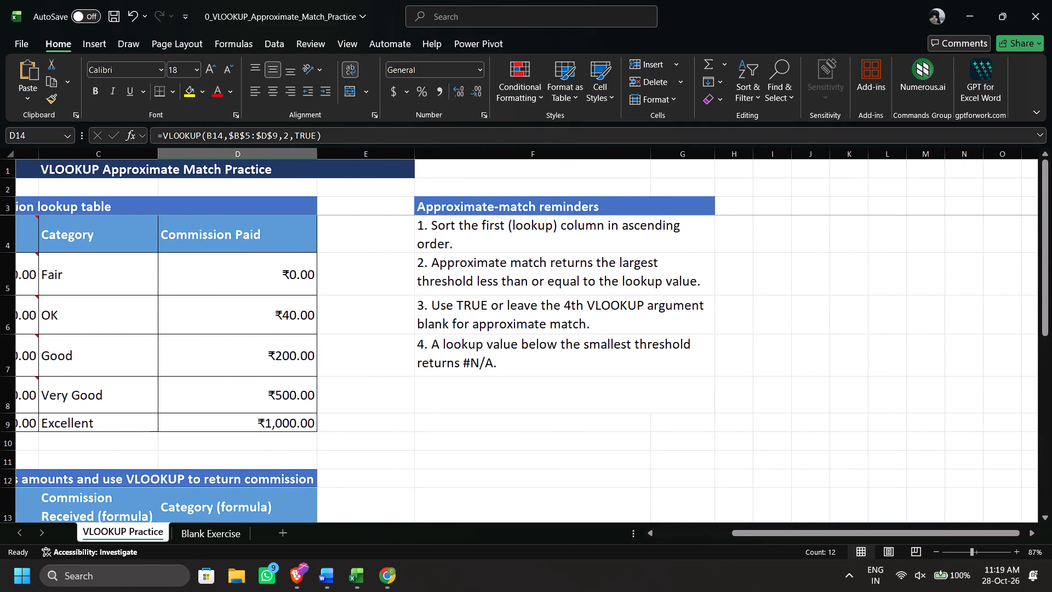
pyautogui.hscroll(4, 574, 378)
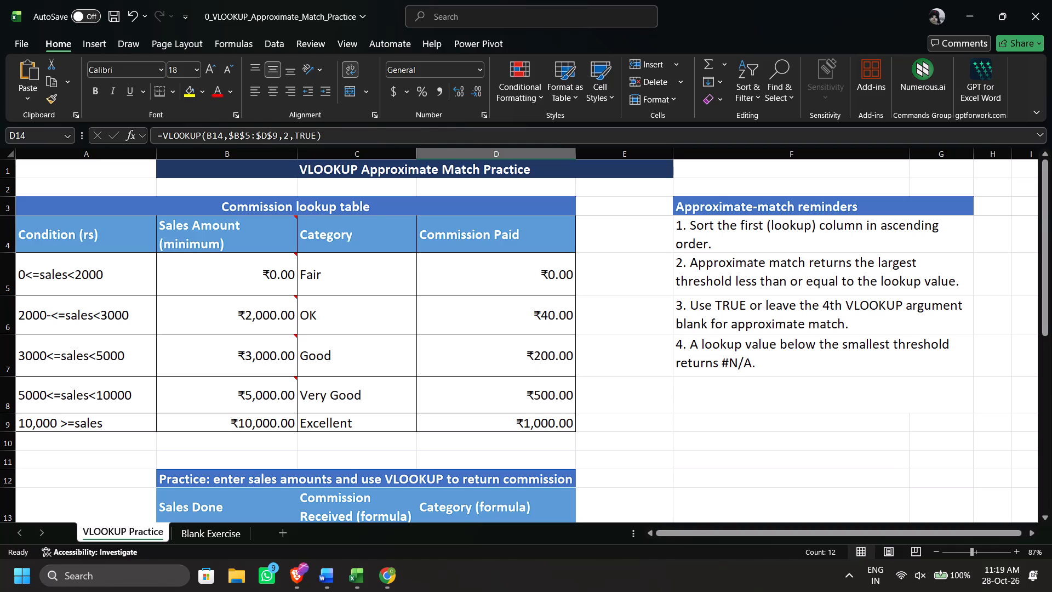
pyautogui.scroll(-1, 574, 378)
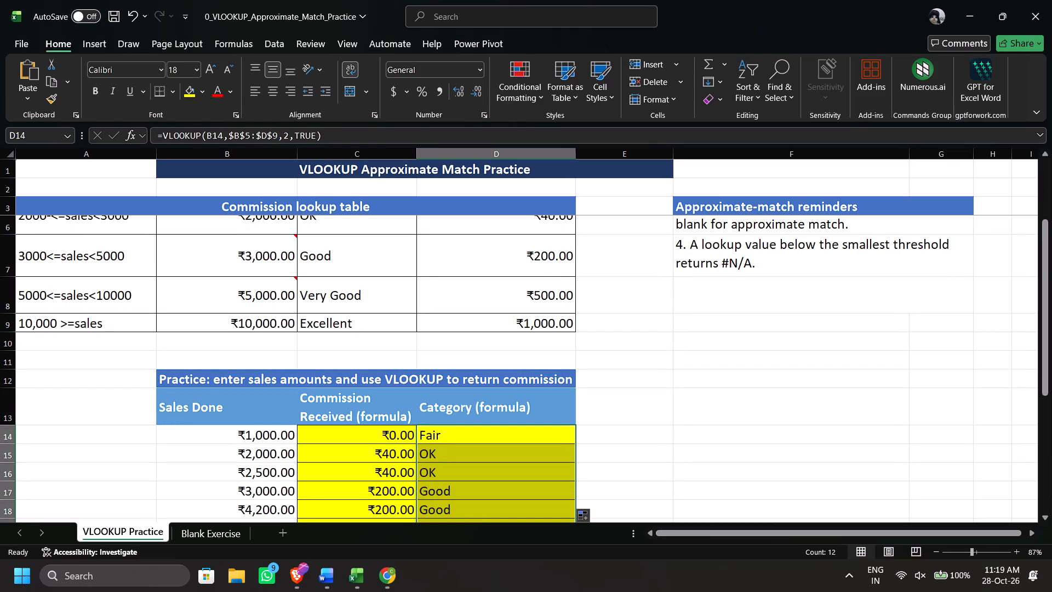
pyautogui.scroll(-1, 574, 378)
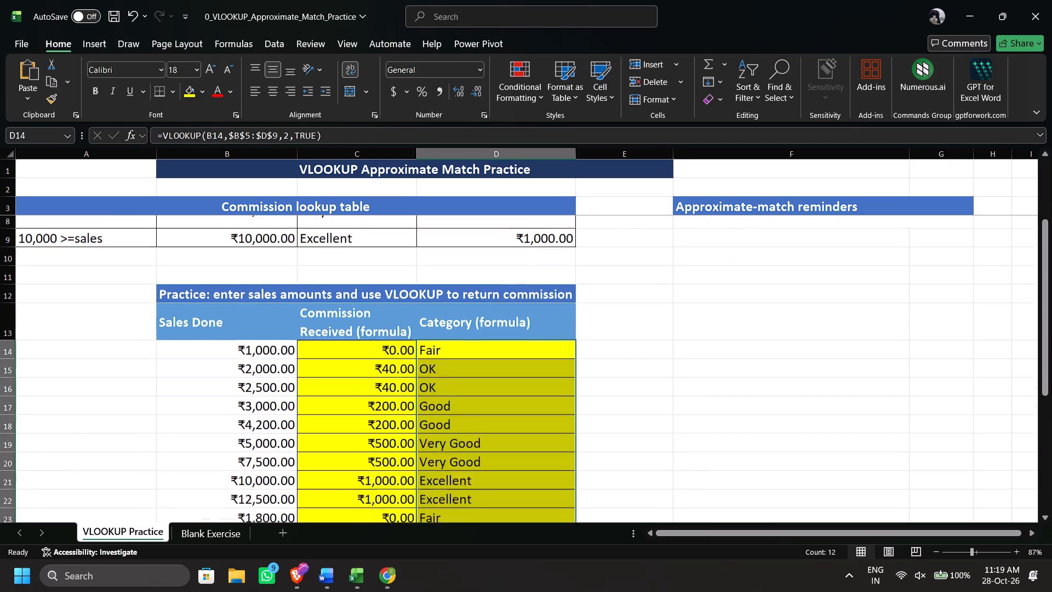
pyautogui.scroll(-2, 574, 378)
pyautogui.scroll(-1, 426, 422)
# Open the Blank Exercise sheet and examine its commission lookup table and the empty commission and category formula columns.
pyautogui.click(227, 539)
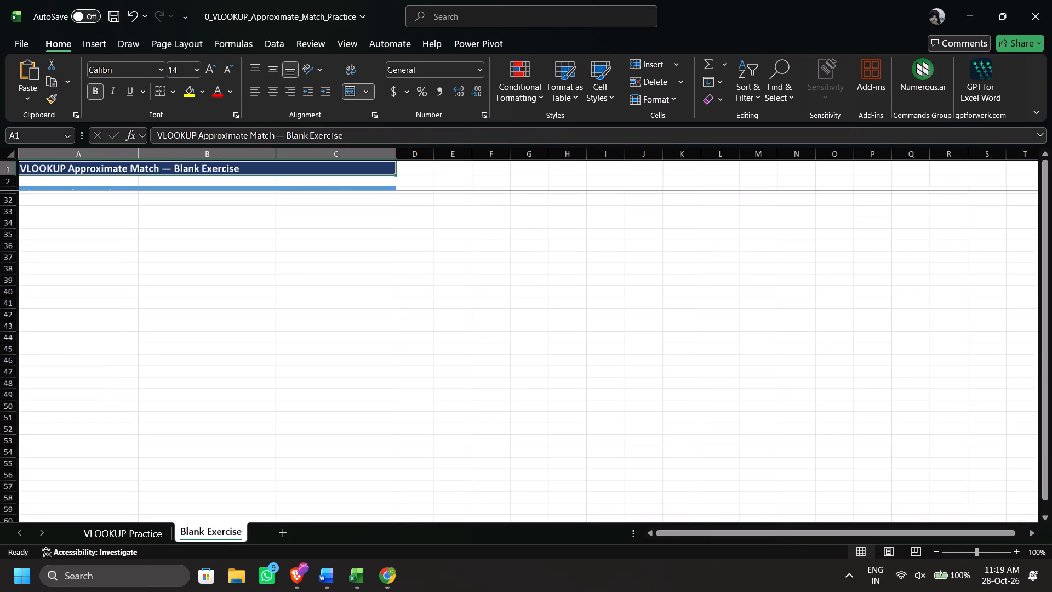
pyautogui.scroll(3, 271, 297)
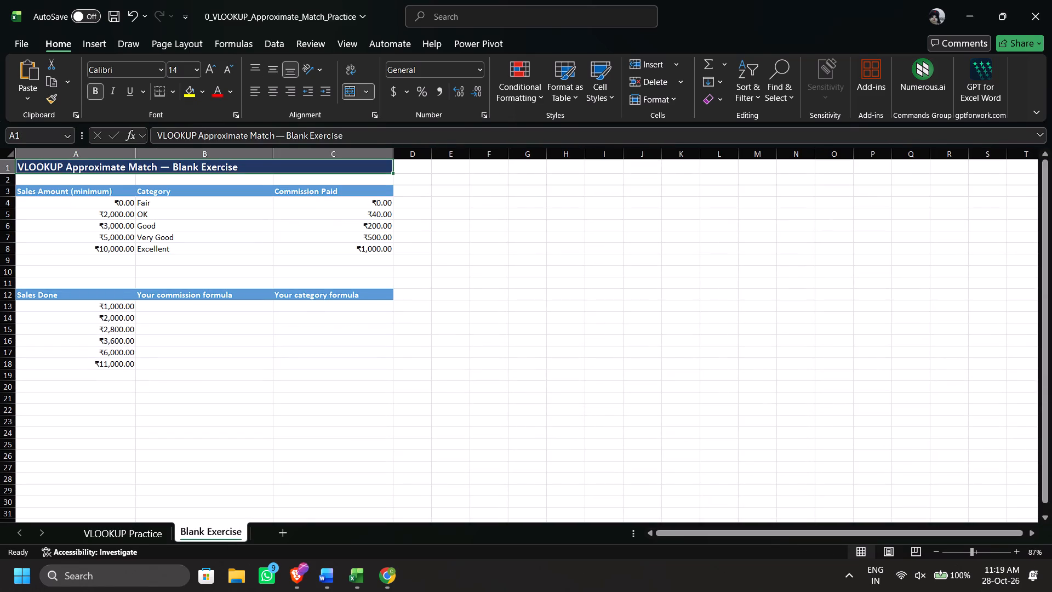
pyautogui.hscroll(1, 147, 296)
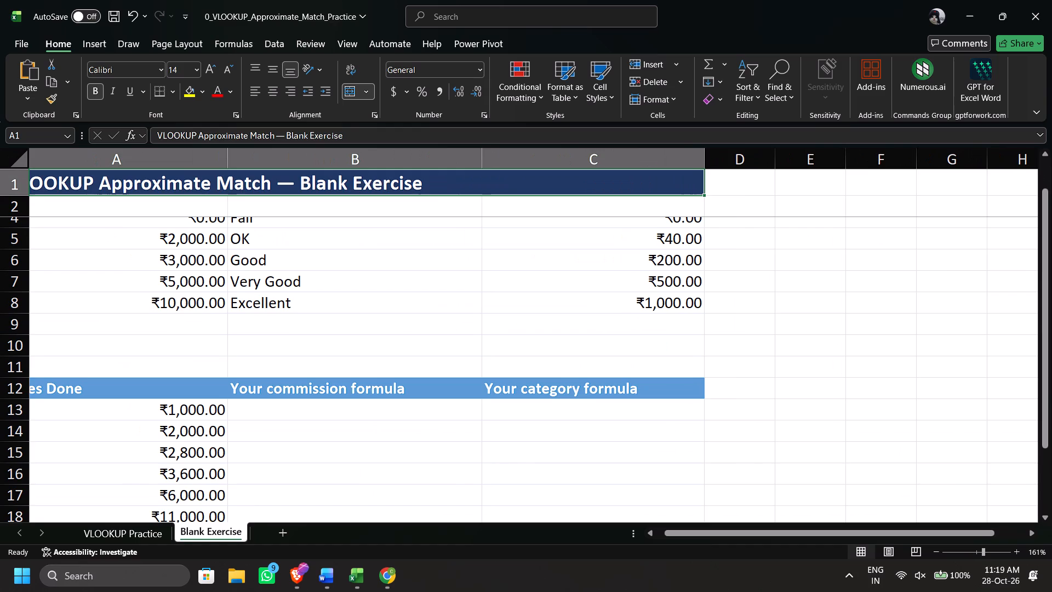
pyautogui.scroll(-1, 264, 343)
pyautogui.scroll(3, 264, 343)
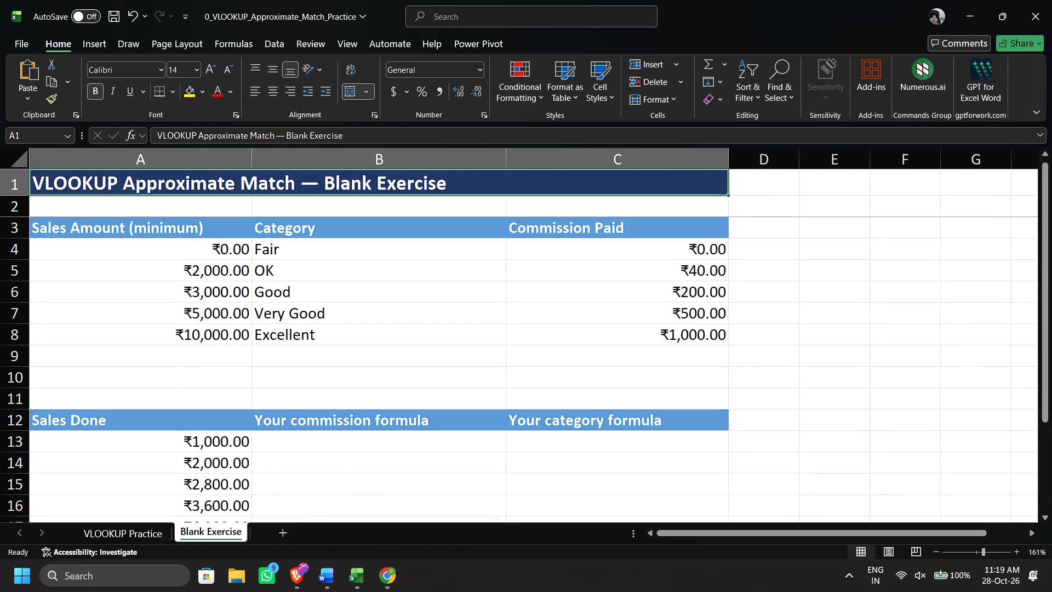
pyautogui.scroll(-1, 264, 343)
pyautogui.scroll(1, 264, 343)
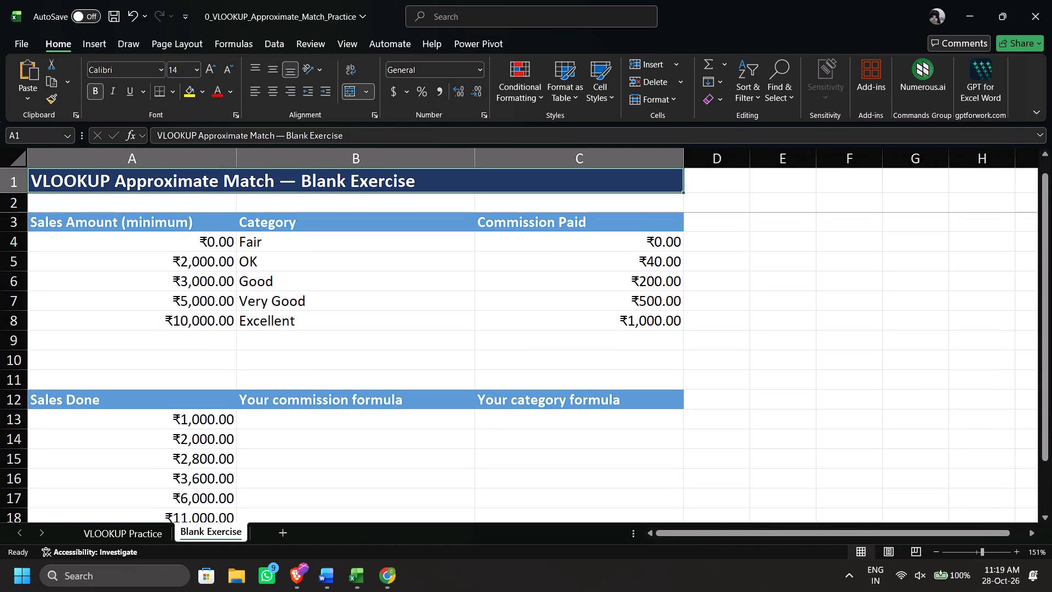
pyautogui.scroll(1, 264, 343)
# Enter =VLOOKUP(A13,$A$4:$C$8,3,TRUE) in B13 to return the commission for the first sales amount.
pyautogui.click(284, 417)
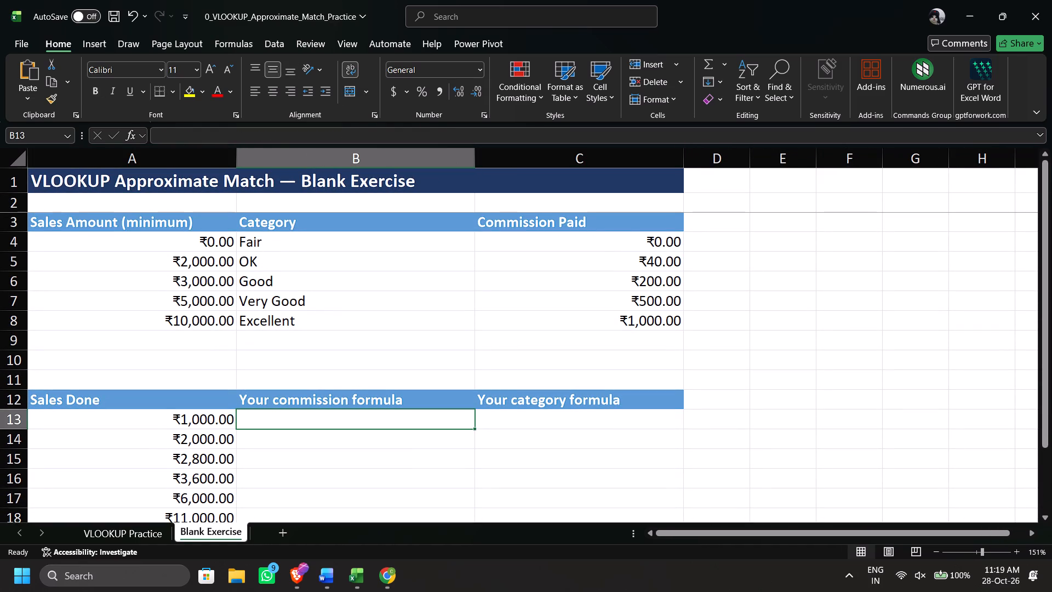
pyautogui.press('=')
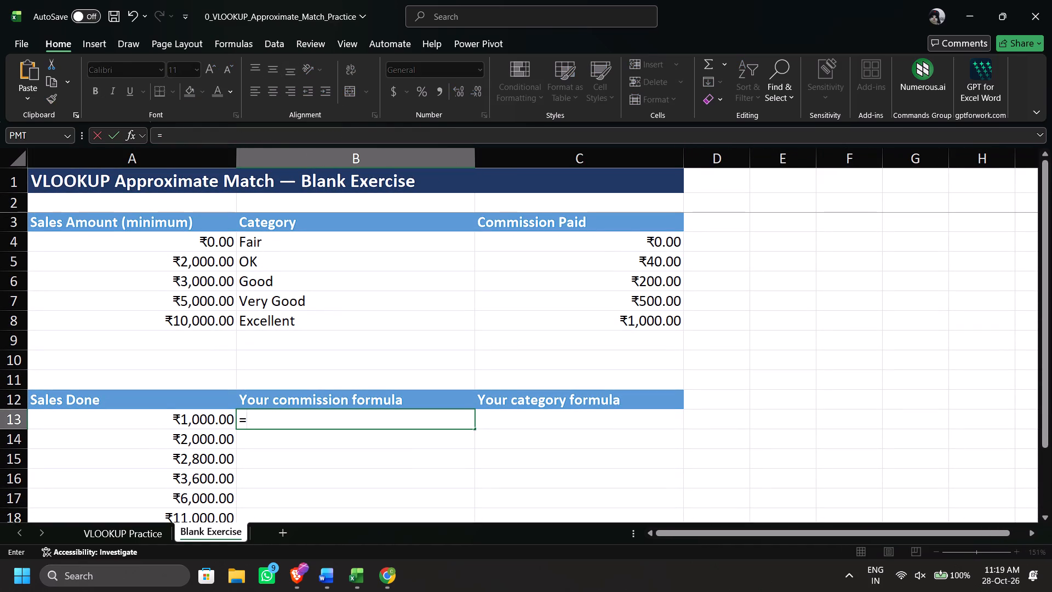
pyautogui.press('v')
pyautogui.press('Tab')
pyautogui.write('==')
pyautogui.press('BackSpace')
pyautogui.press('BackSpace')
pyautogui.press('BackSpace')
pyautogui.press('BackSpace')
pyautogui.press('BackSpace')
pyautogui.press('BackSpace')
pyautogui.press('BackSpace')
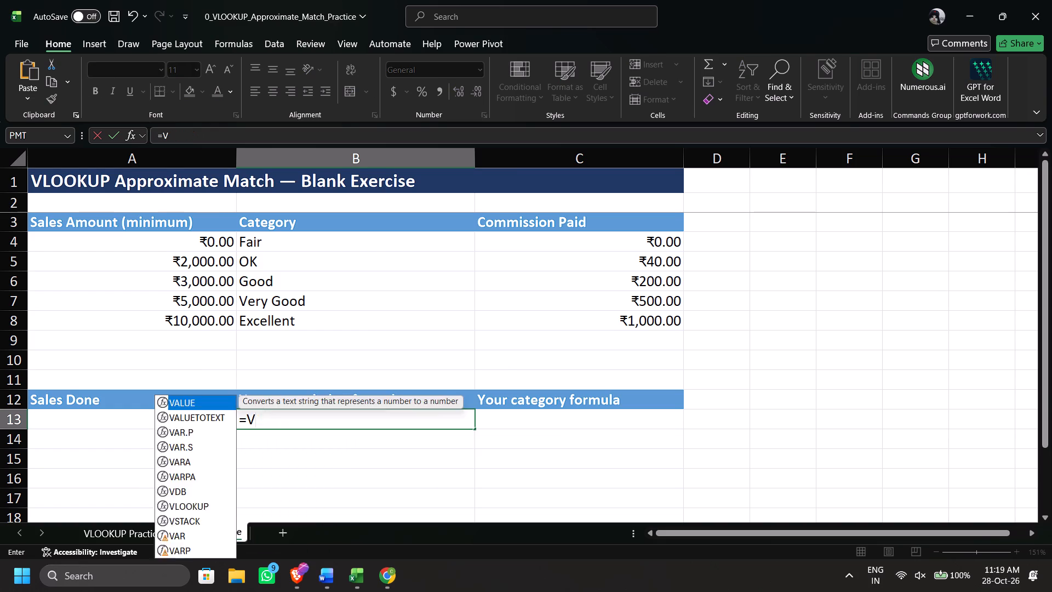
pyautogui.press('l')
pyautogui.press('Tab')
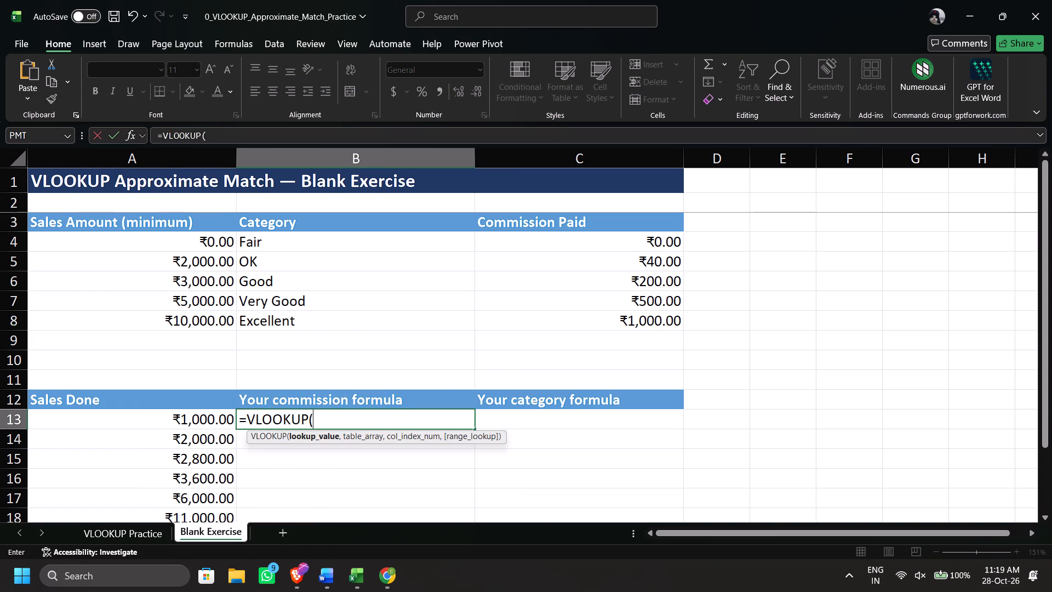
pyautogui.click(208, 423)
pyautogui.press(',')
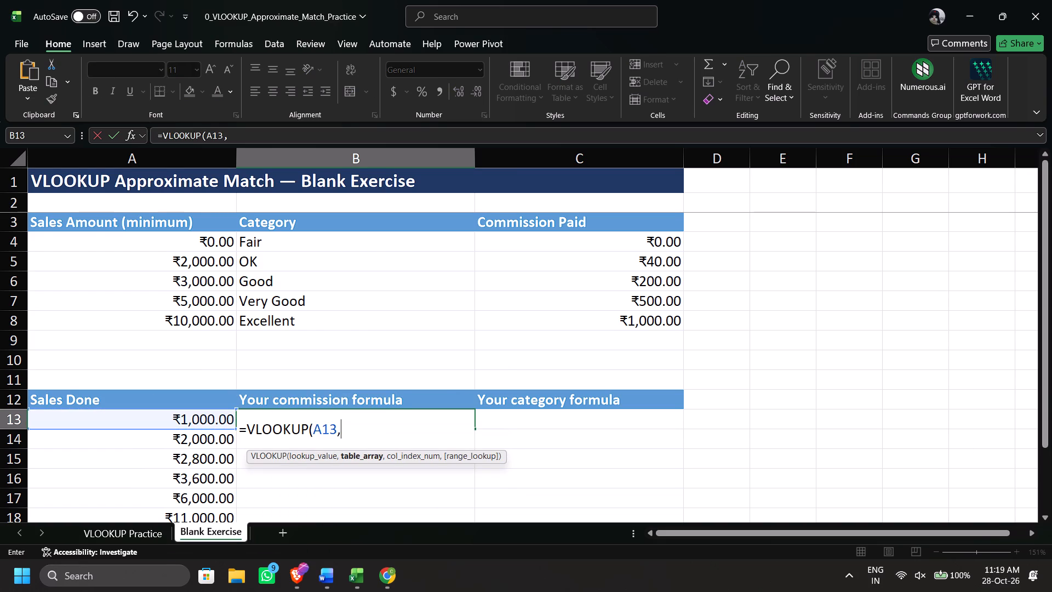
pyautogui.moveTo(212, 237); pyautogui.dragTo(601, 330)
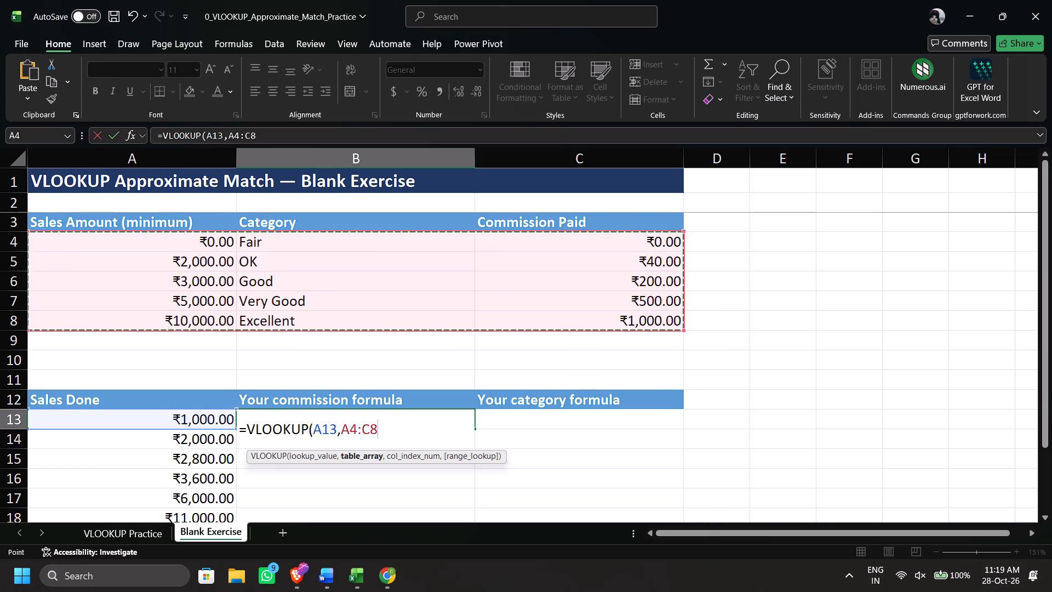
pyautogui.press('F4')
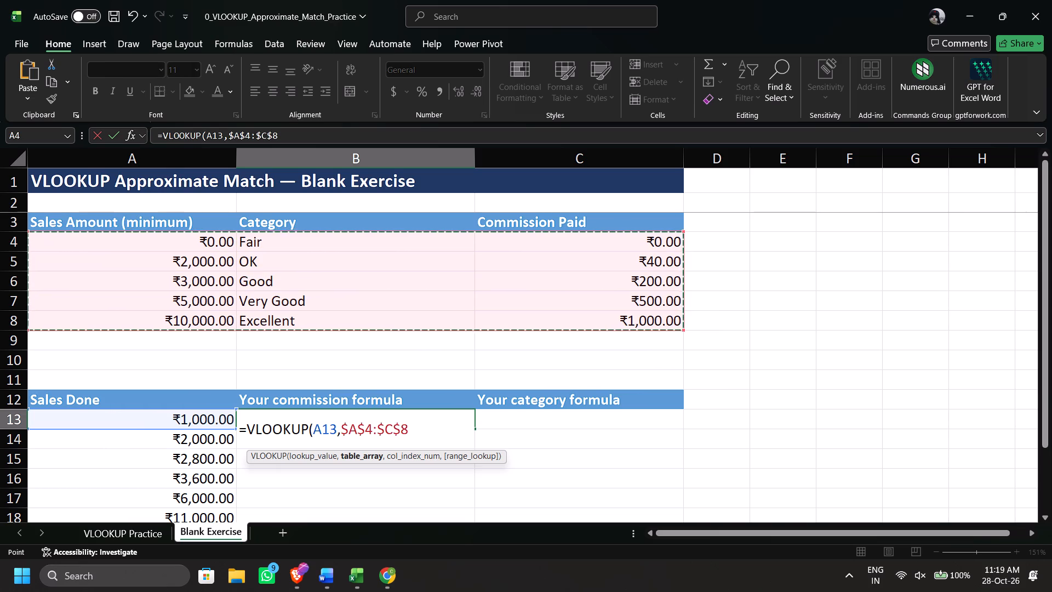
pyautogui.press(',')
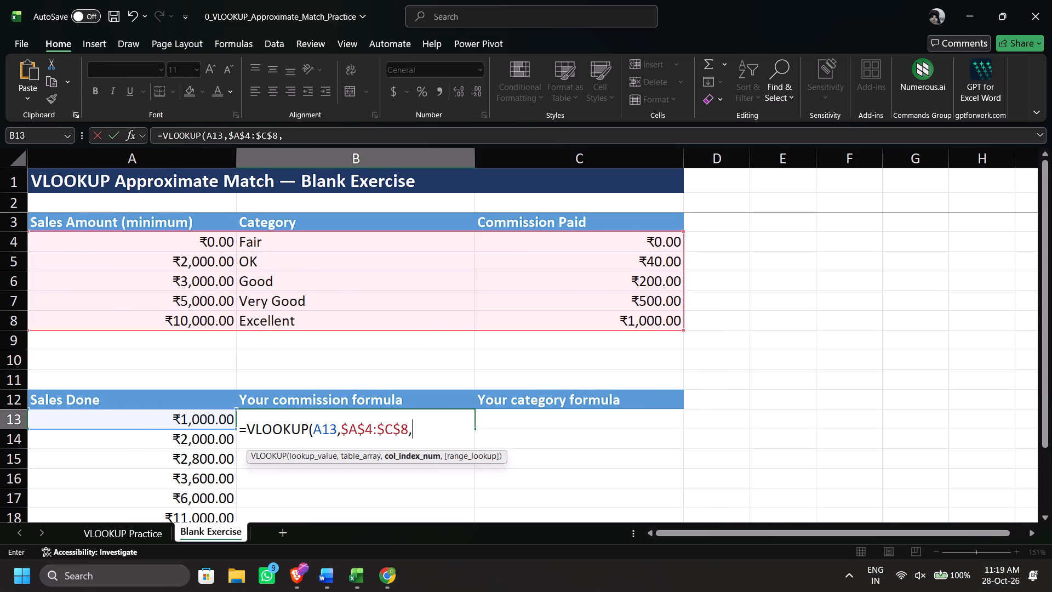
pyautogui.press('3')
pyautogui.write(',true')
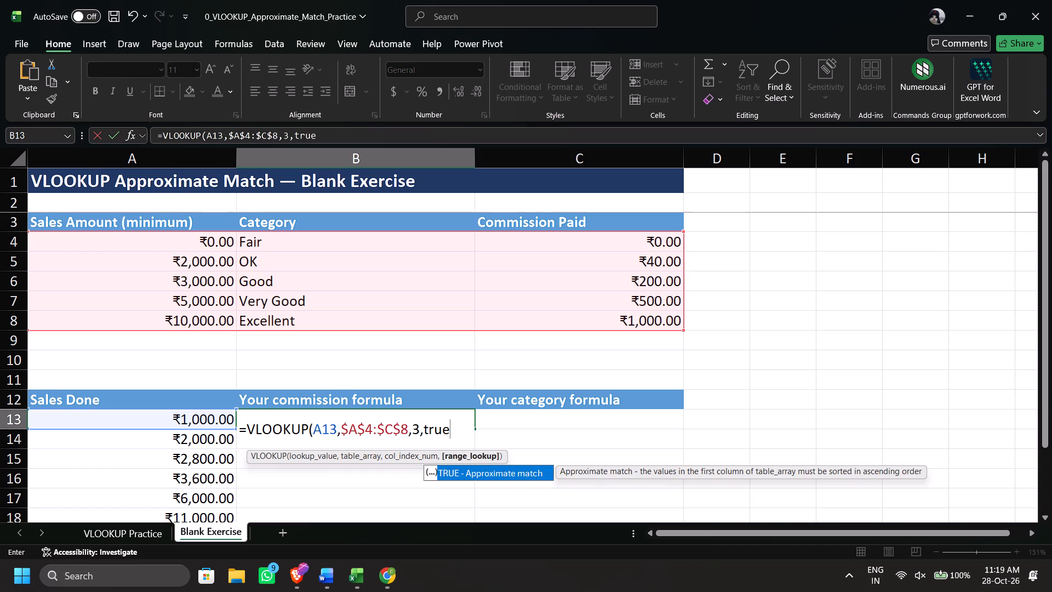
pyautogui.hotkey('shift', ')')
pyautogui.press('Return')
# Fill the B13 commission formula down the Your commission formula column to B18.
pyautogui.click(441, 428)
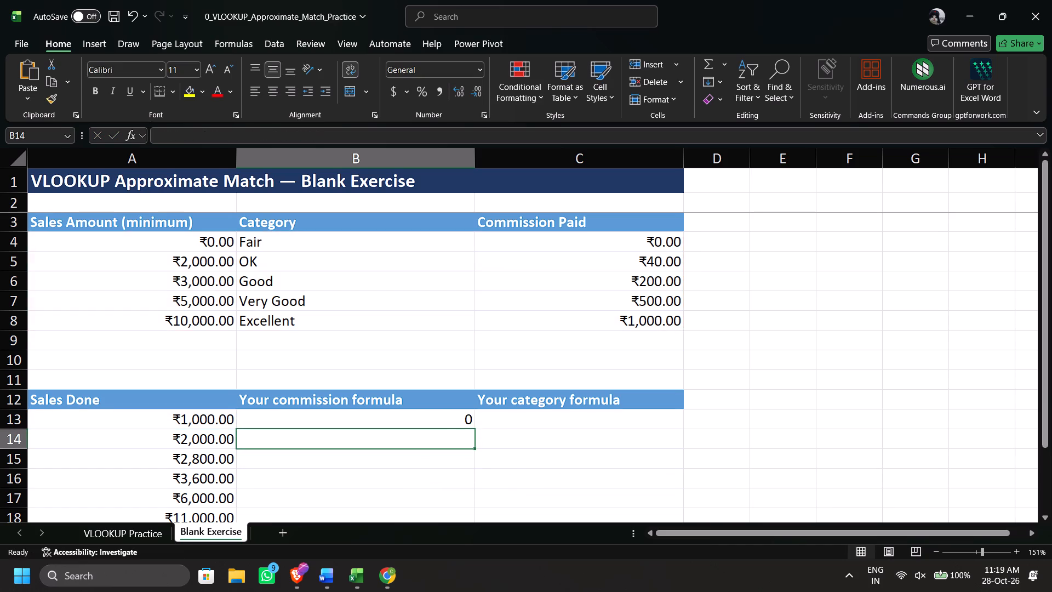
pyautogui.moveTo(460, 425); pyautogui.dragTo(472, 427)
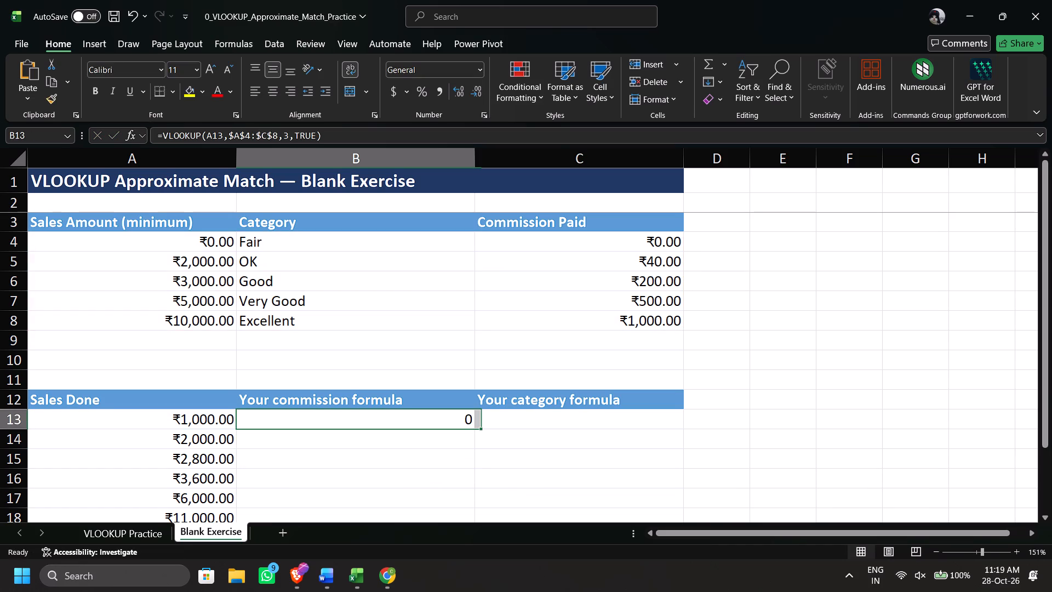
pyautogui.doubleClick(472, 427)
pyautogui.scroll(-1, 472, 427)
pyautogui.scroll(1, 472, 427)
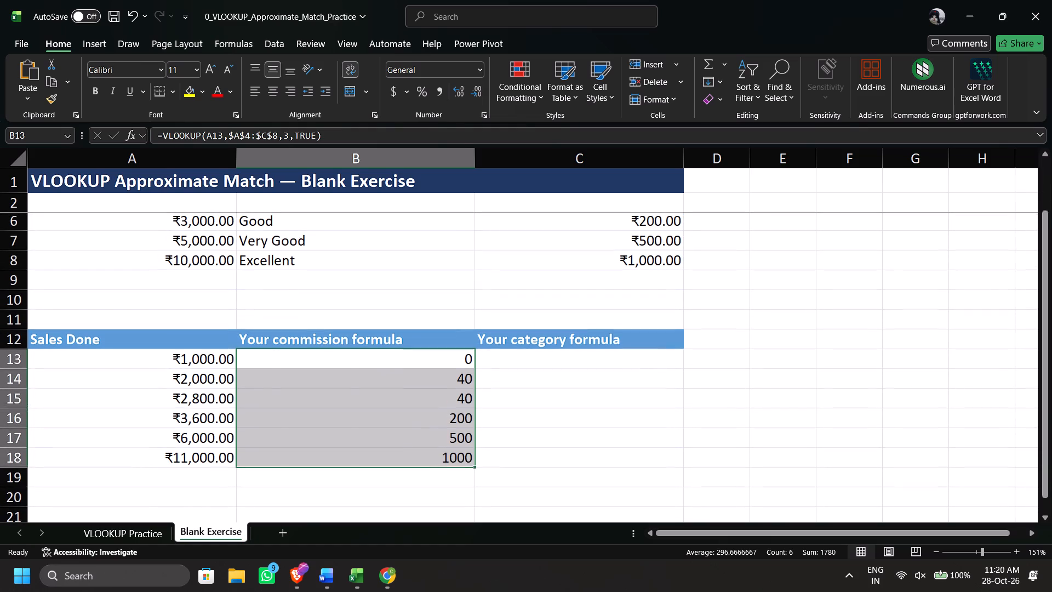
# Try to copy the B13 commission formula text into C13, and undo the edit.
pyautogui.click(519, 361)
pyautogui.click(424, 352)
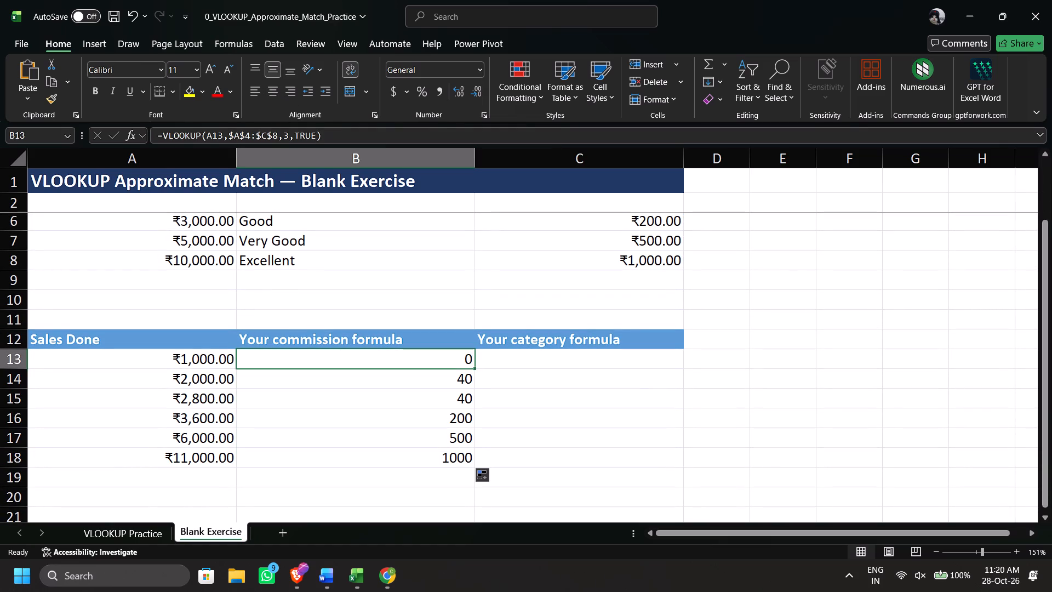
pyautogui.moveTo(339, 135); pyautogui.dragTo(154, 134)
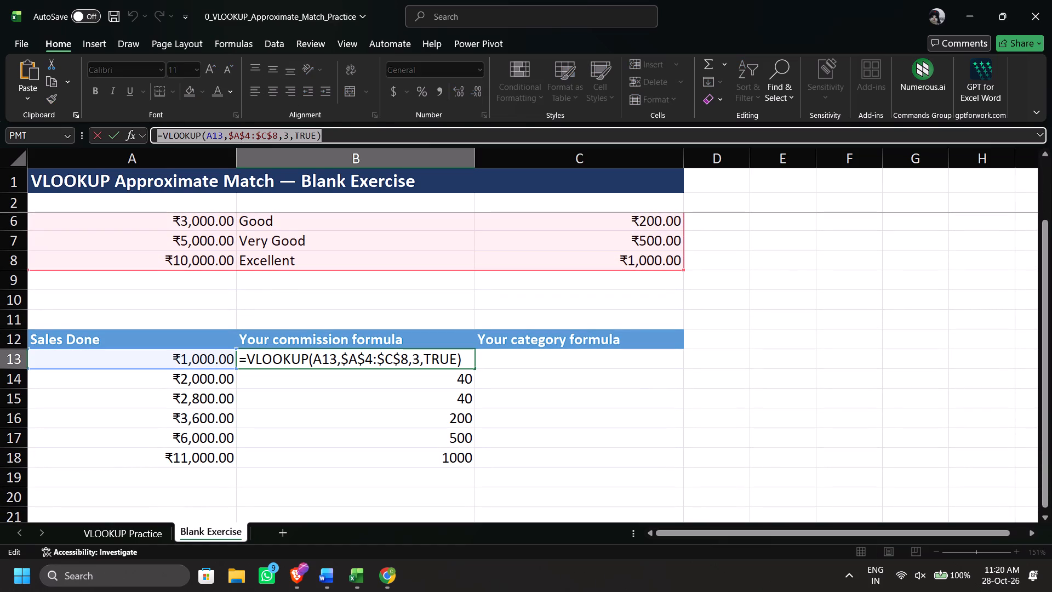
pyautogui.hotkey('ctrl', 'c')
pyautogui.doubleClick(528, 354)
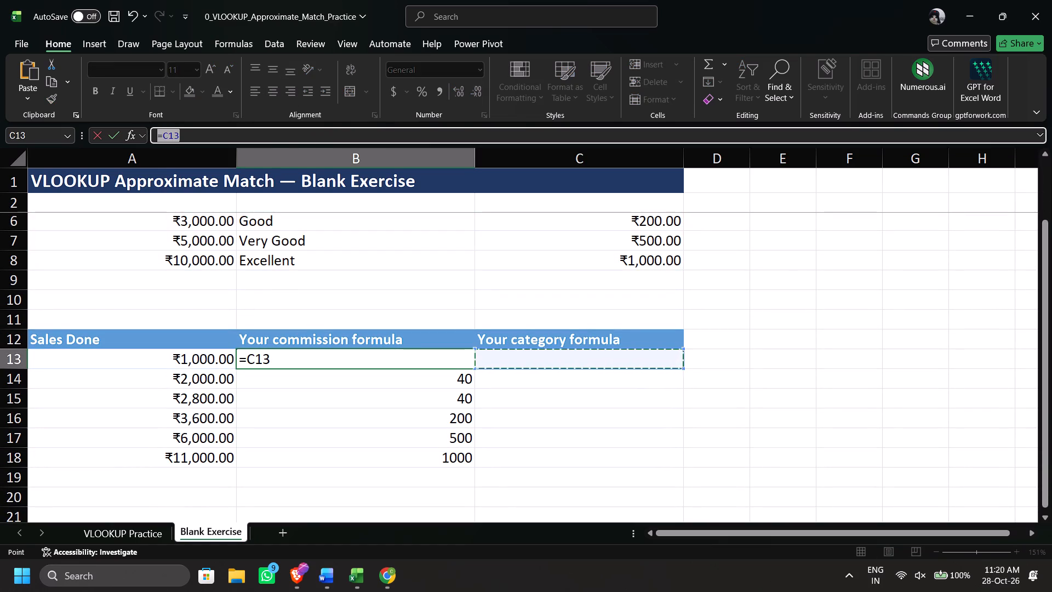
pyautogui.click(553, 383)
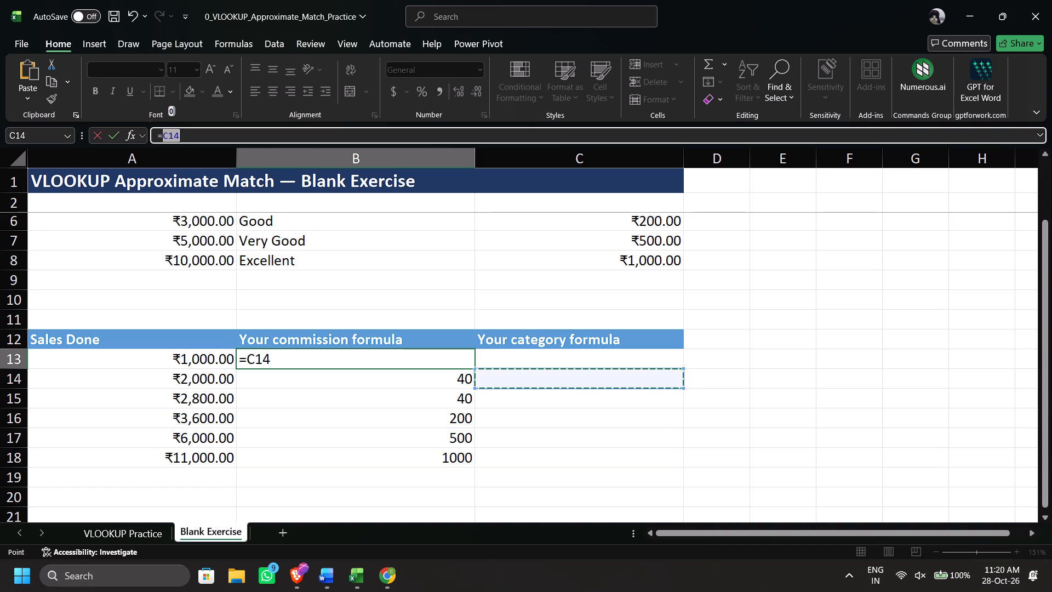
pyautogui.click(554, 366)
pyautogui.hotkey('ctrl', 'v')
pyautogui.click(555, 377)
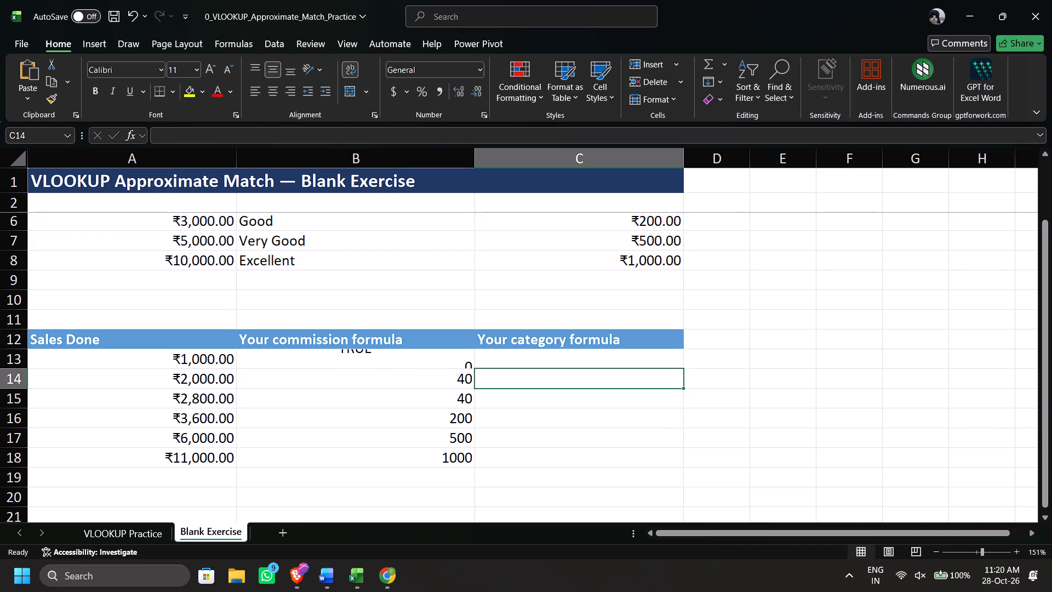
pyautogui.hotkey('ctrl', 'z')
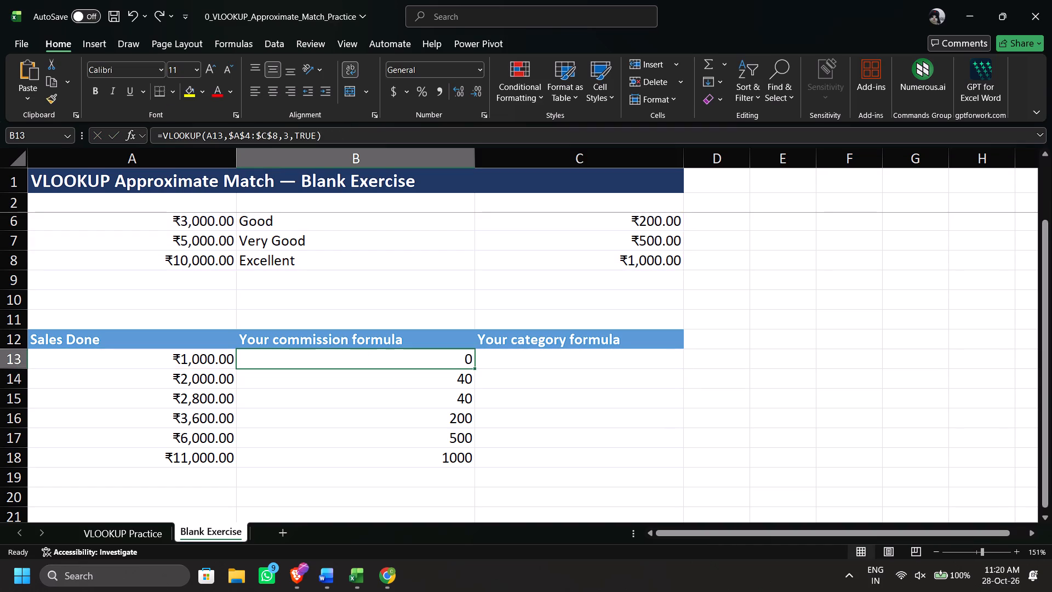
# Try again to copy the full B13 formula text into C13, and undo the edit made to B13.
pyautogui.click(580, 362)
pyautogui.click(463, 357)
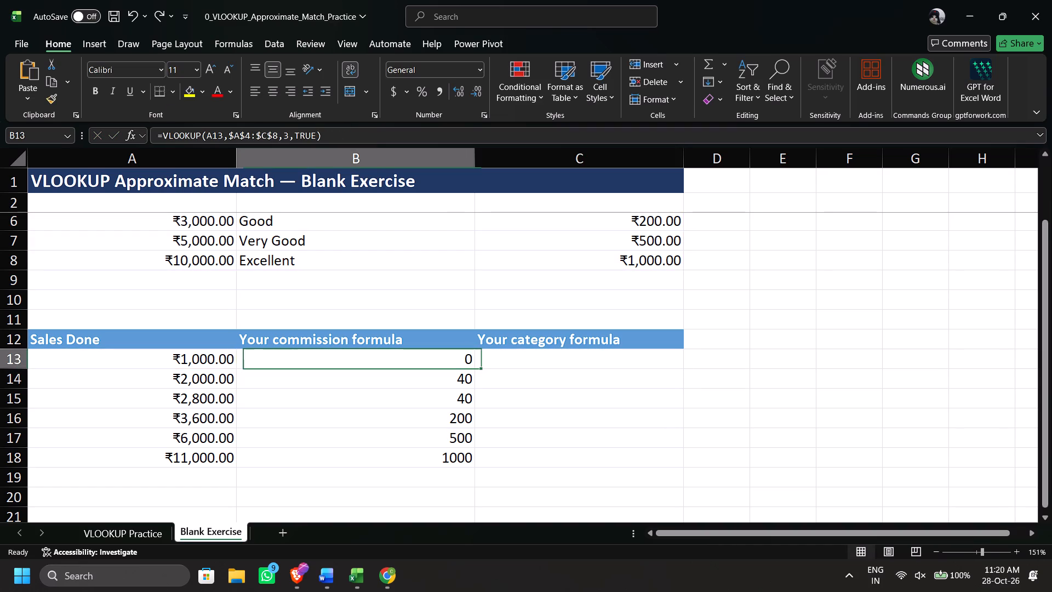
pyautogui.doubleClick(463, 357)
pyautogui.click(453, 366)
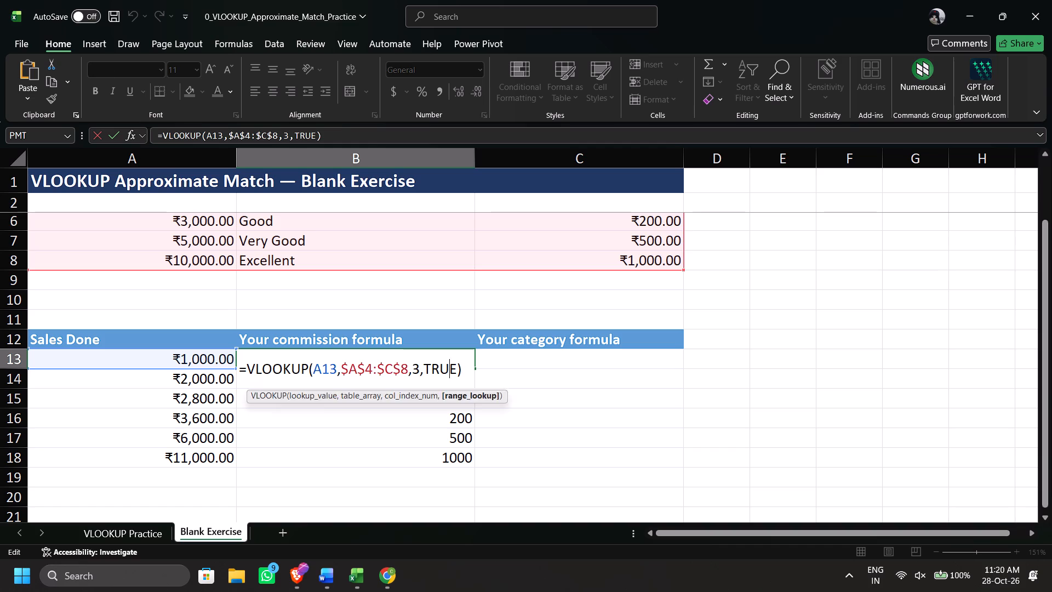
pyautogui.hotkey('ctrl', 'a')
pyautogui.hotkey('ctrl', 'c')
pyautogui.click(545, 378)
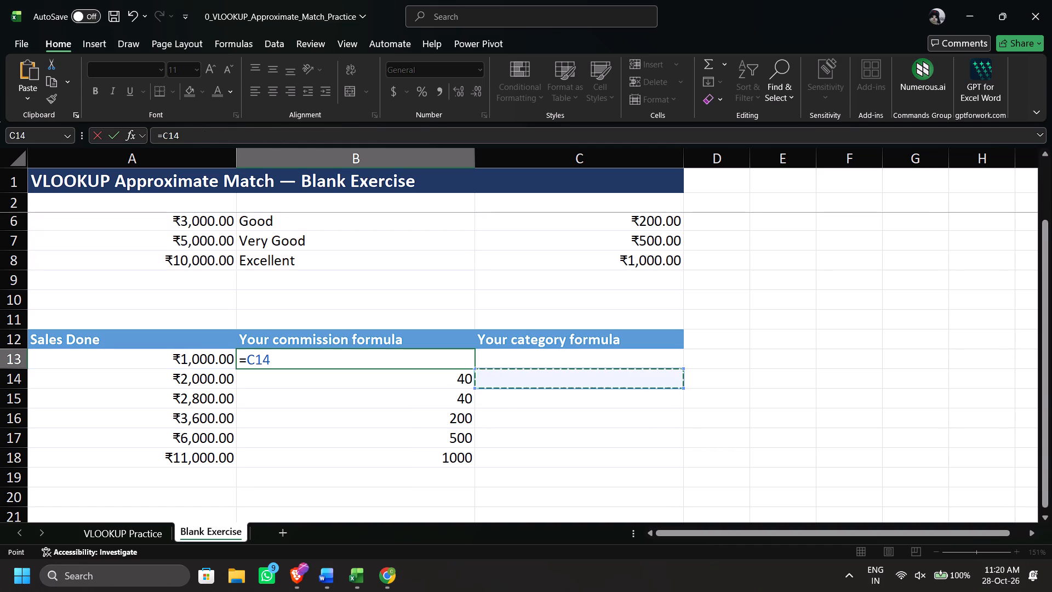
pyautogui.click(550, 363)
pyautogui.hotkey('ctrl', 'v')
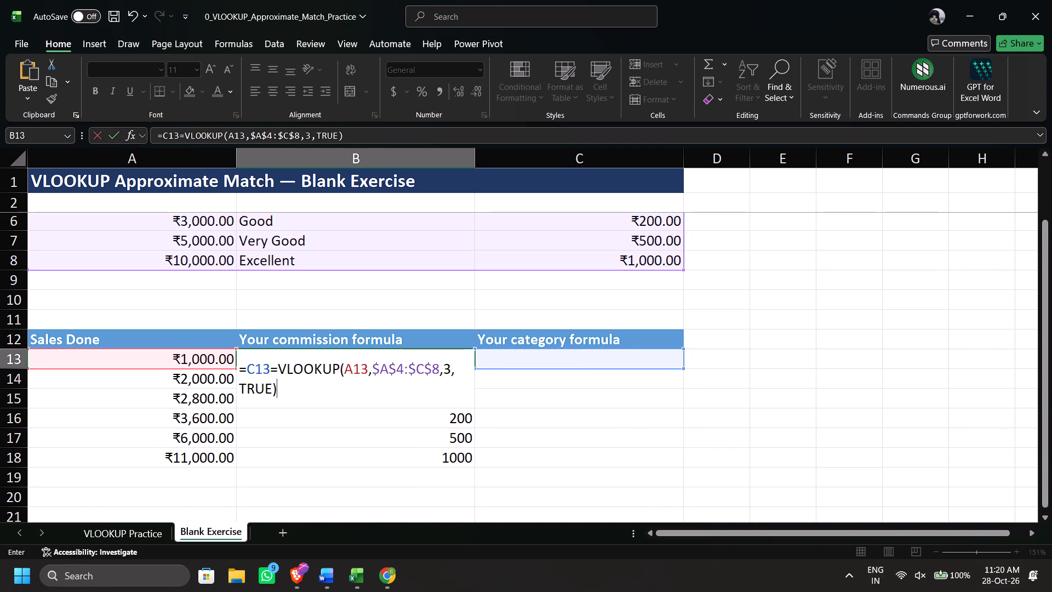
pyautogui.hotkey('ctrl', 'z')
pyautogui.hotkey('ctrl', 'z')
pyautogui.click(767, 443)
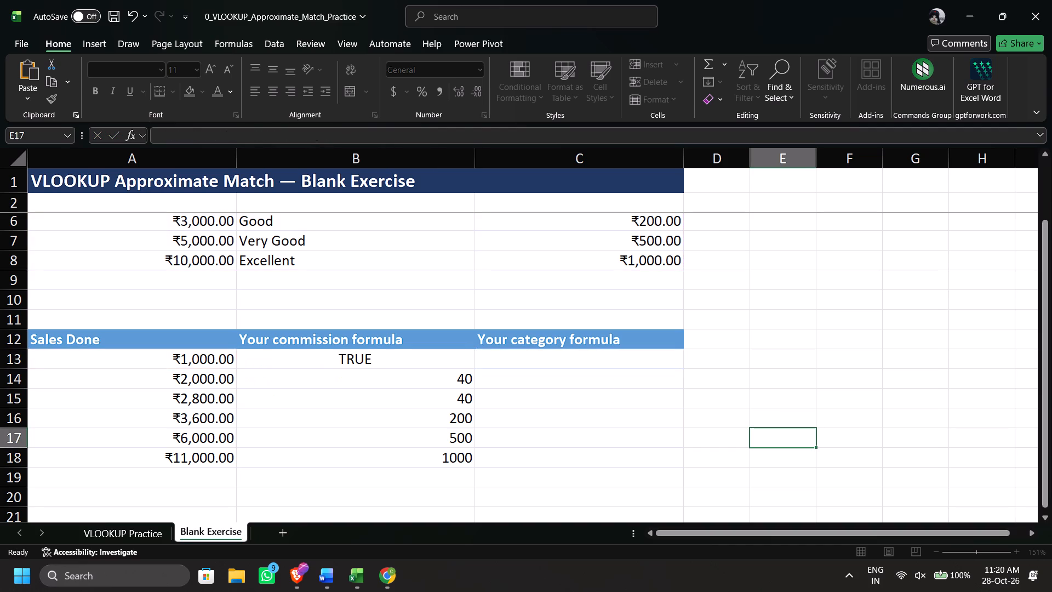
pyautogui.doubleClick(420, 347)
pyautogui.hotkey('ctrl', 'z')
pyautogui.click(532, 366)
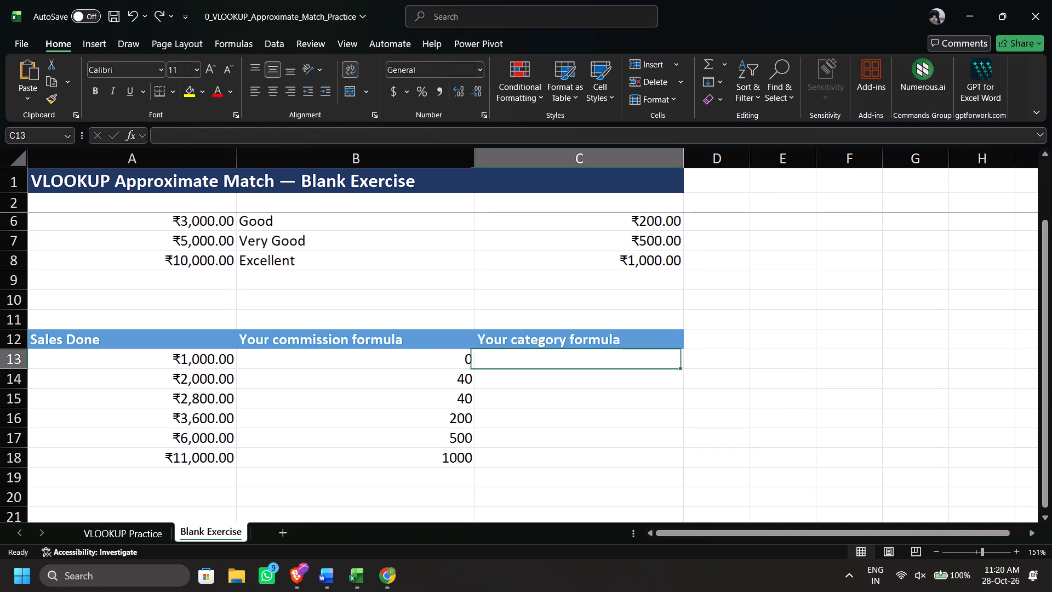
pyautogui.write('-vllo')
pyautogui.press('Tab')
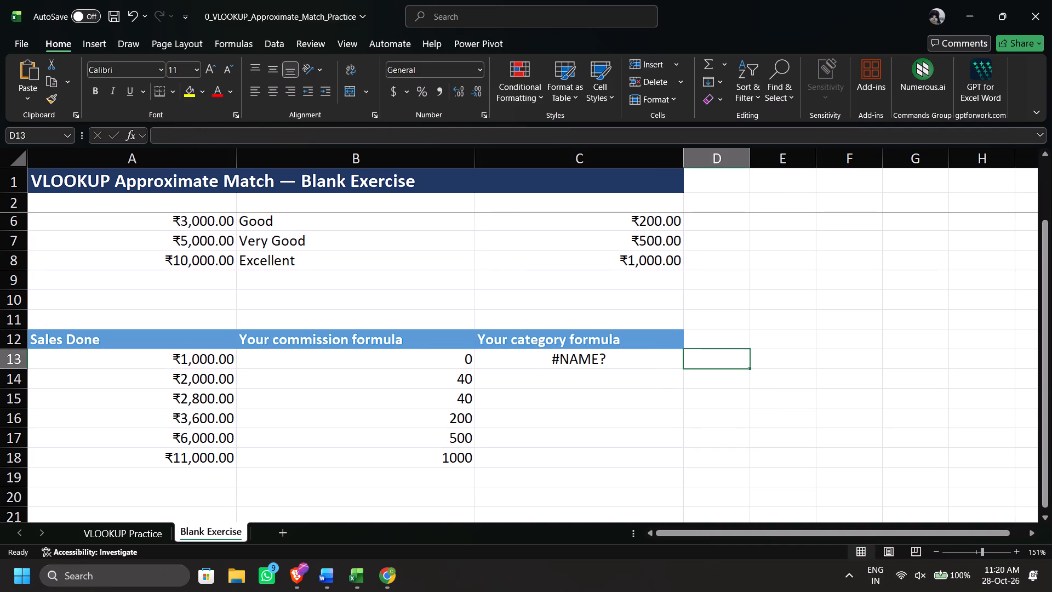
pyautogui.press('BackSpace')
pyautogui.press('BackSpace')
# Enter =VLOOKUP(A13,$A$4:$C$8,2,TRUE) in C13 to return the category for the first sales amount.
pyautogui.click(532, 366)
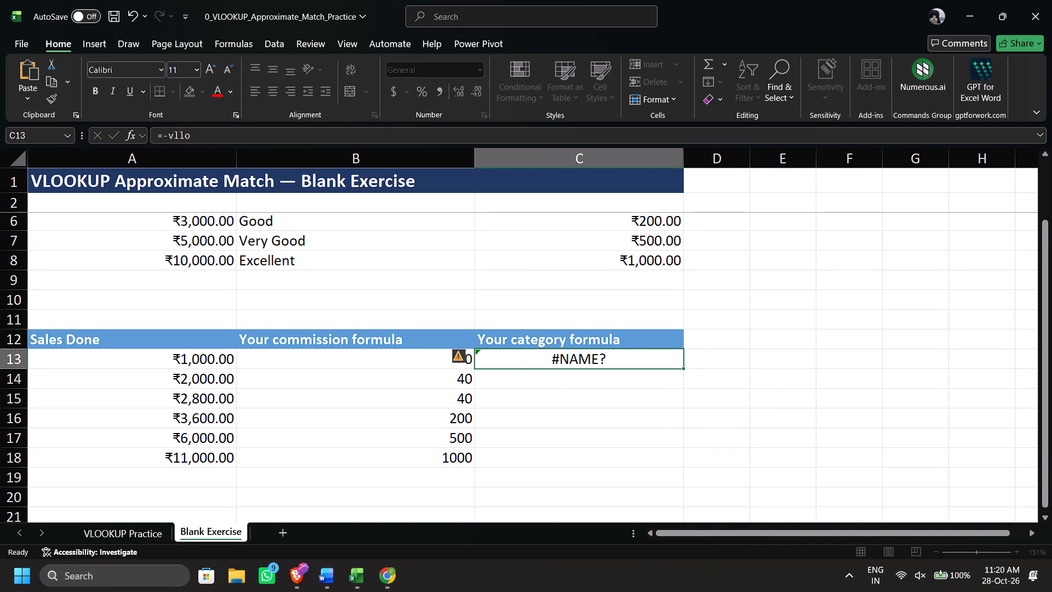
pyautogui.write('=vloo')
pyautogui.press('Tab')
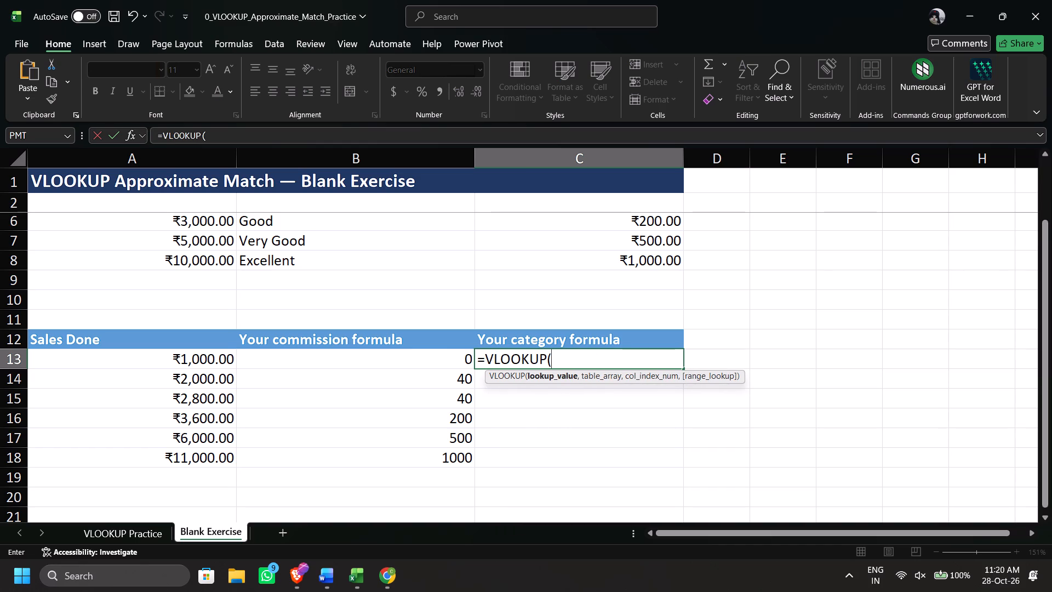
pyautogui.click(215, 355)
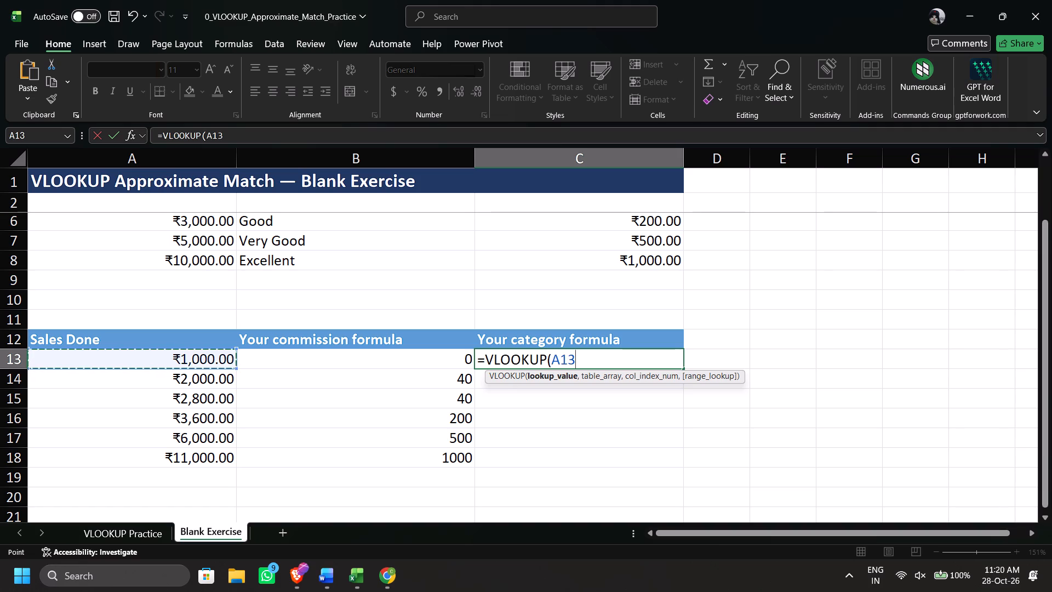
pyautogui.press(',')
pyautogui.scroll(1, 247, 354)
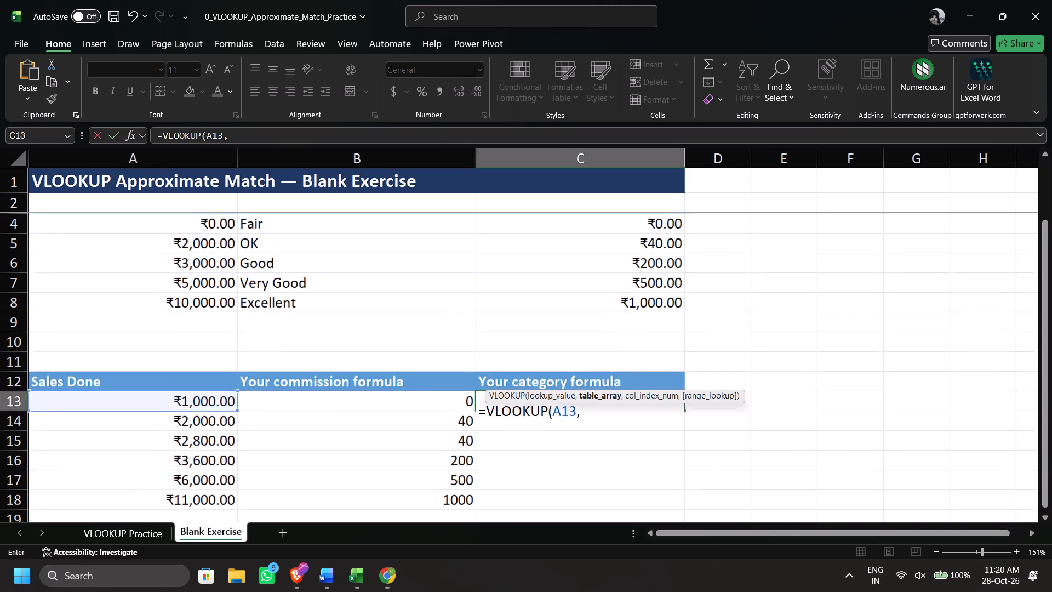
pyautogui.scroll(1, 247, 354)
pyautogui.moveTo(199, 227); pyautogui.dragTo(596, 304)
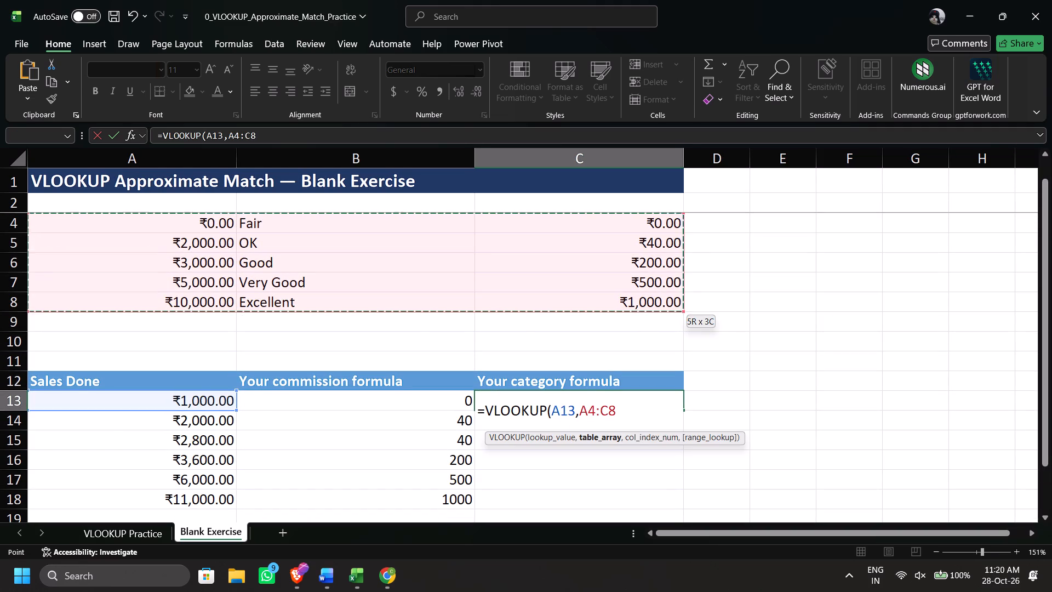
pyautogui.moveTo(596, 304); pyautogui.dragTo(599, 304)
pyautogui.press('F4')
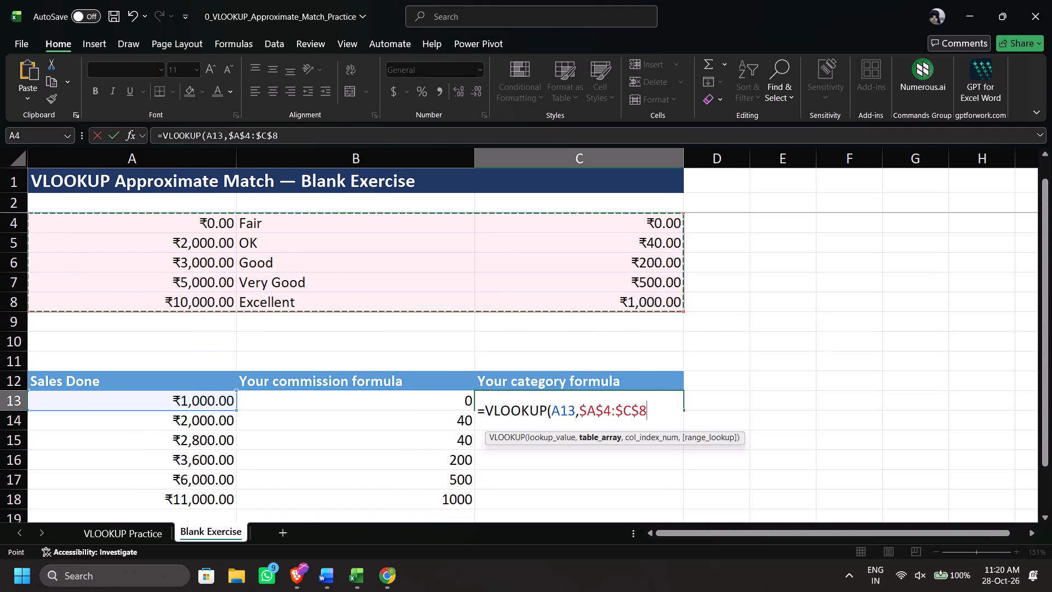
pyautogui.press(',')
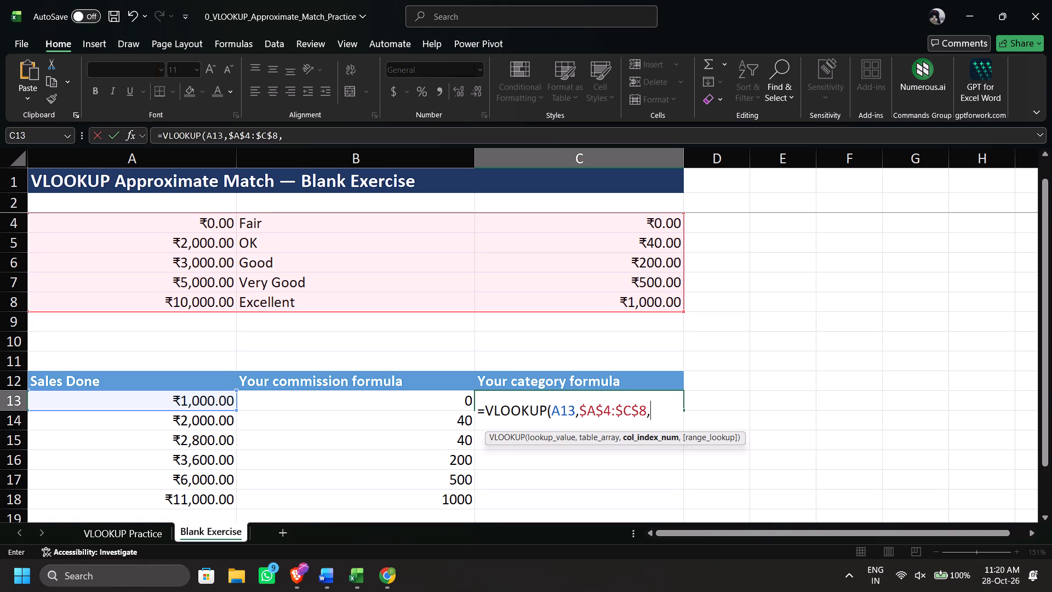
pyautogui.press('2')
pyautogui.write(',truer')
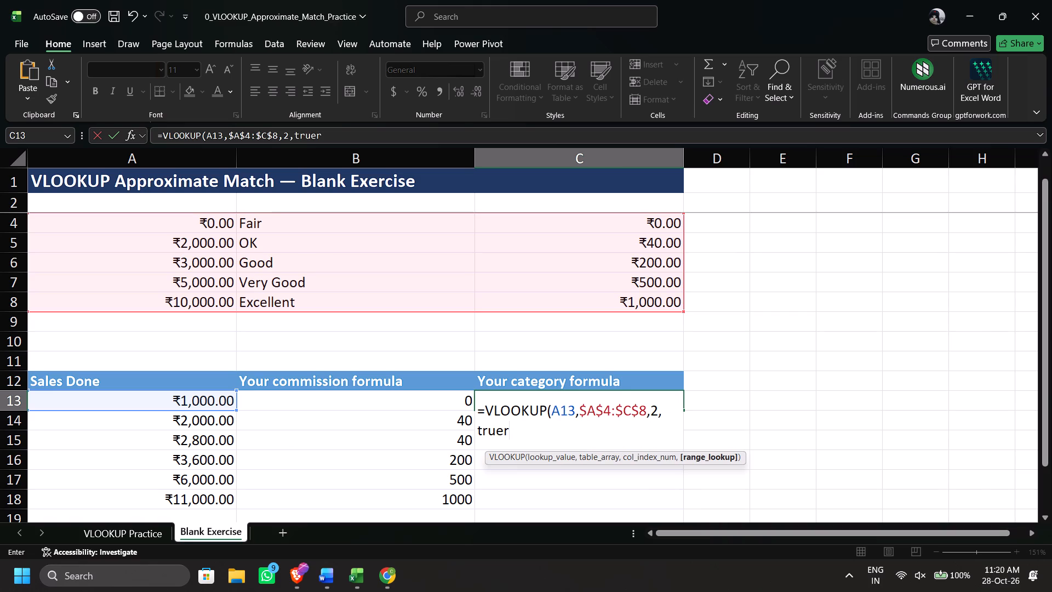
pyautogui.press('BackSpace')
pyautogui.hotkey('shift', ')')
pyautogui.press('Return')
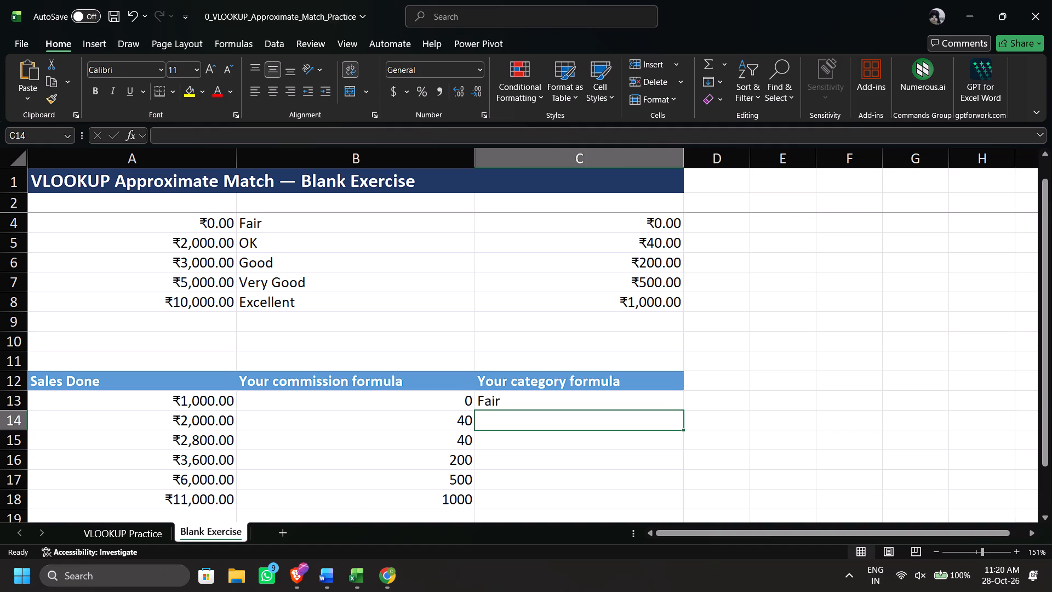
# Fill the C13 category formula down the Your category formula column to C18.
pyautogui.click(539, 395)
pyautogui.doubleClick(685, 411)
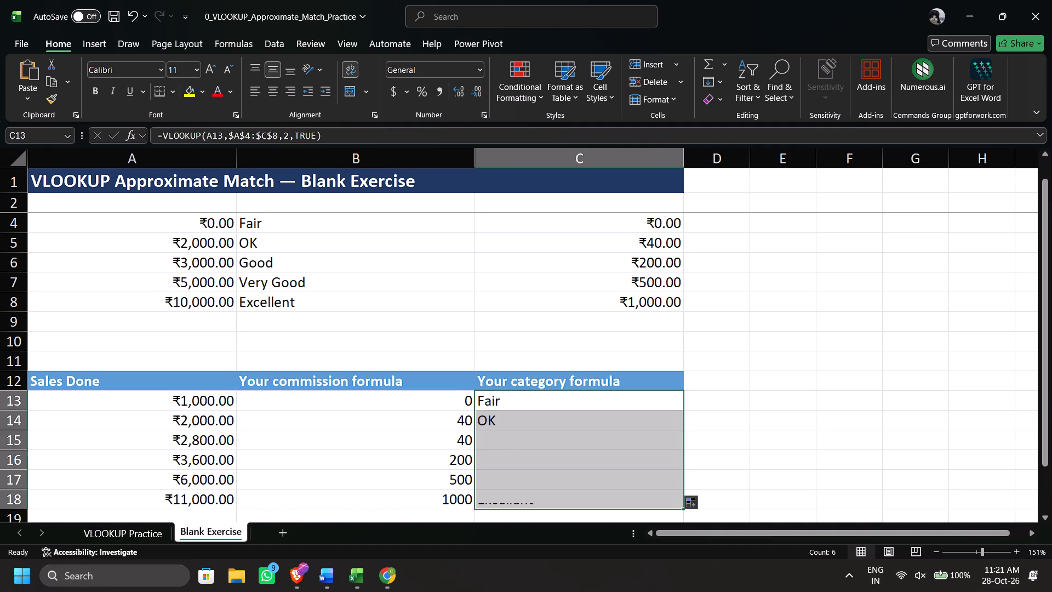
pyautogui.scroll(-1, 685, 411)
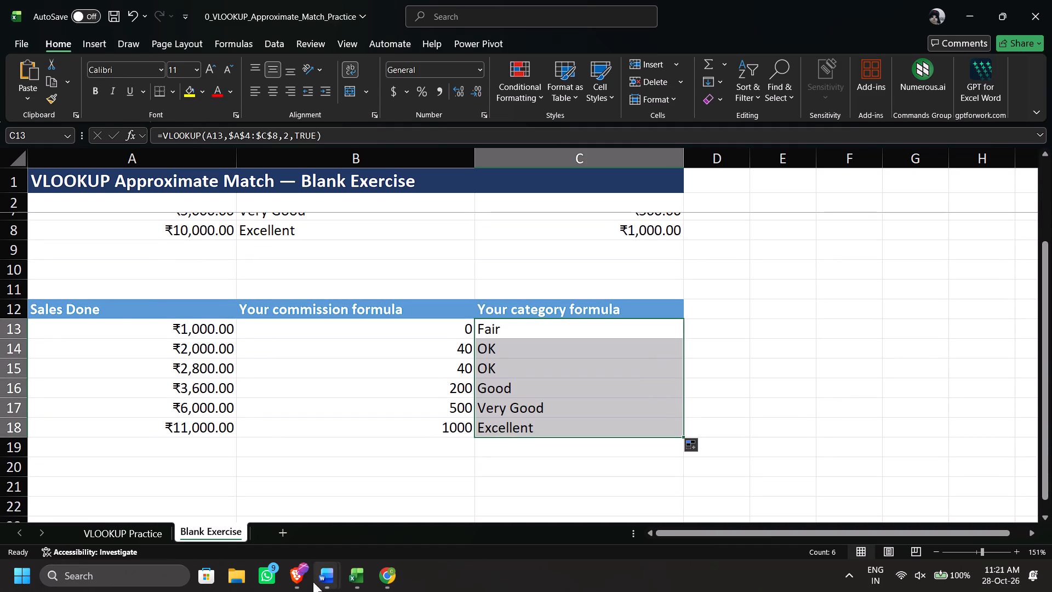
# Switch to Chrome, reload the course page, download the vlookup marks file from the 17 October - 23 October section and open it.
pyautogui.click(384, 583)
pyautogui.hotkey('ctrl', 'r')
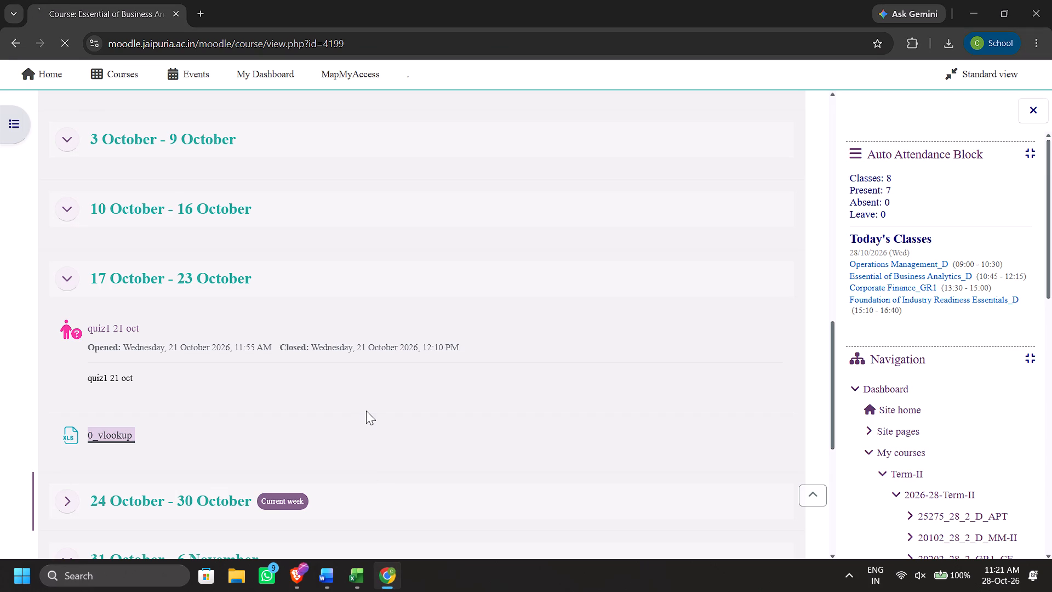
pyautogui.scroll(-8, 403, 311)
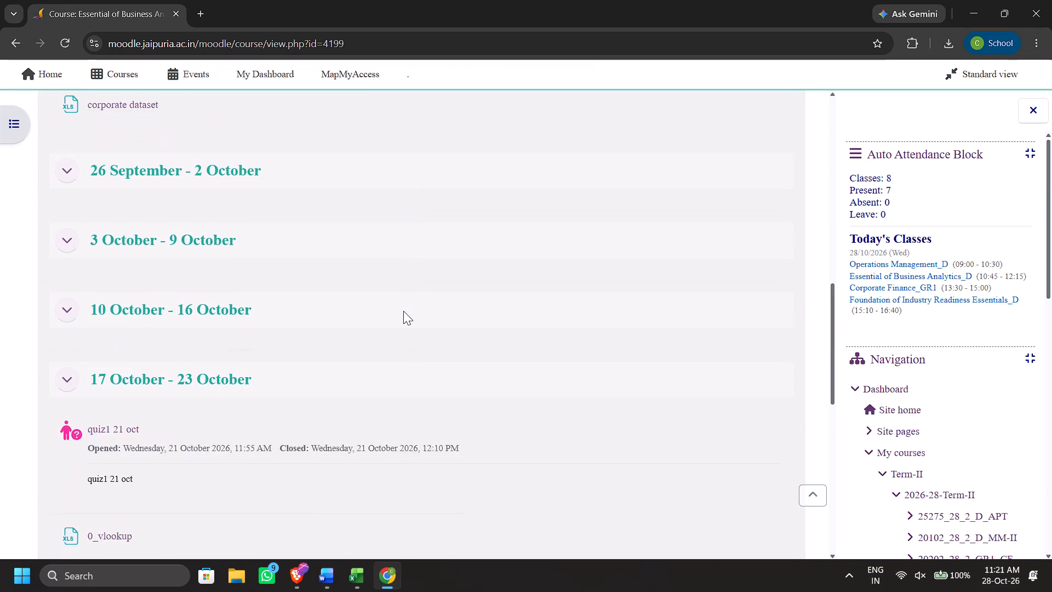
pyautogui.scroll(-1, 403, 311)
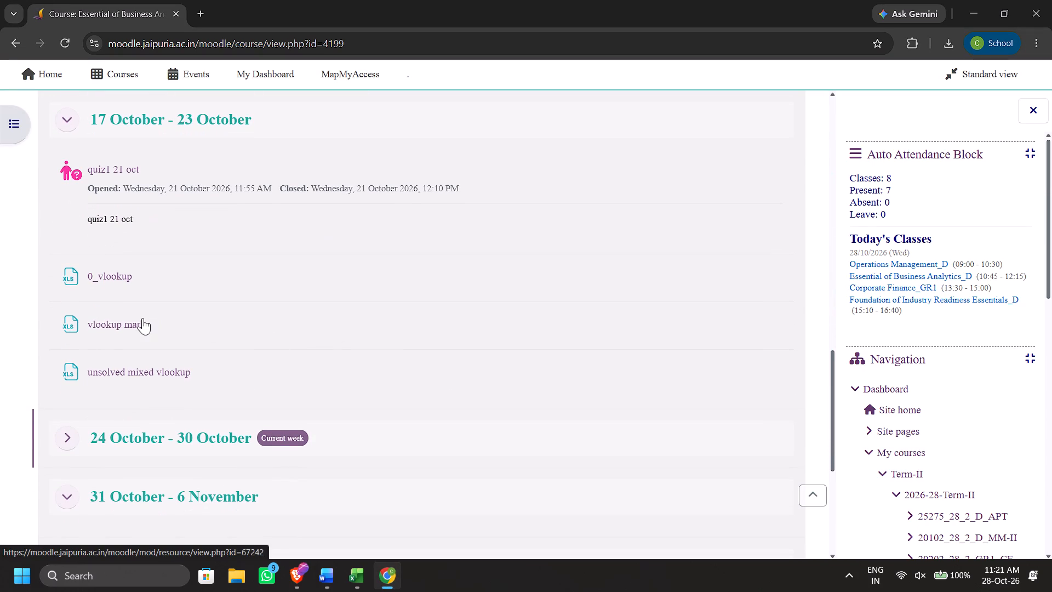
pyautogui.click(139, 319)
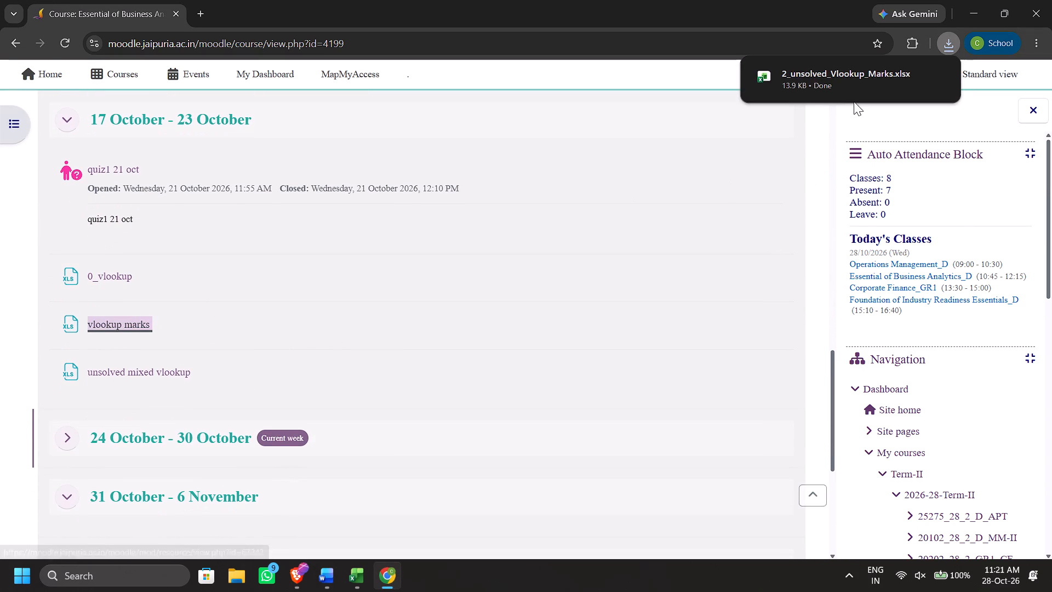
pyautogui.click(865, 76)
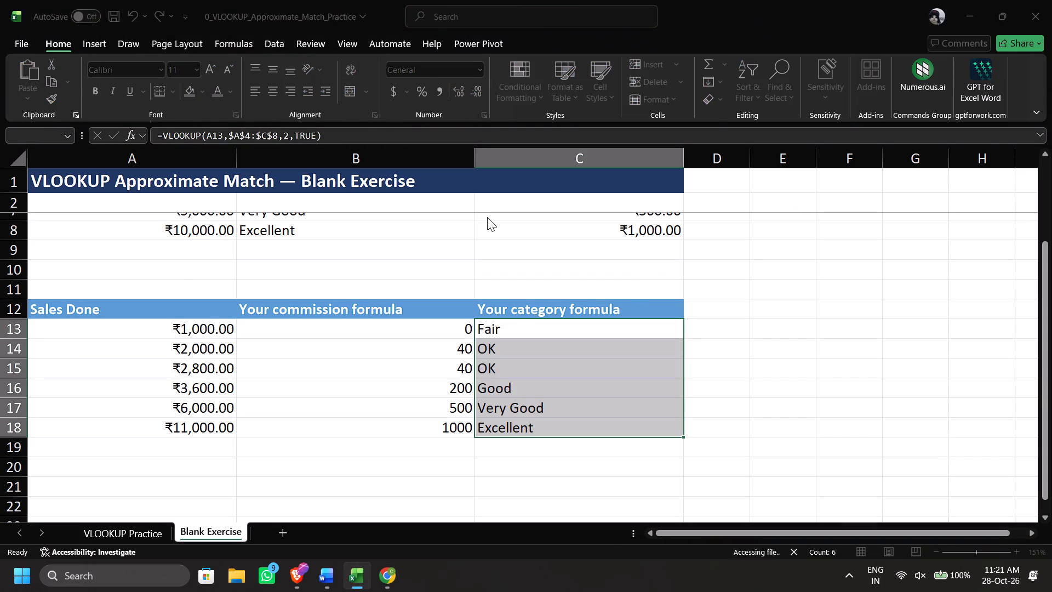
pyautogui.scroll(1, 306, 352)
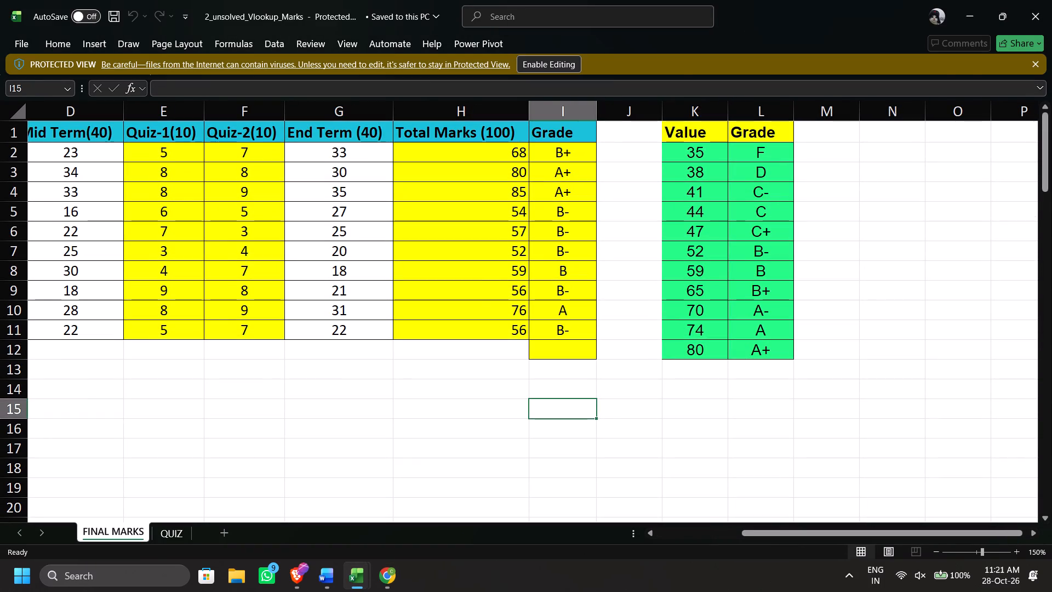
pyautogui.click(185, 528)
pyautogui.click(115, 542)
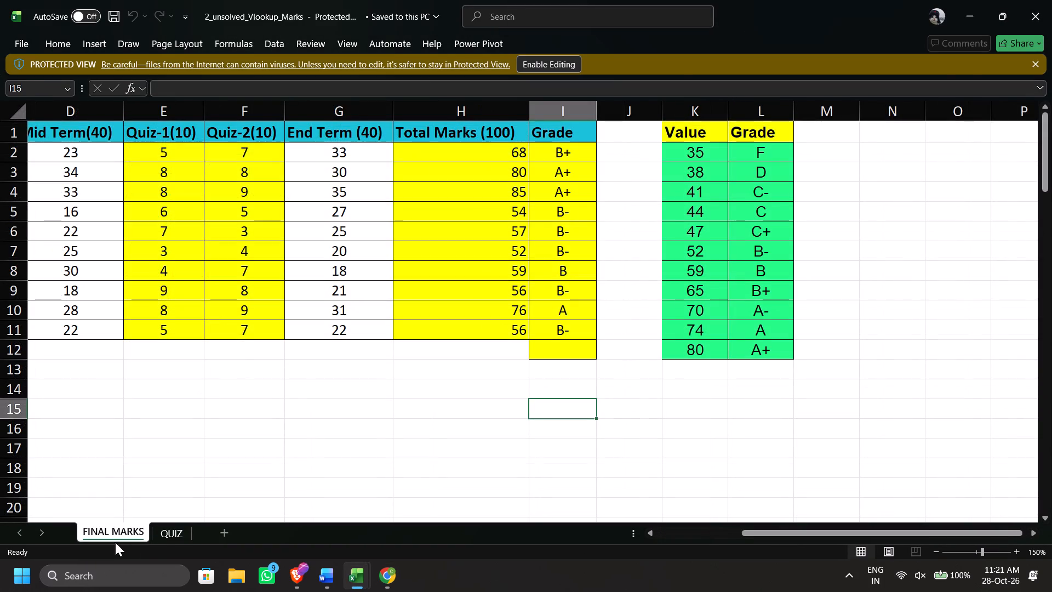
pyautogui.scroll(1, 224, 407)
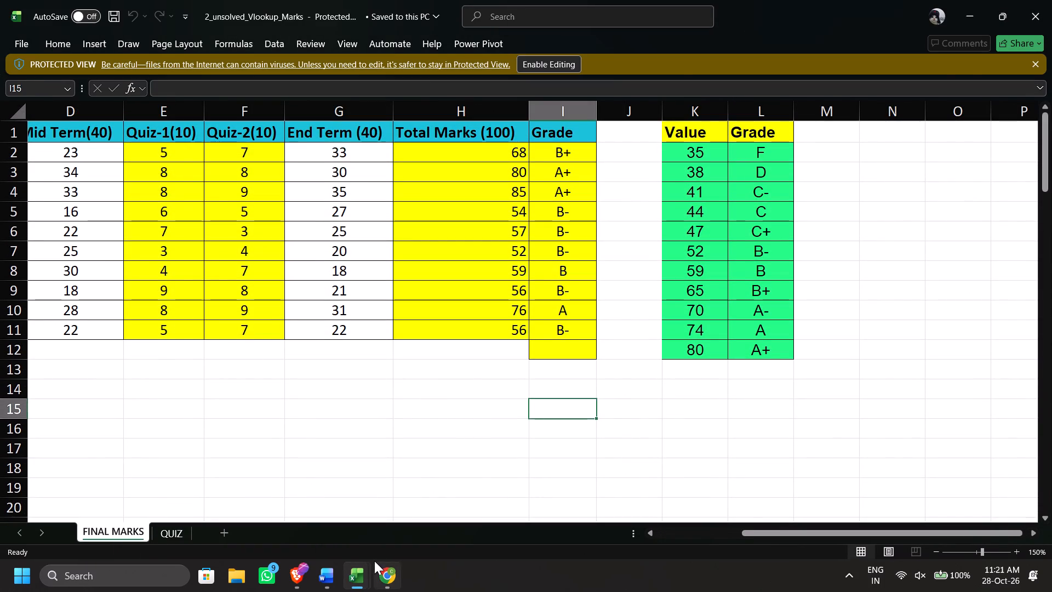
# Return to the course page in Chrome, download the unsolved mixed vlookup file and open it in Excel.
pyautogui.click(374, 561)
pyautogui.click(142, 365)
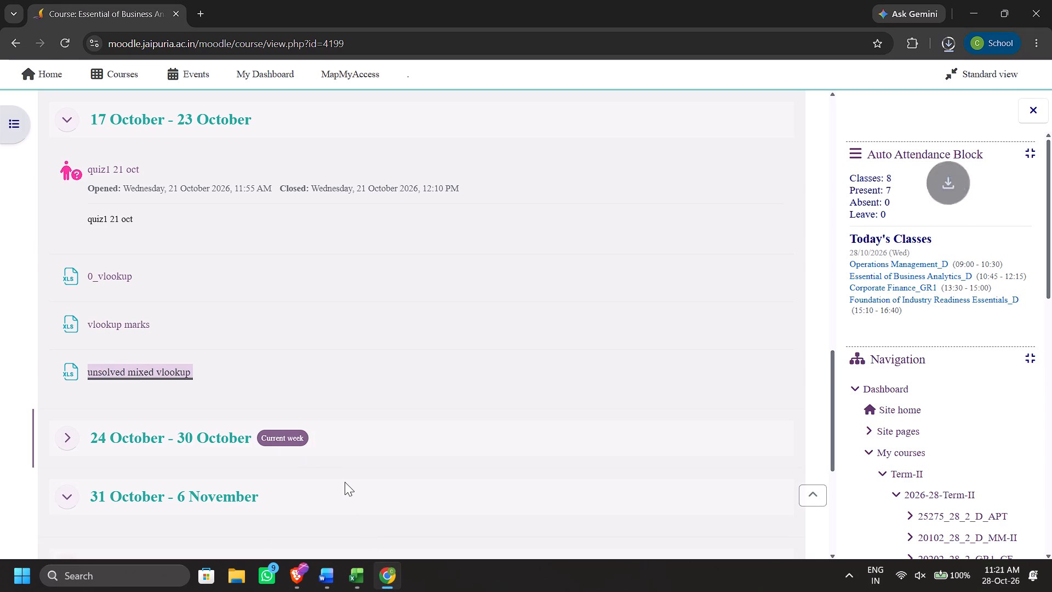
pyautogui.click(941, 45)
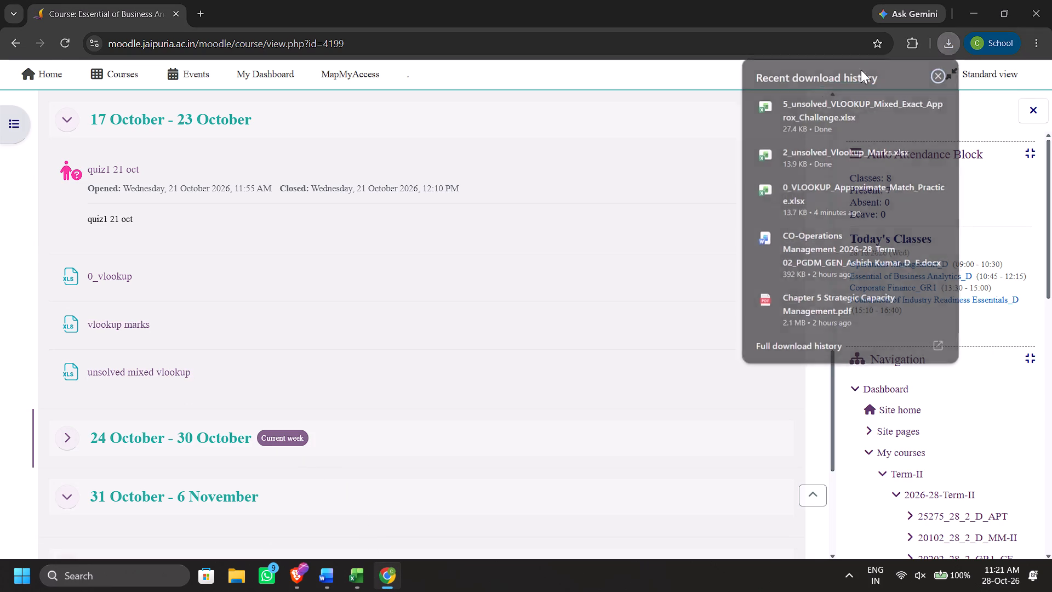
pyautogui.click(784, 96)
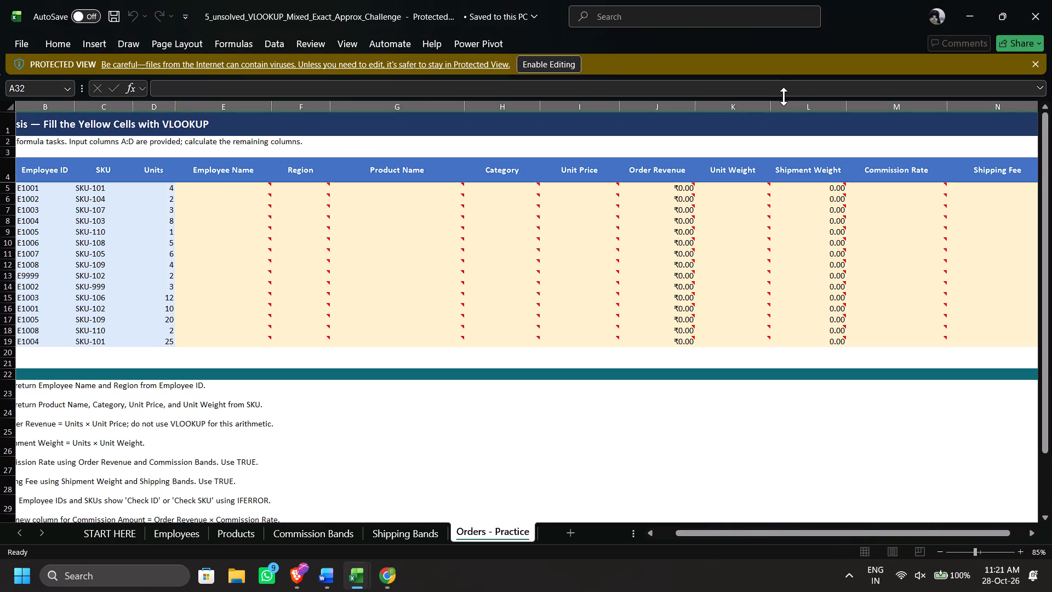
# Review the order table, business scenario, employee, product, commission band and shipping band sheets of the mixed challenge workbook.
pyautogui.hscroll(1, 362, 210)
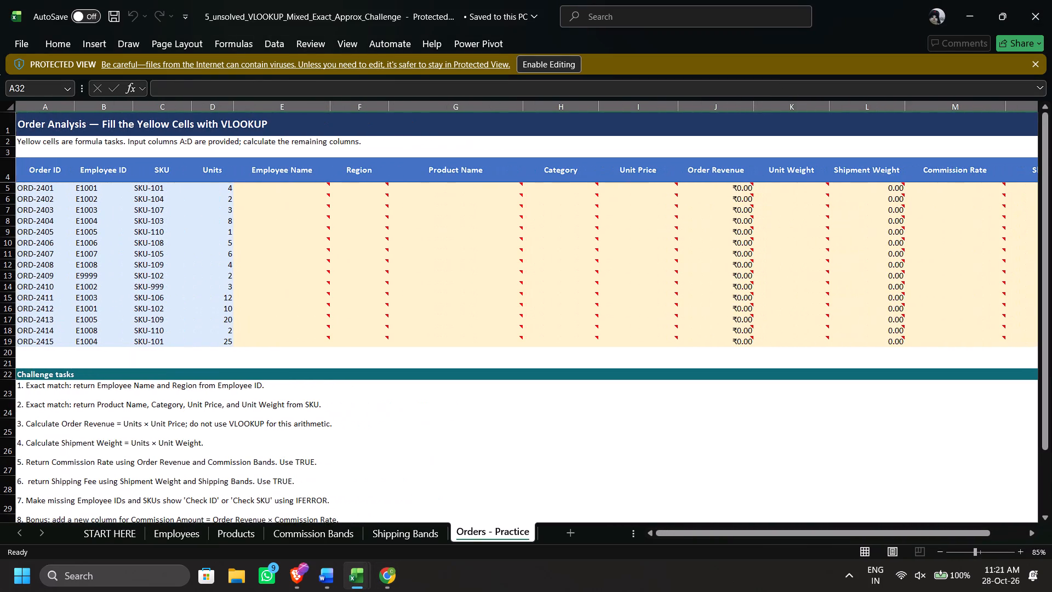
pyautogui.hscroll(2, 190, 208)
pyautogui.scroll(1, 209, 291)
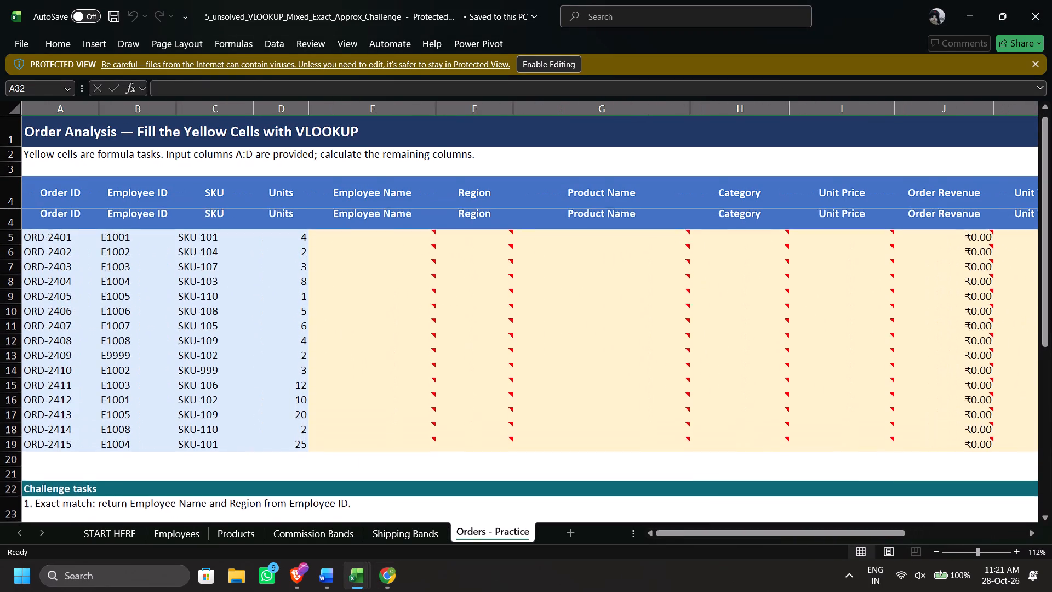
pyautogui.scroll(1, 209, 291)
pyautogui.click(109, 524)
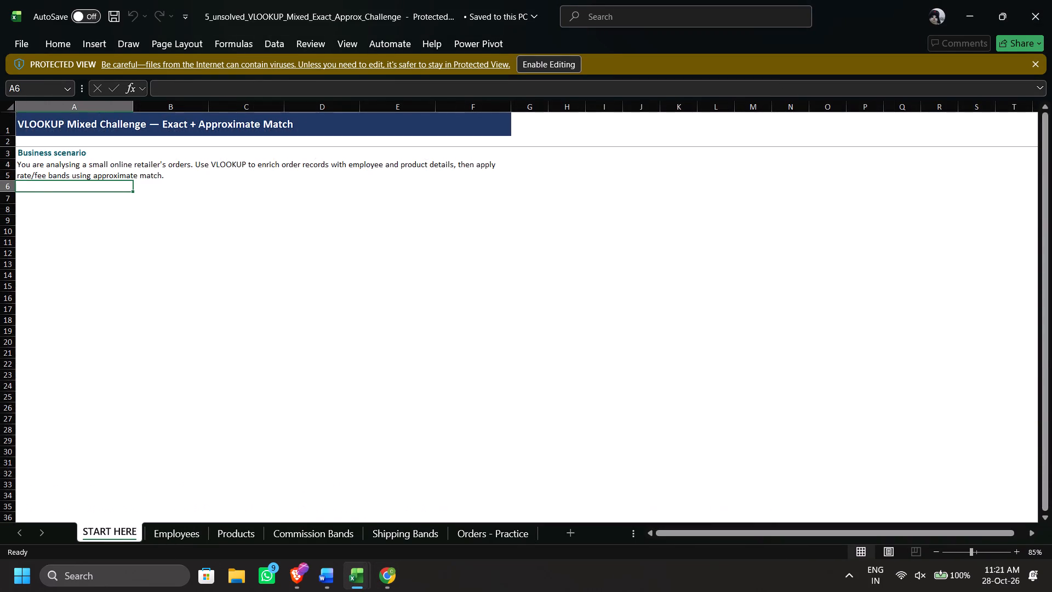
pyautogui.scroll(1, 91, 360)
pyautogui.rightClick(33, 201)
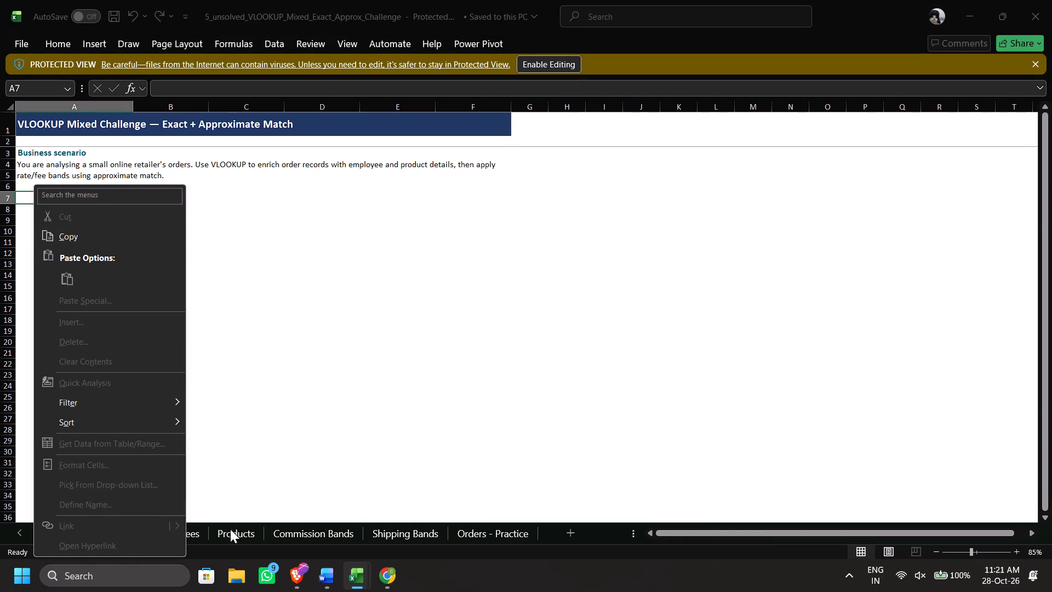
pyautogui.click(206, 531)
pyautogui.click(201, 531)
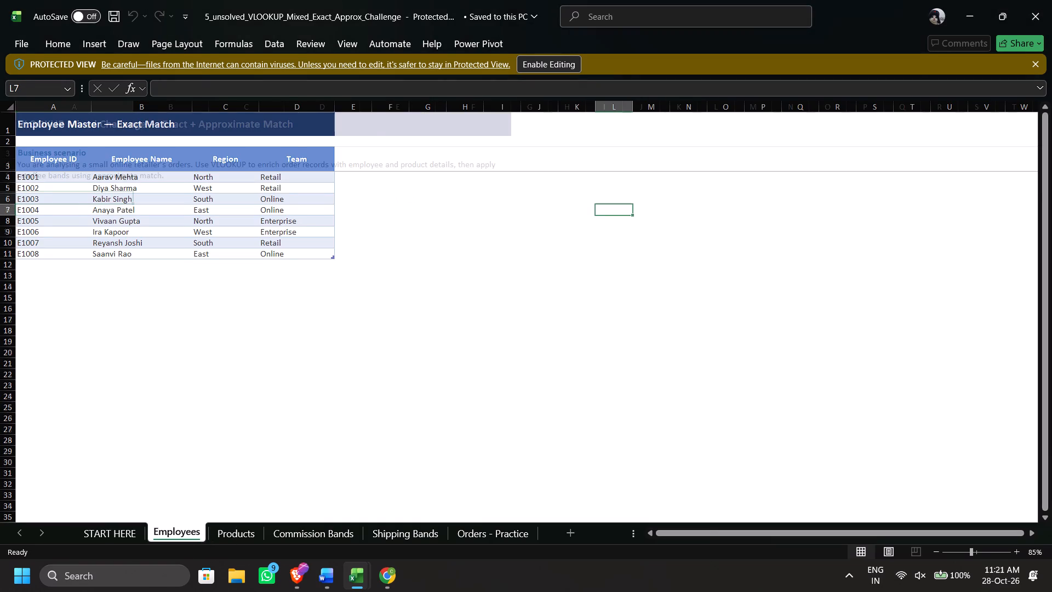
pyautogui.hscroll(1, 85, 229)
pyautogui.click(258, 531)
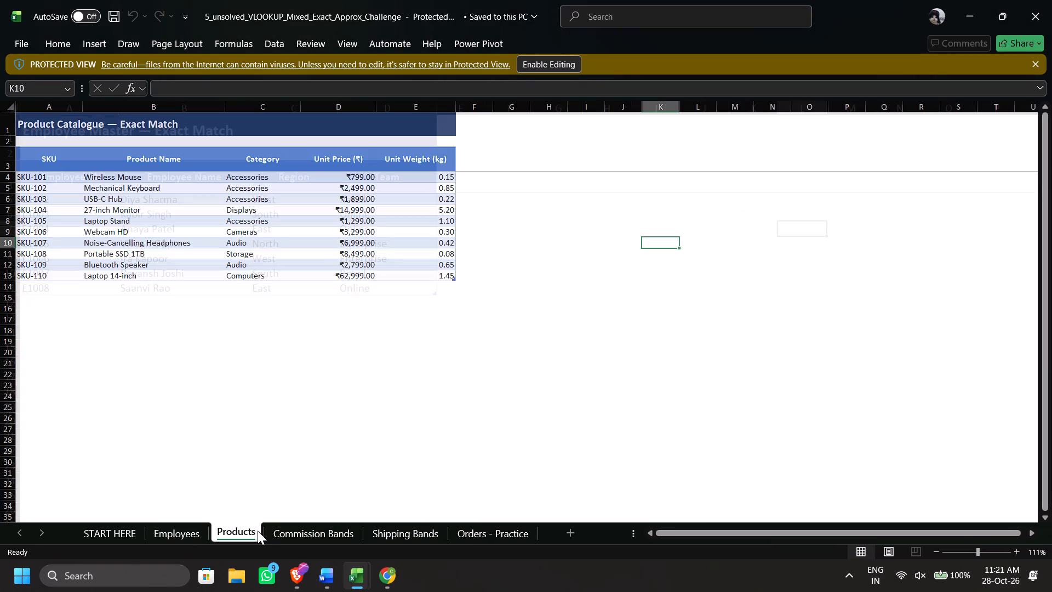
pyautogui.click(288, 531)
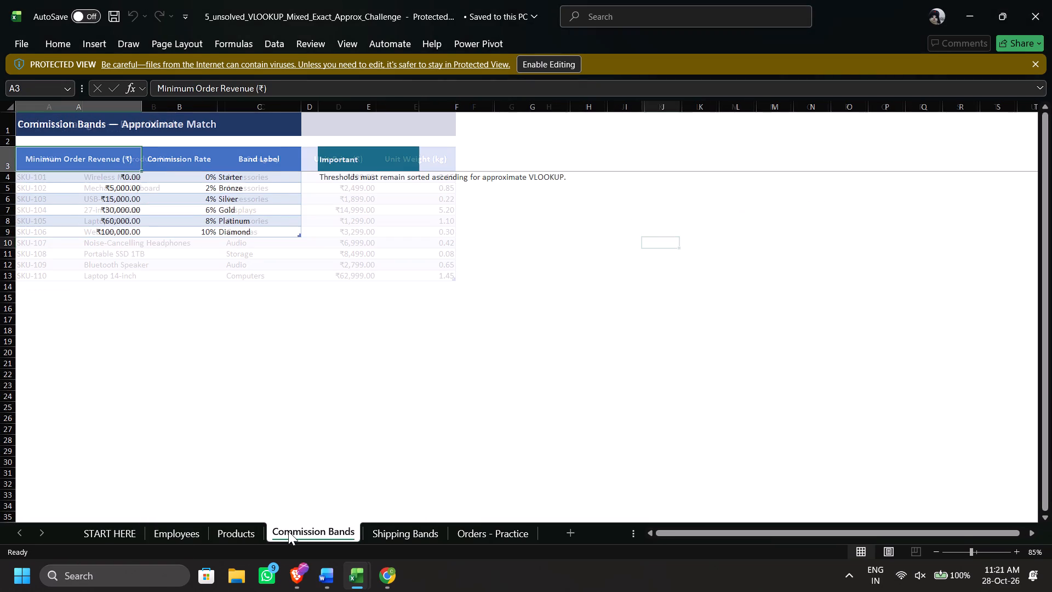
pyautogui.click(378, 525)
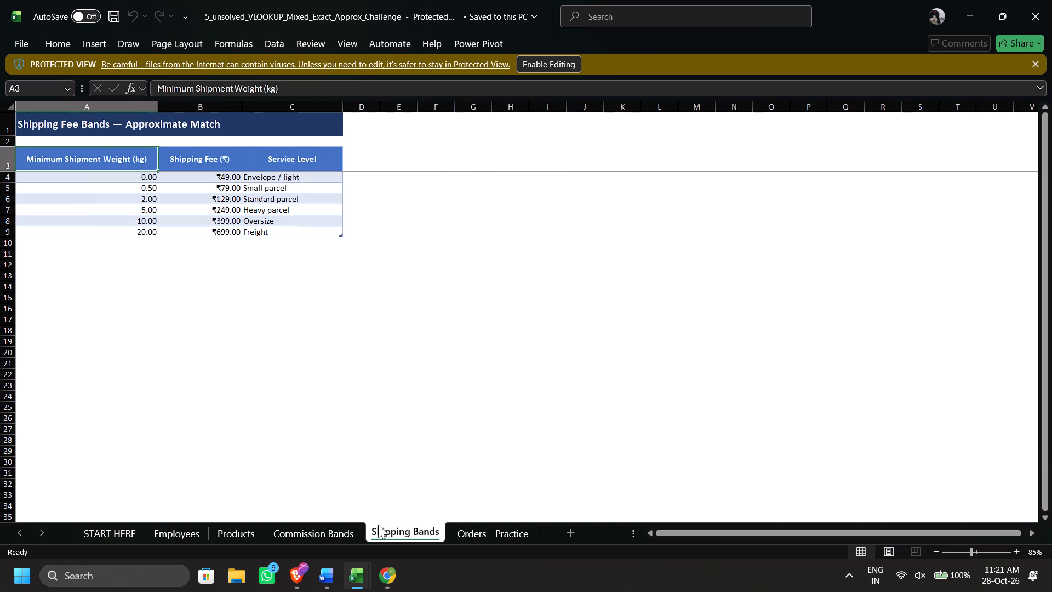
pyautogui.click(471, 537)
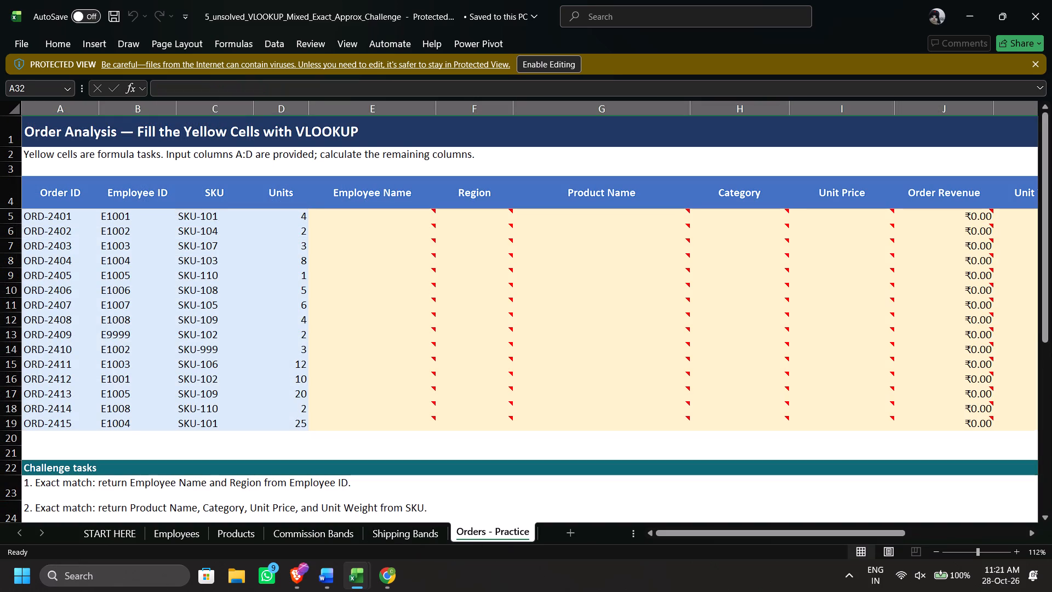
# Enable editing of the mixed challenge workbook and select E5, the first Employee Name cell on the Orders - Practice sheet.
pyautogui.click(330, 224)
pyautogui.click(345, 212)
pyautogui.press('=')
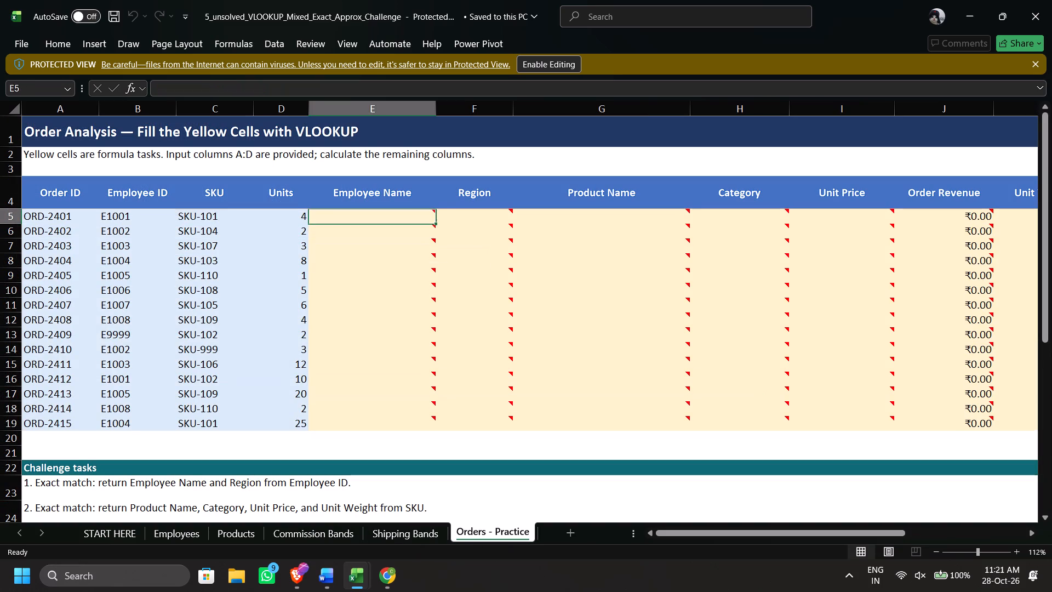
pyautogui.click(552, 62)
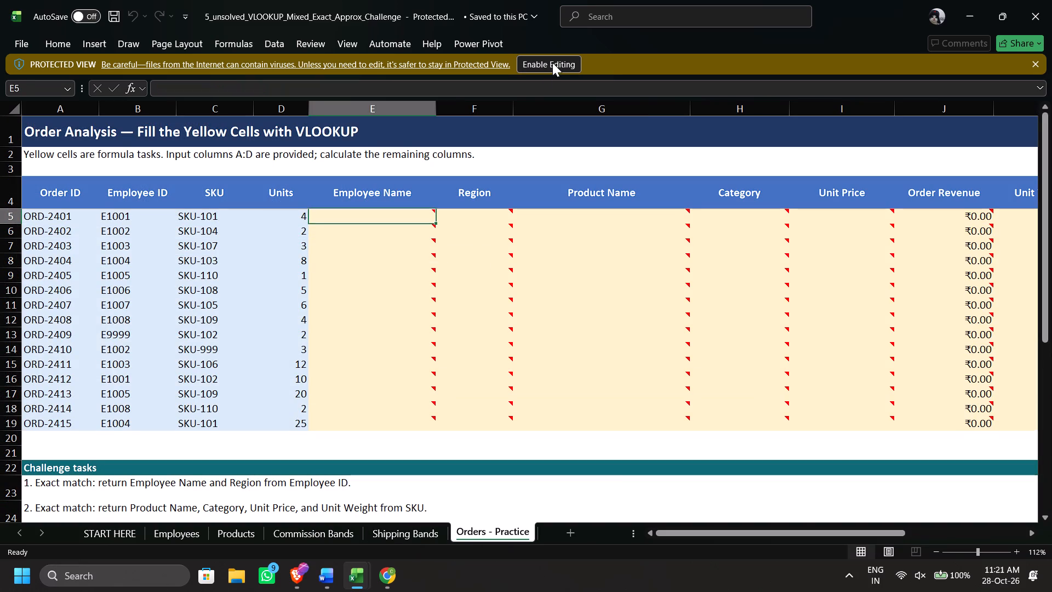
pyautogui.click(306, 265)
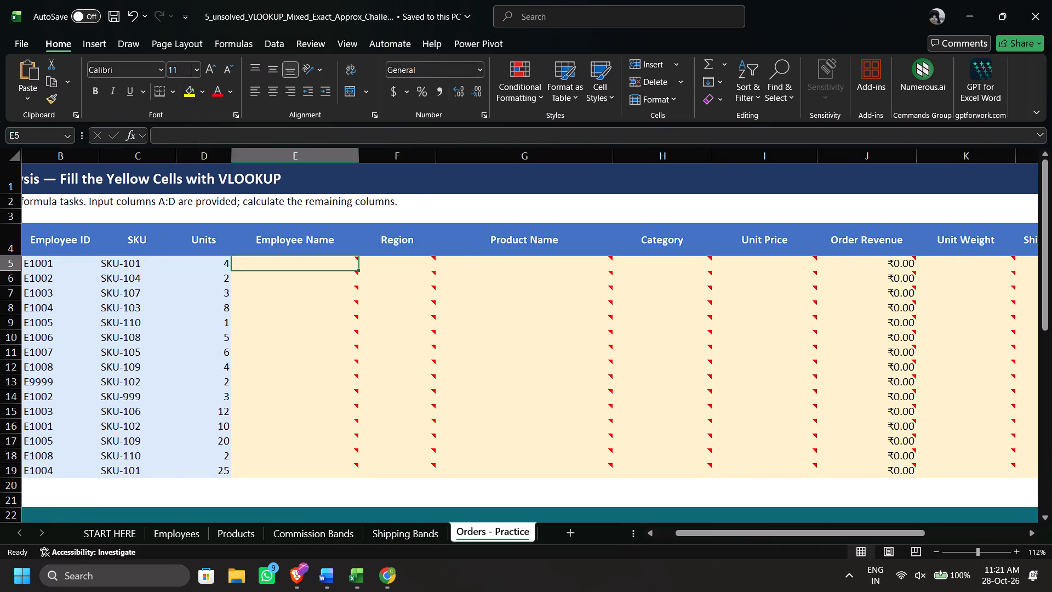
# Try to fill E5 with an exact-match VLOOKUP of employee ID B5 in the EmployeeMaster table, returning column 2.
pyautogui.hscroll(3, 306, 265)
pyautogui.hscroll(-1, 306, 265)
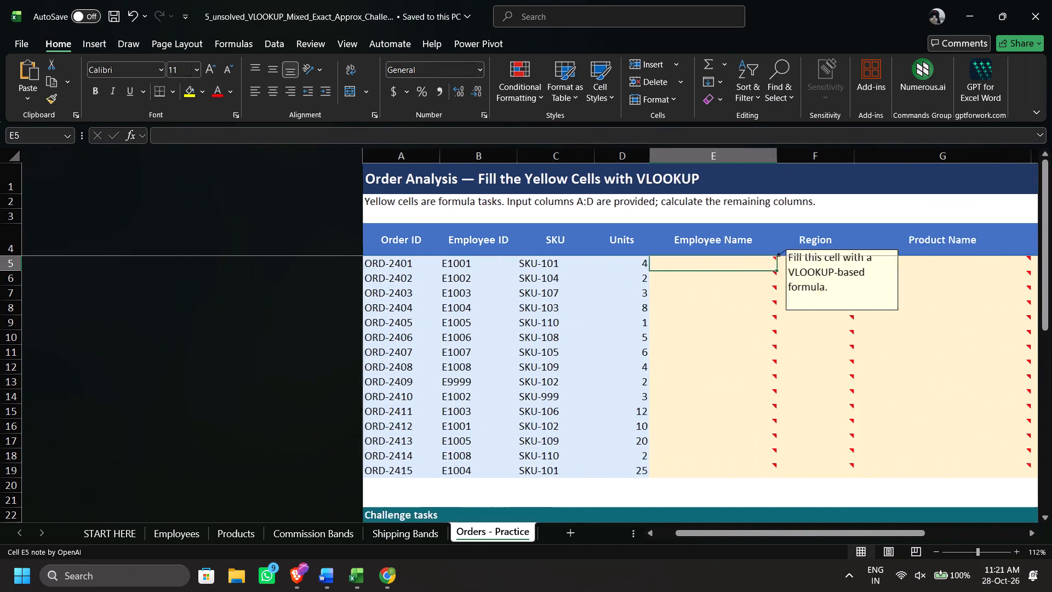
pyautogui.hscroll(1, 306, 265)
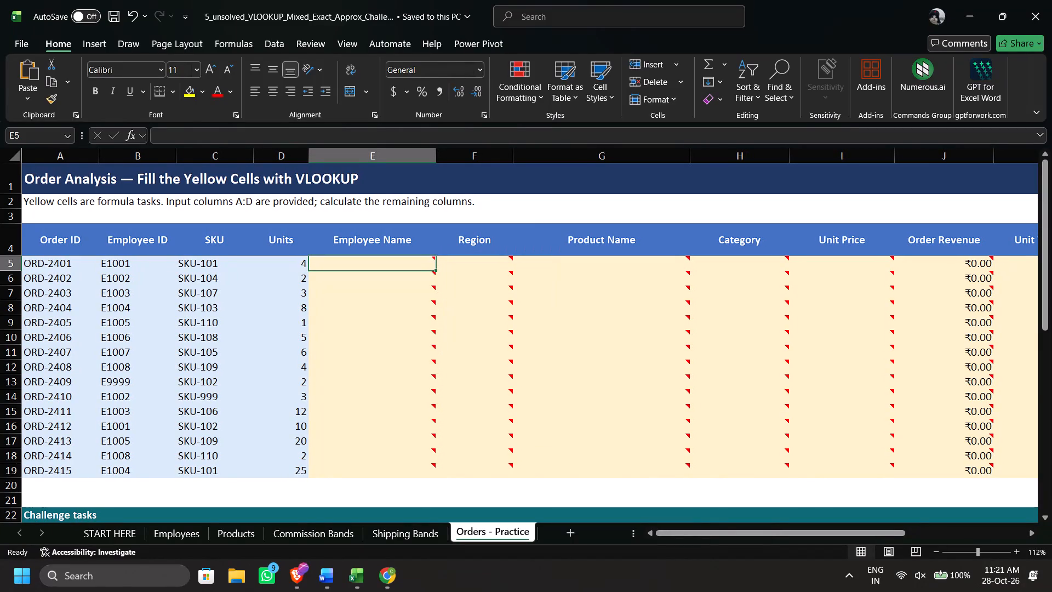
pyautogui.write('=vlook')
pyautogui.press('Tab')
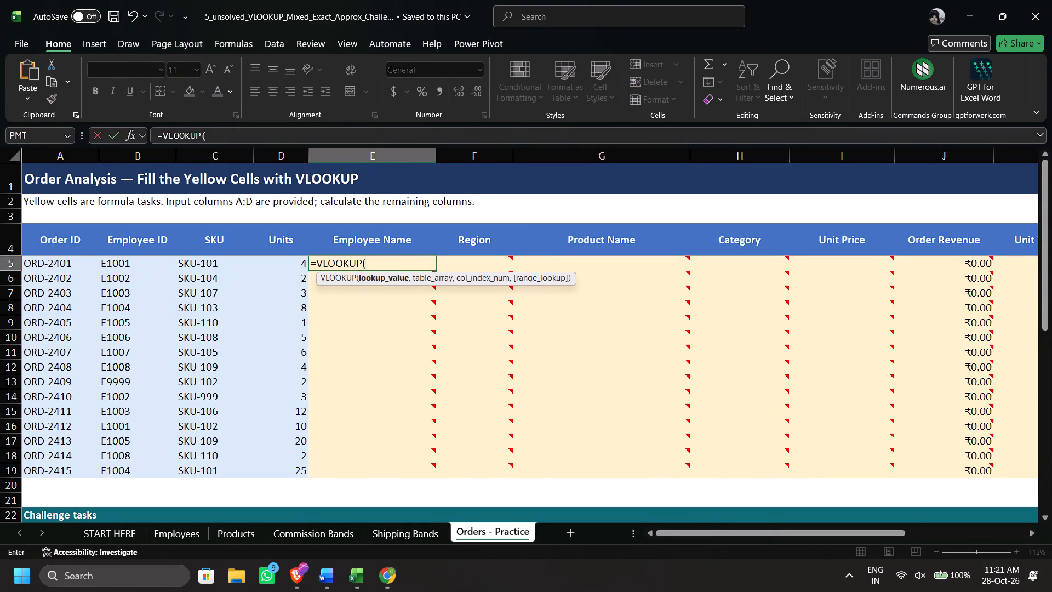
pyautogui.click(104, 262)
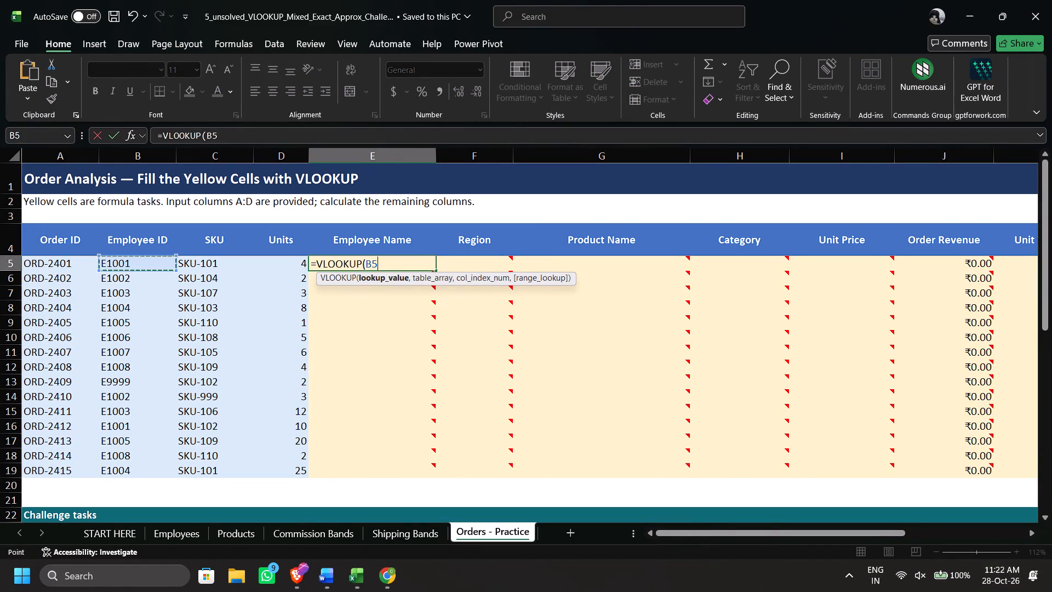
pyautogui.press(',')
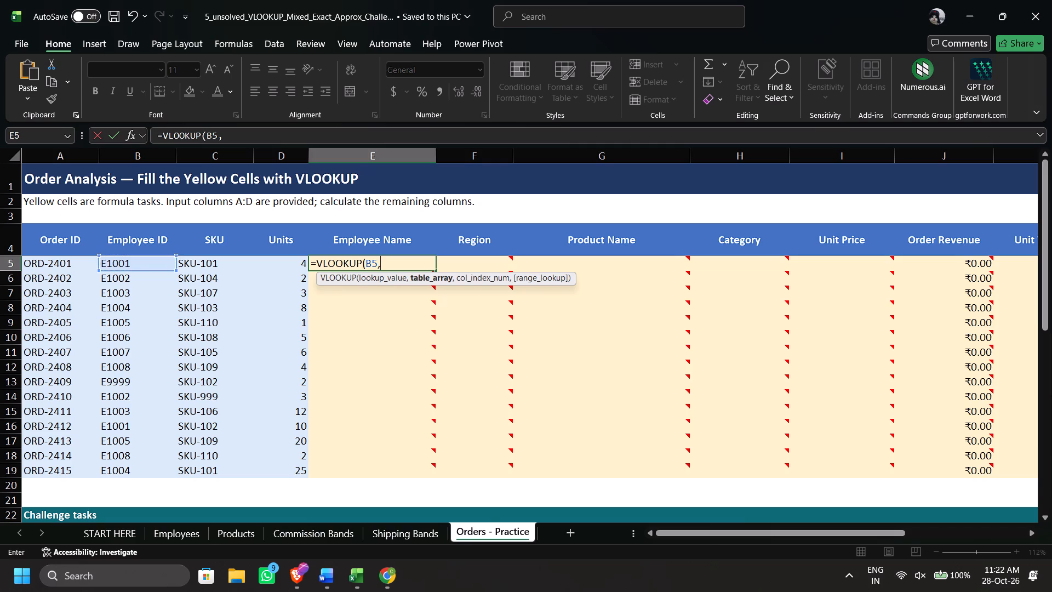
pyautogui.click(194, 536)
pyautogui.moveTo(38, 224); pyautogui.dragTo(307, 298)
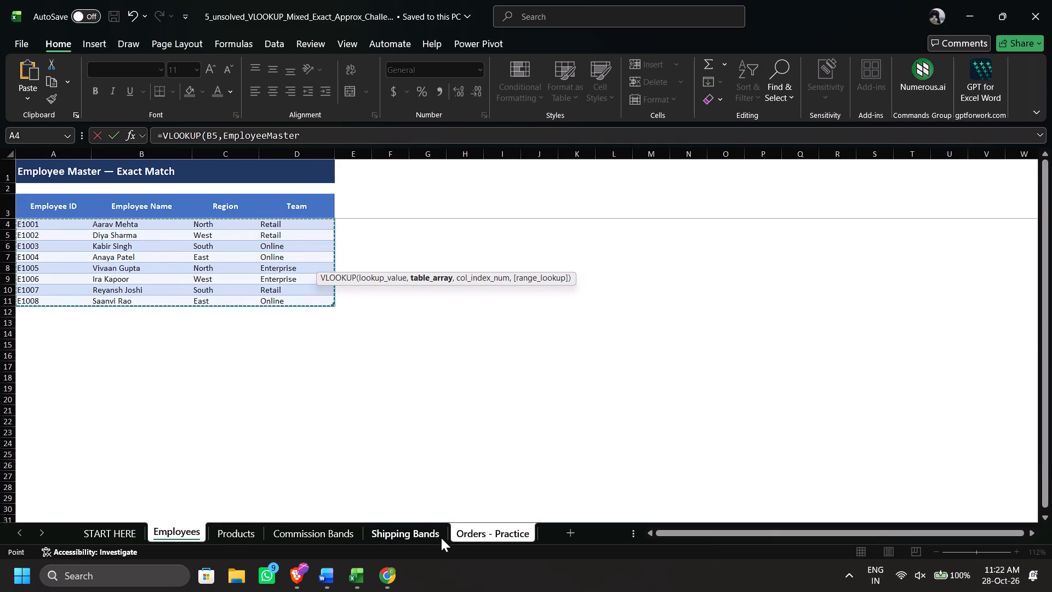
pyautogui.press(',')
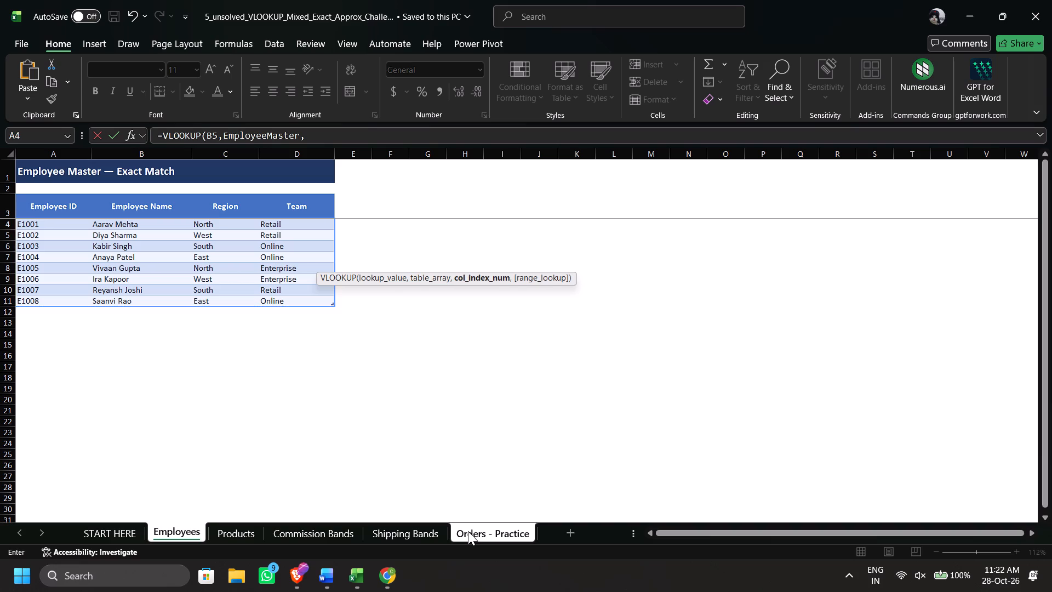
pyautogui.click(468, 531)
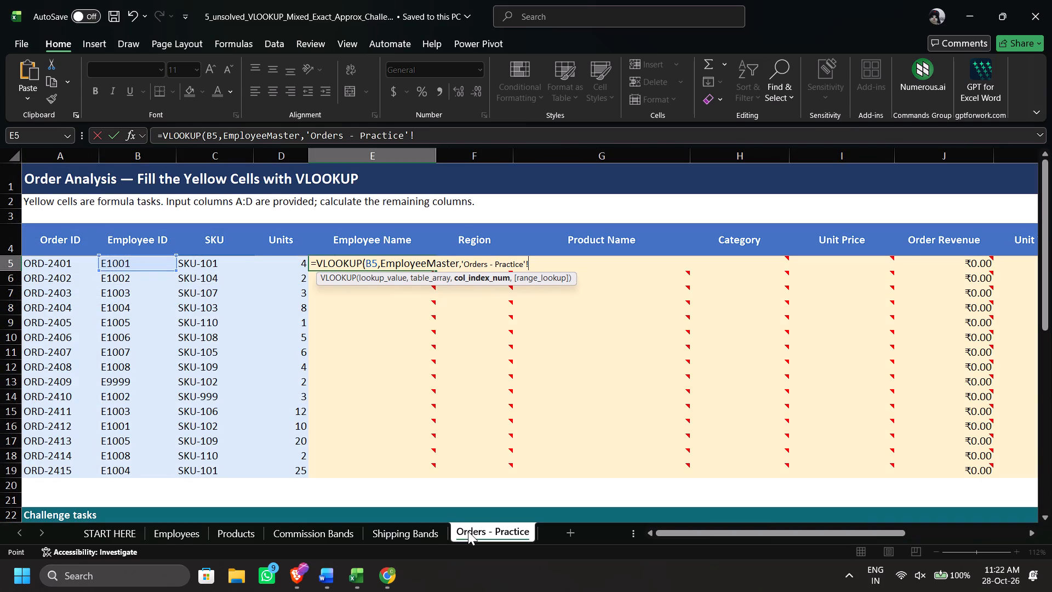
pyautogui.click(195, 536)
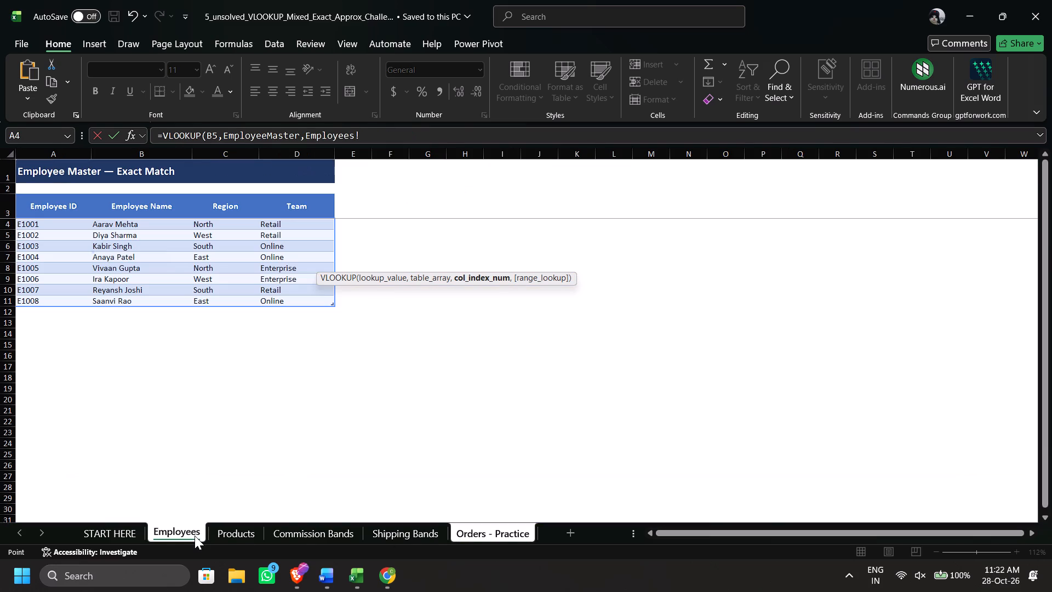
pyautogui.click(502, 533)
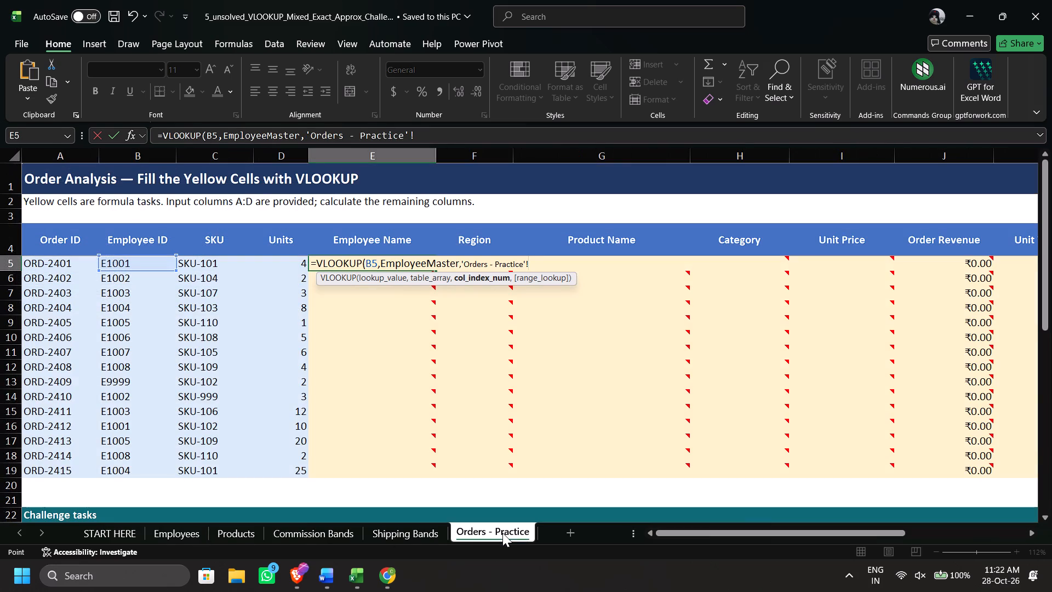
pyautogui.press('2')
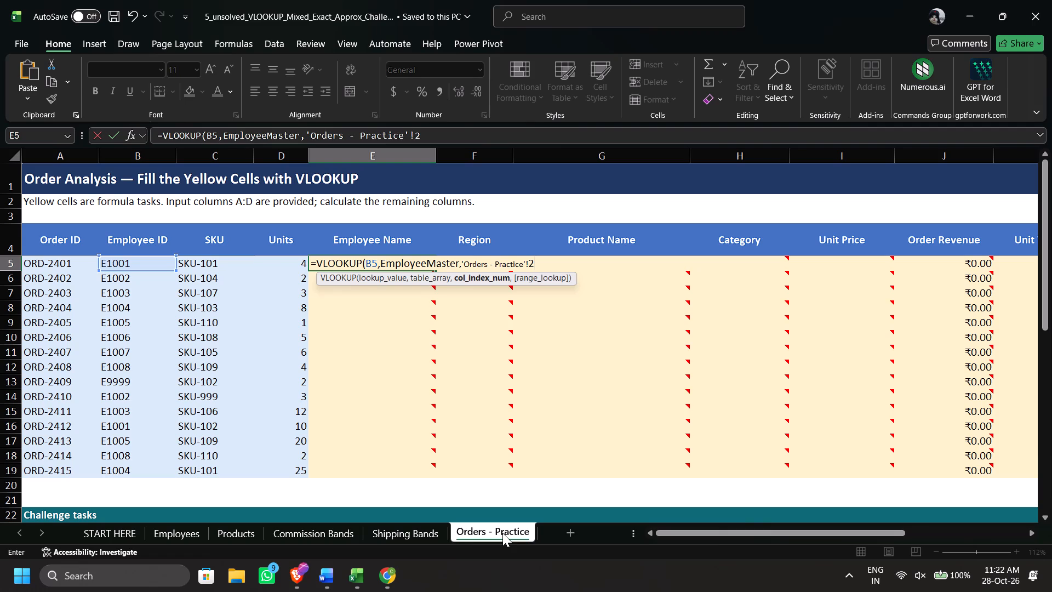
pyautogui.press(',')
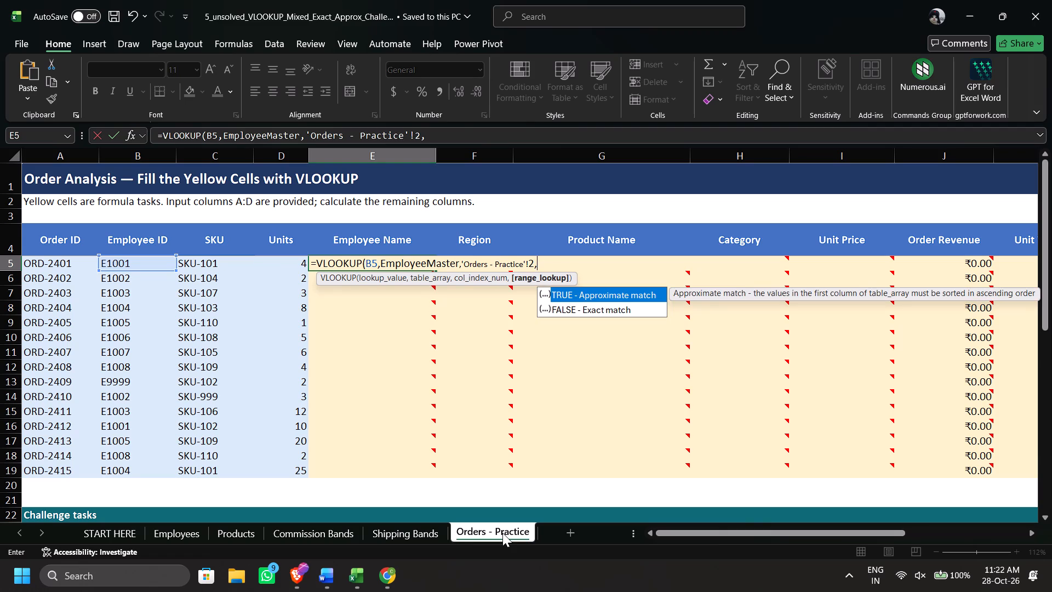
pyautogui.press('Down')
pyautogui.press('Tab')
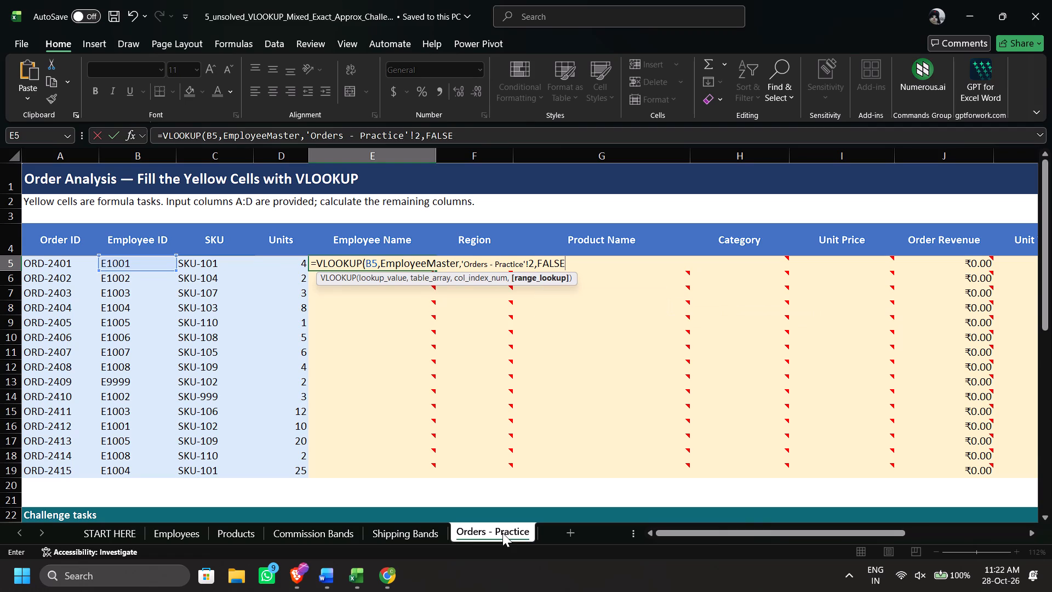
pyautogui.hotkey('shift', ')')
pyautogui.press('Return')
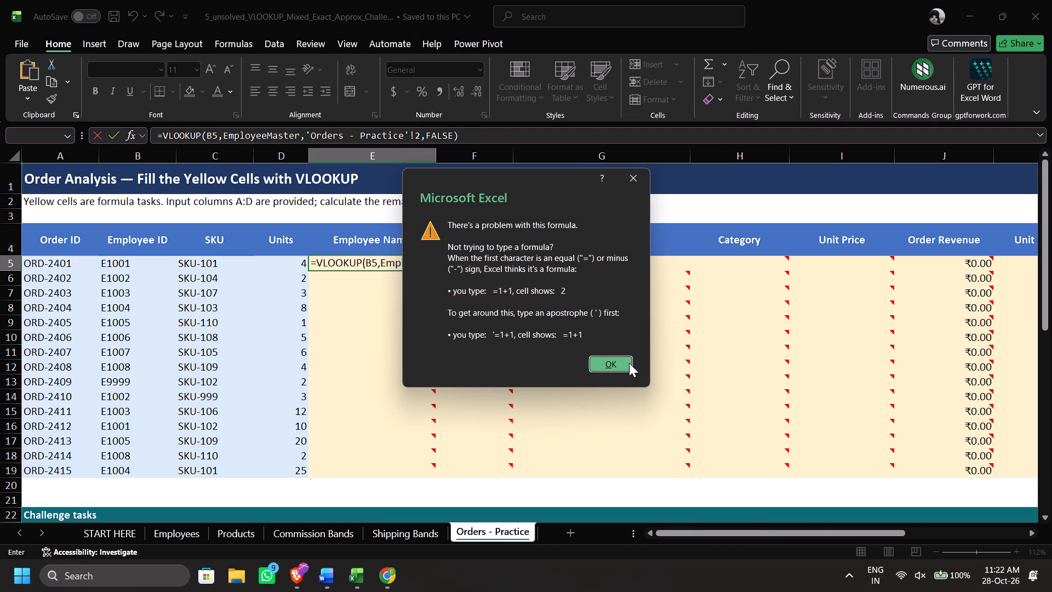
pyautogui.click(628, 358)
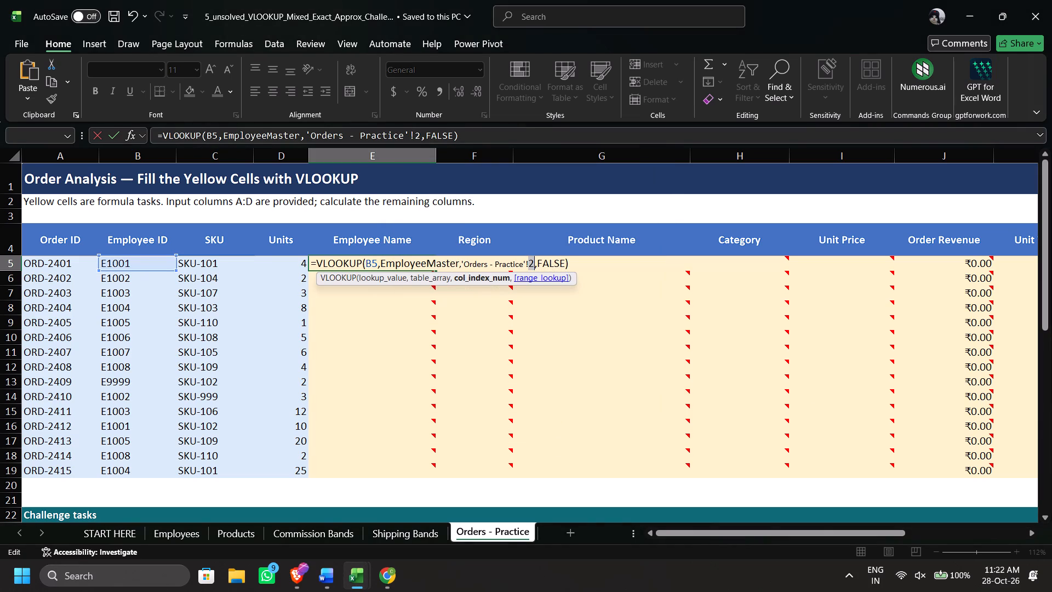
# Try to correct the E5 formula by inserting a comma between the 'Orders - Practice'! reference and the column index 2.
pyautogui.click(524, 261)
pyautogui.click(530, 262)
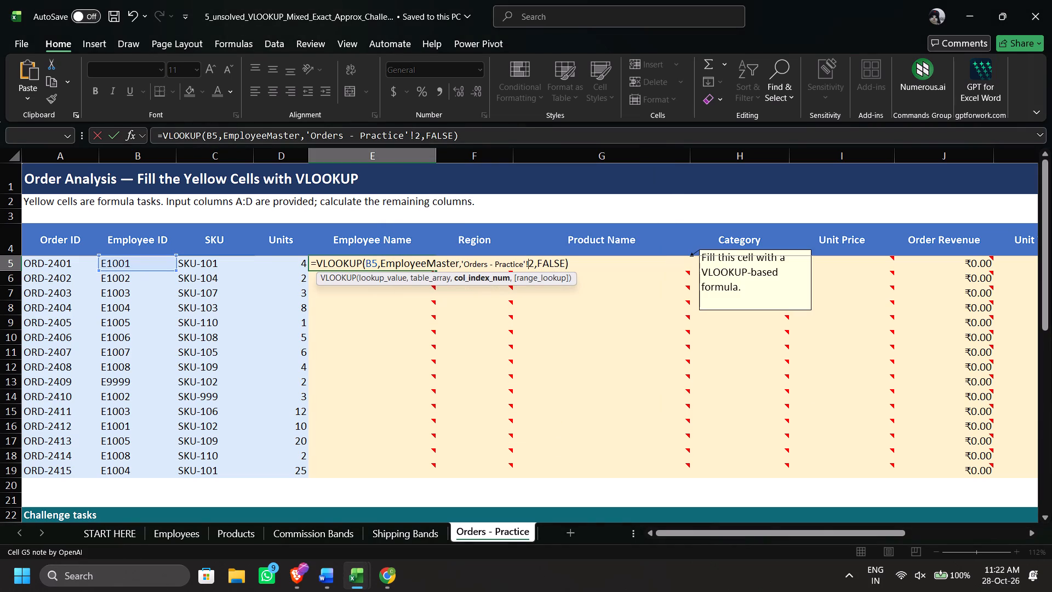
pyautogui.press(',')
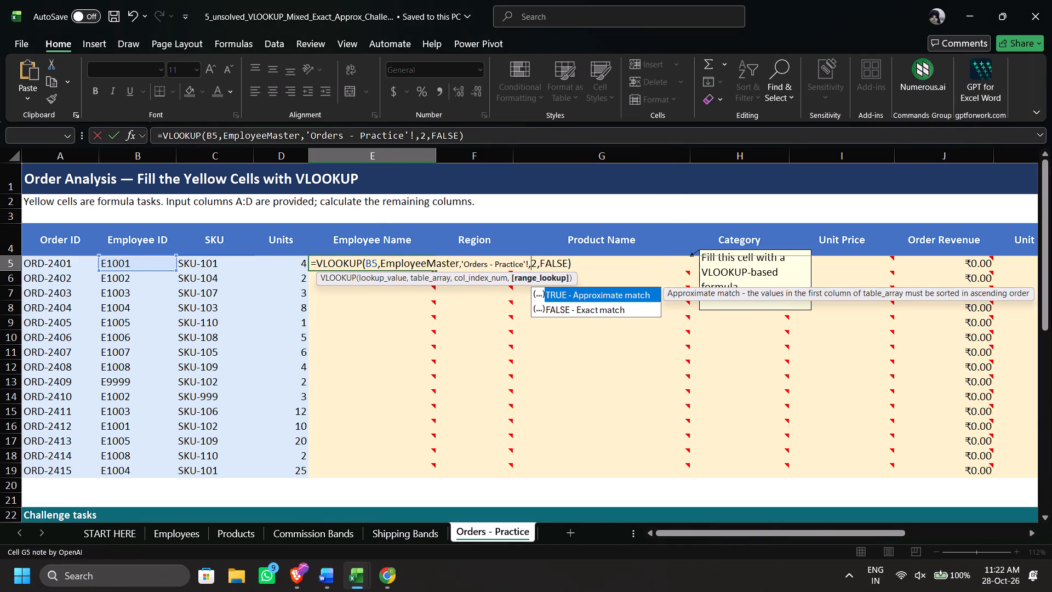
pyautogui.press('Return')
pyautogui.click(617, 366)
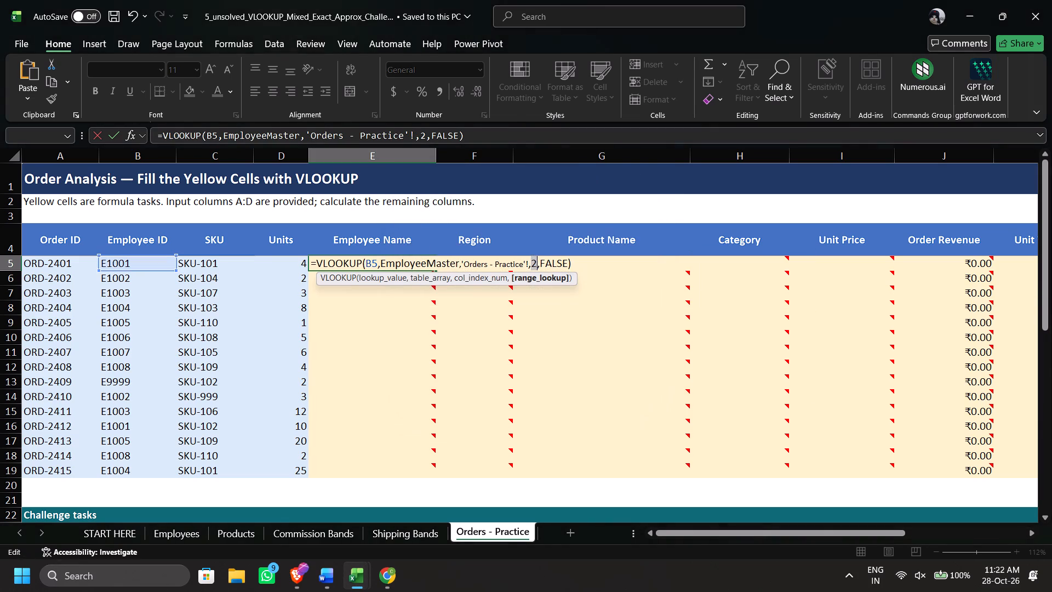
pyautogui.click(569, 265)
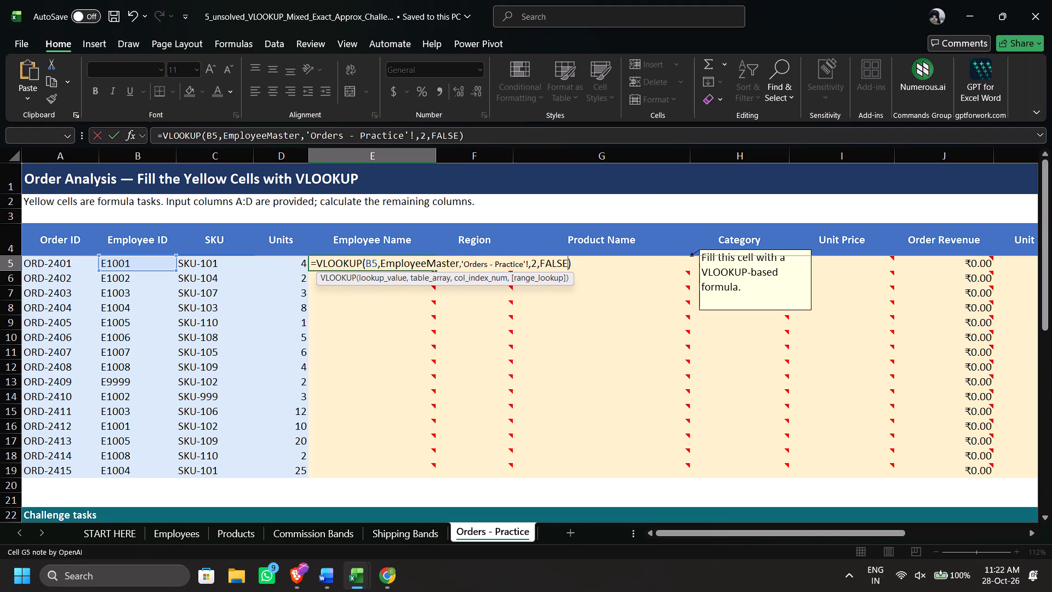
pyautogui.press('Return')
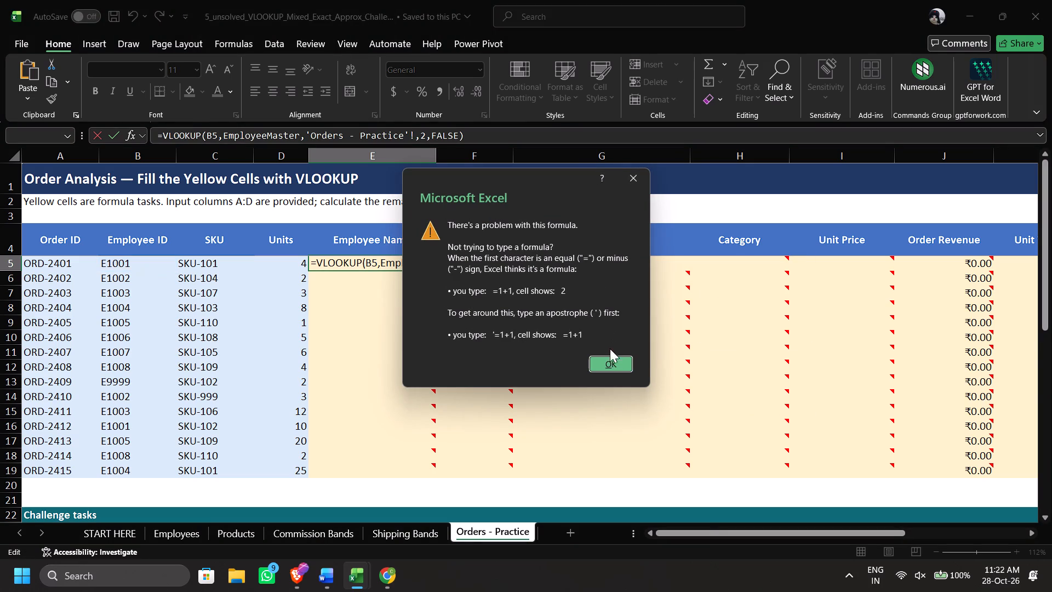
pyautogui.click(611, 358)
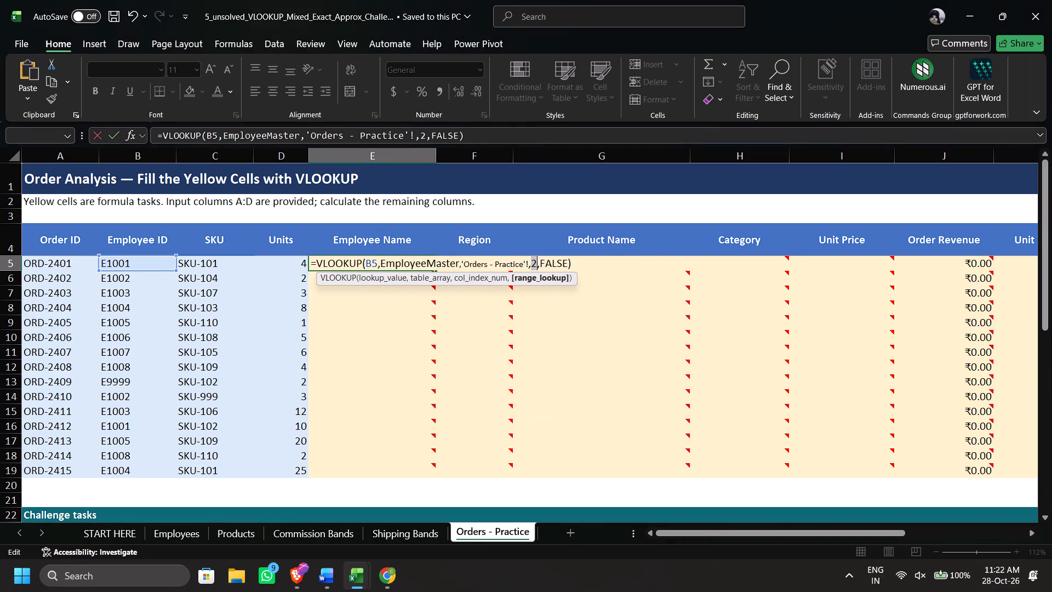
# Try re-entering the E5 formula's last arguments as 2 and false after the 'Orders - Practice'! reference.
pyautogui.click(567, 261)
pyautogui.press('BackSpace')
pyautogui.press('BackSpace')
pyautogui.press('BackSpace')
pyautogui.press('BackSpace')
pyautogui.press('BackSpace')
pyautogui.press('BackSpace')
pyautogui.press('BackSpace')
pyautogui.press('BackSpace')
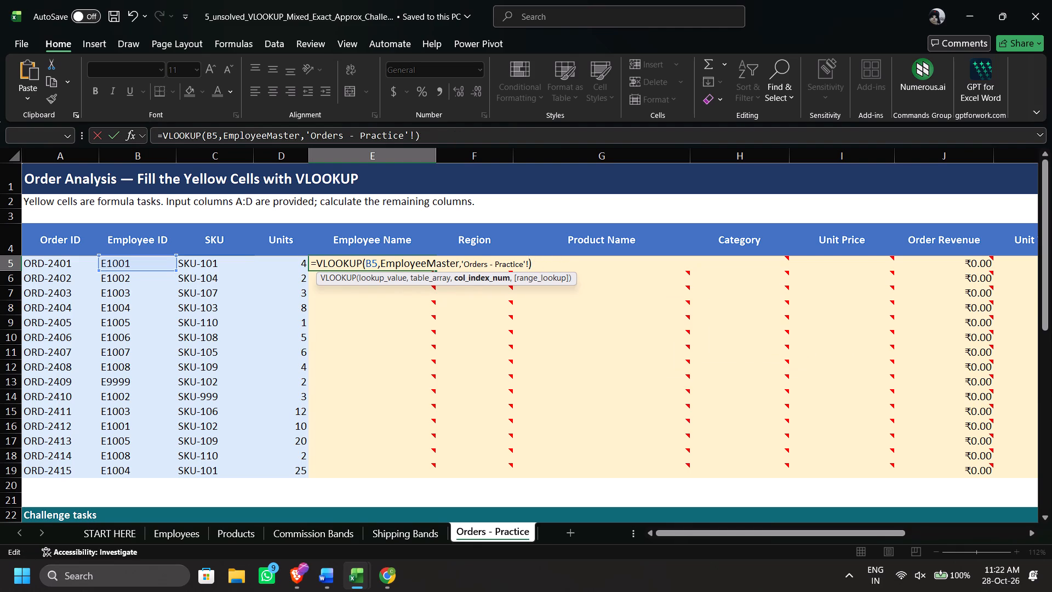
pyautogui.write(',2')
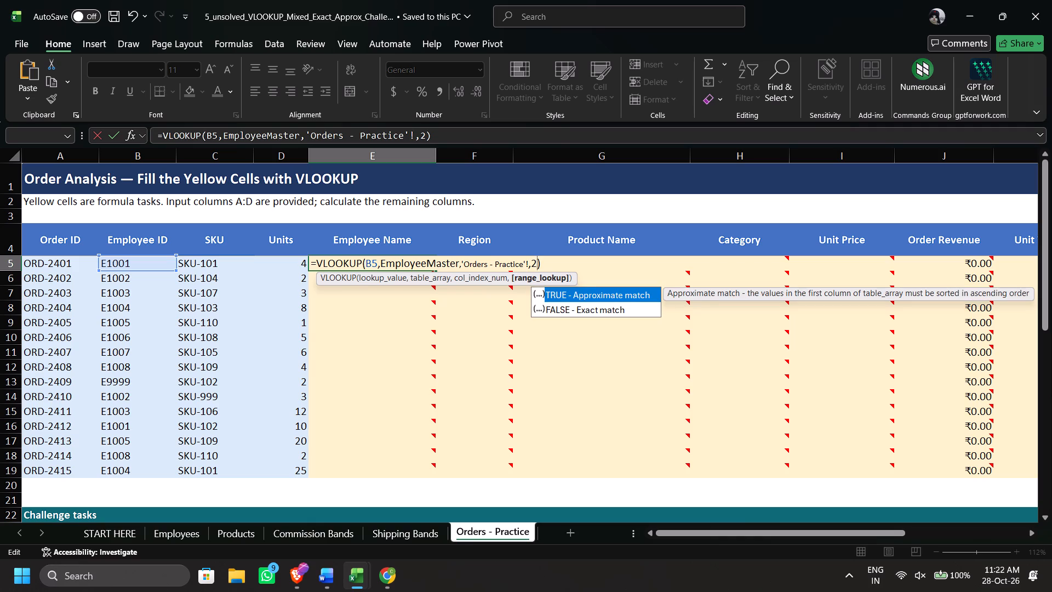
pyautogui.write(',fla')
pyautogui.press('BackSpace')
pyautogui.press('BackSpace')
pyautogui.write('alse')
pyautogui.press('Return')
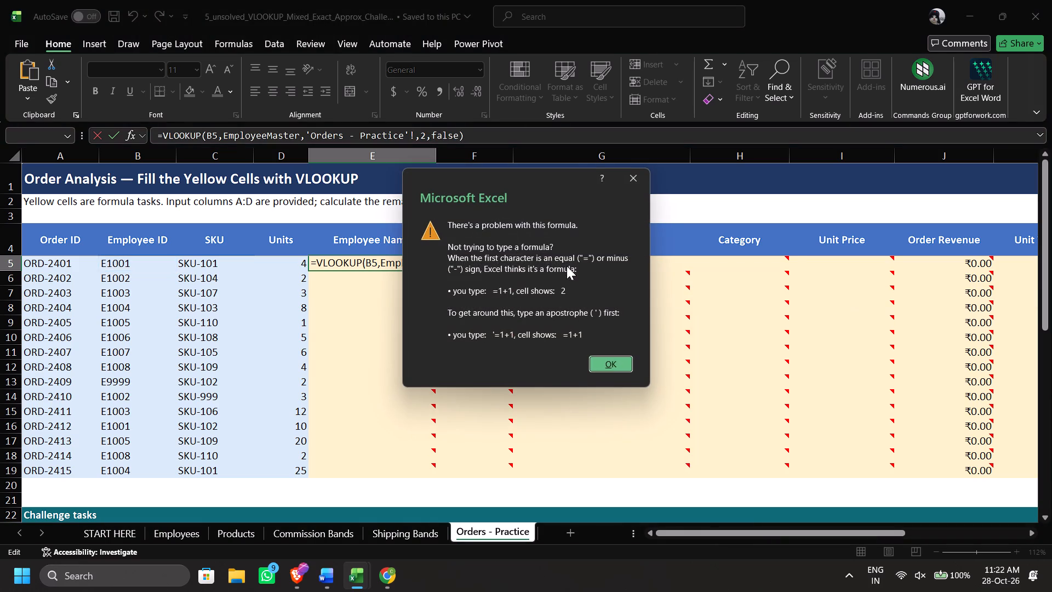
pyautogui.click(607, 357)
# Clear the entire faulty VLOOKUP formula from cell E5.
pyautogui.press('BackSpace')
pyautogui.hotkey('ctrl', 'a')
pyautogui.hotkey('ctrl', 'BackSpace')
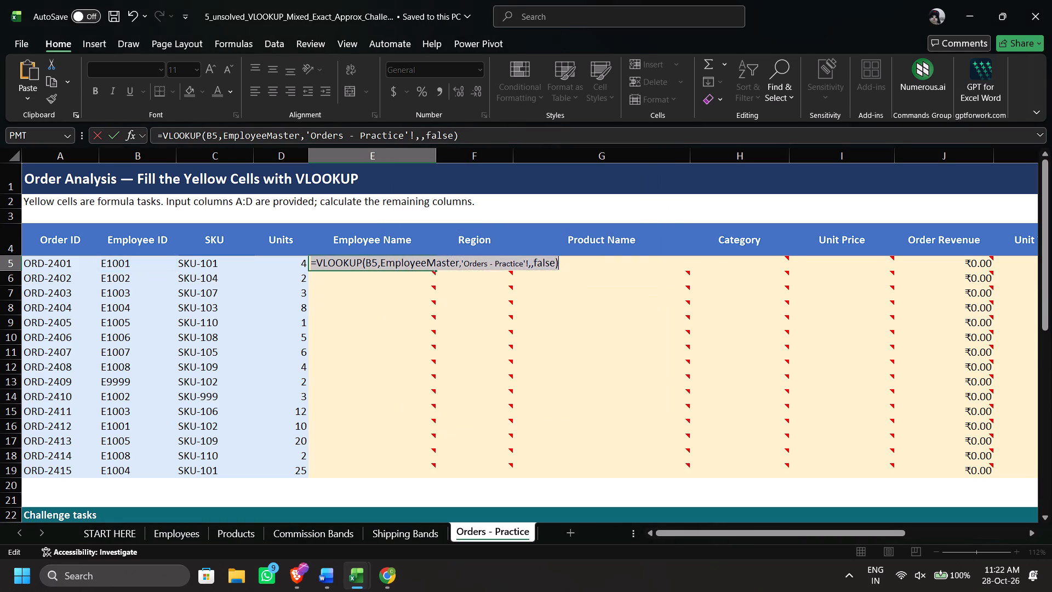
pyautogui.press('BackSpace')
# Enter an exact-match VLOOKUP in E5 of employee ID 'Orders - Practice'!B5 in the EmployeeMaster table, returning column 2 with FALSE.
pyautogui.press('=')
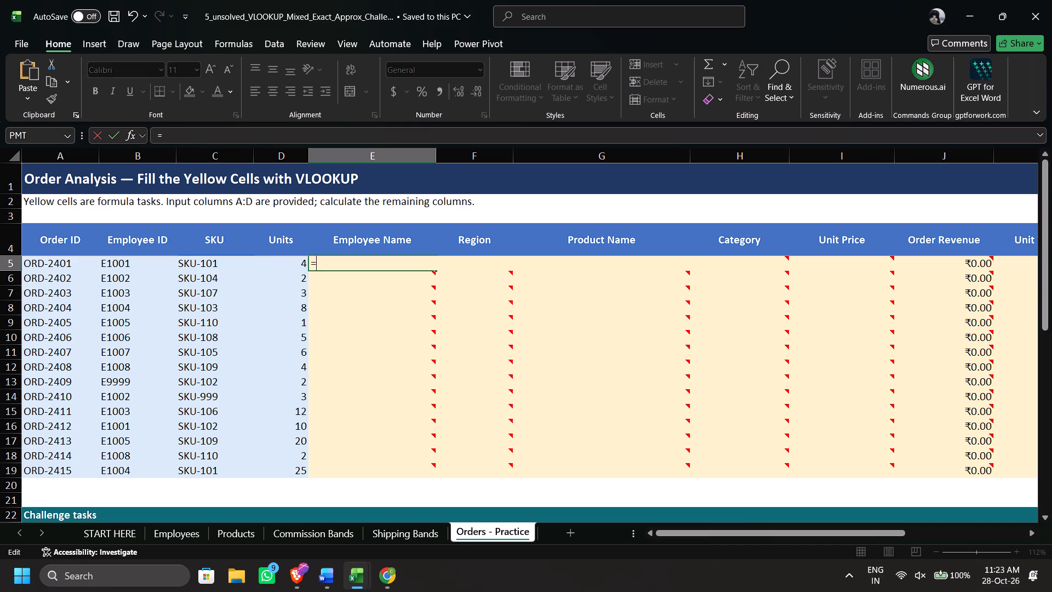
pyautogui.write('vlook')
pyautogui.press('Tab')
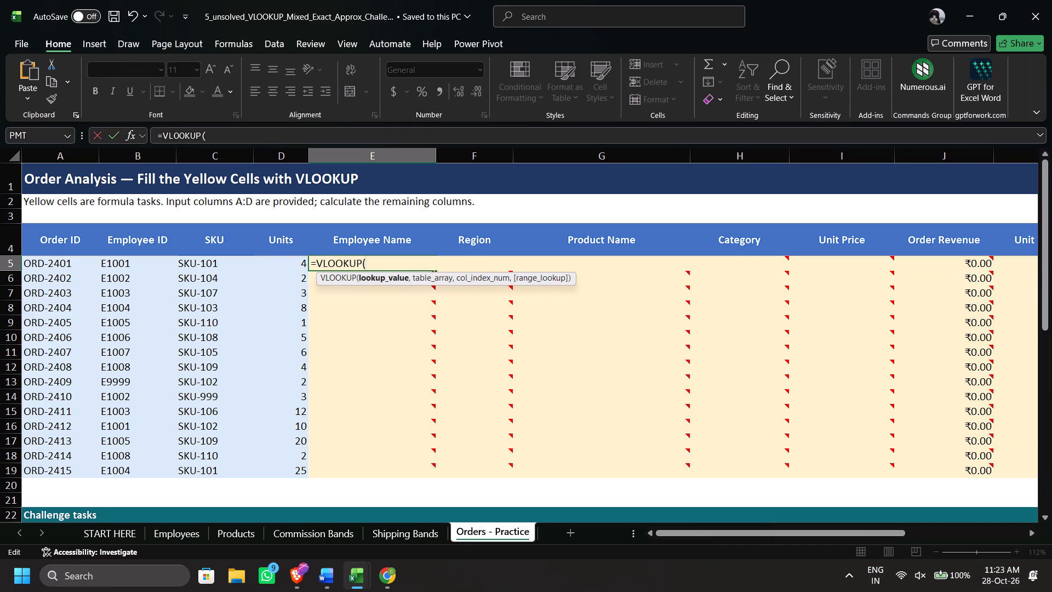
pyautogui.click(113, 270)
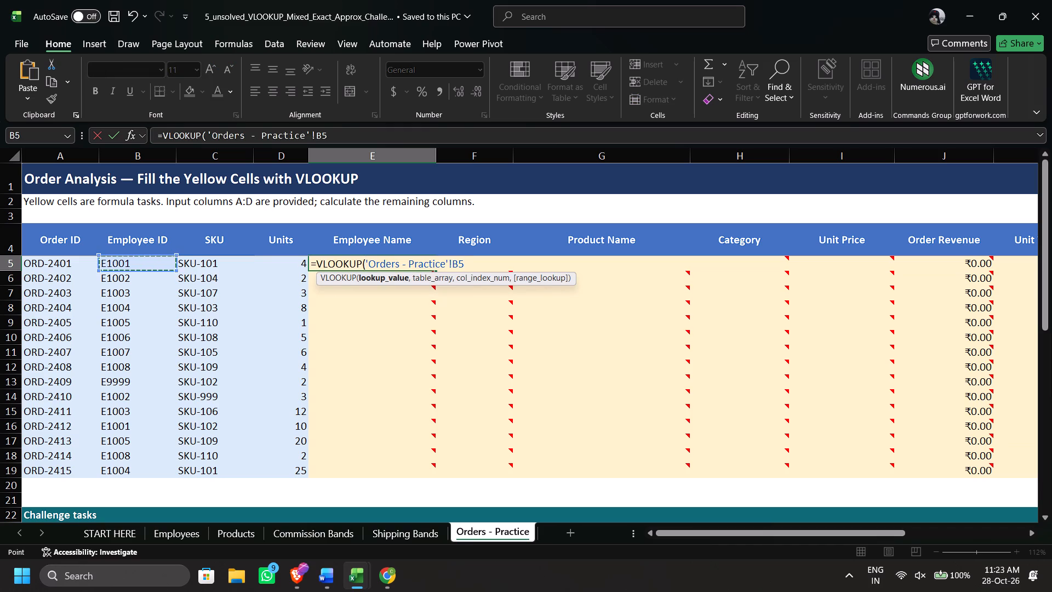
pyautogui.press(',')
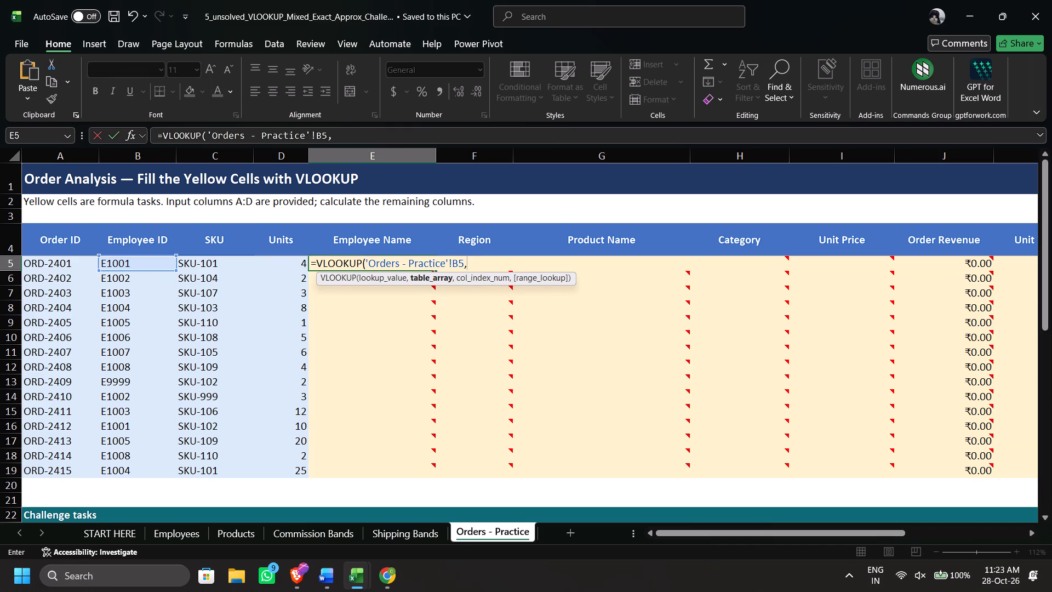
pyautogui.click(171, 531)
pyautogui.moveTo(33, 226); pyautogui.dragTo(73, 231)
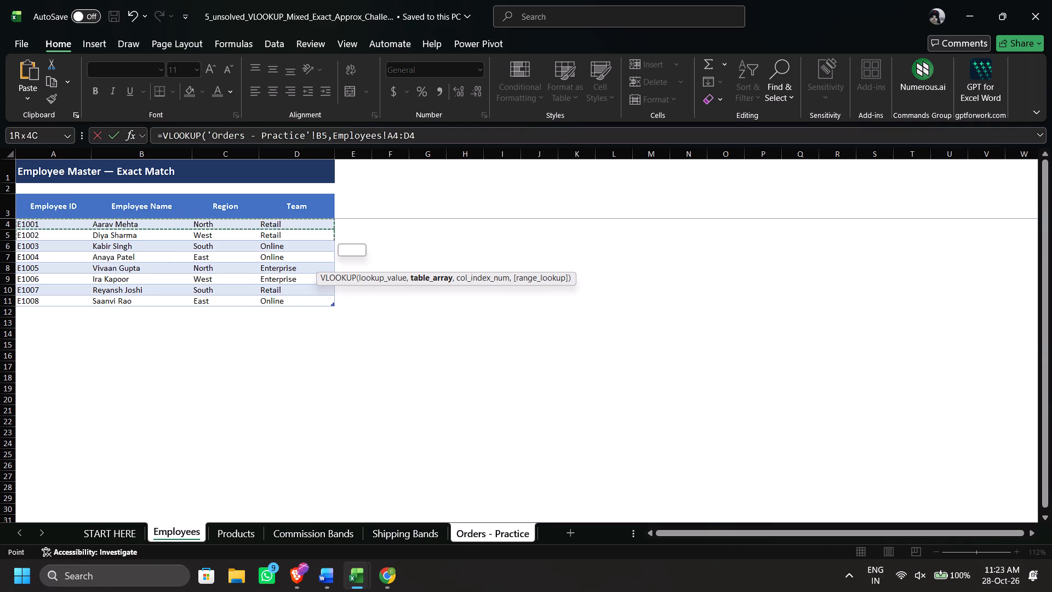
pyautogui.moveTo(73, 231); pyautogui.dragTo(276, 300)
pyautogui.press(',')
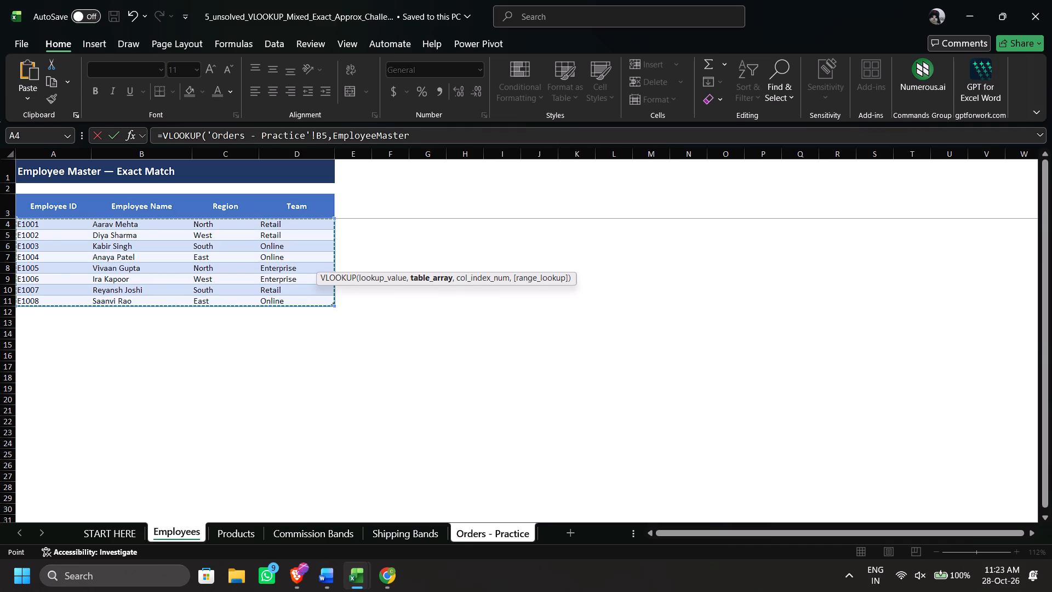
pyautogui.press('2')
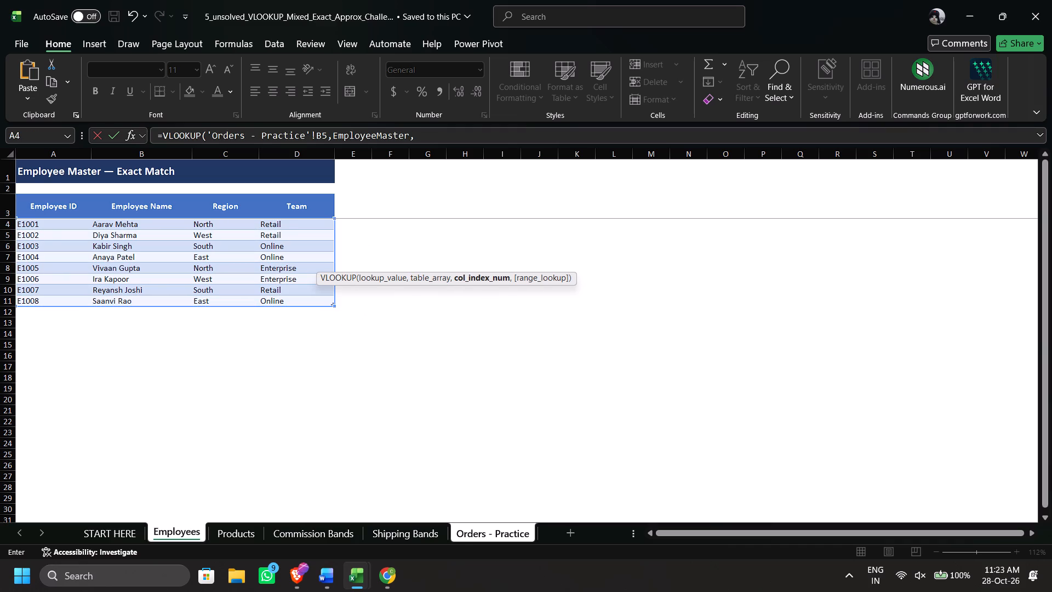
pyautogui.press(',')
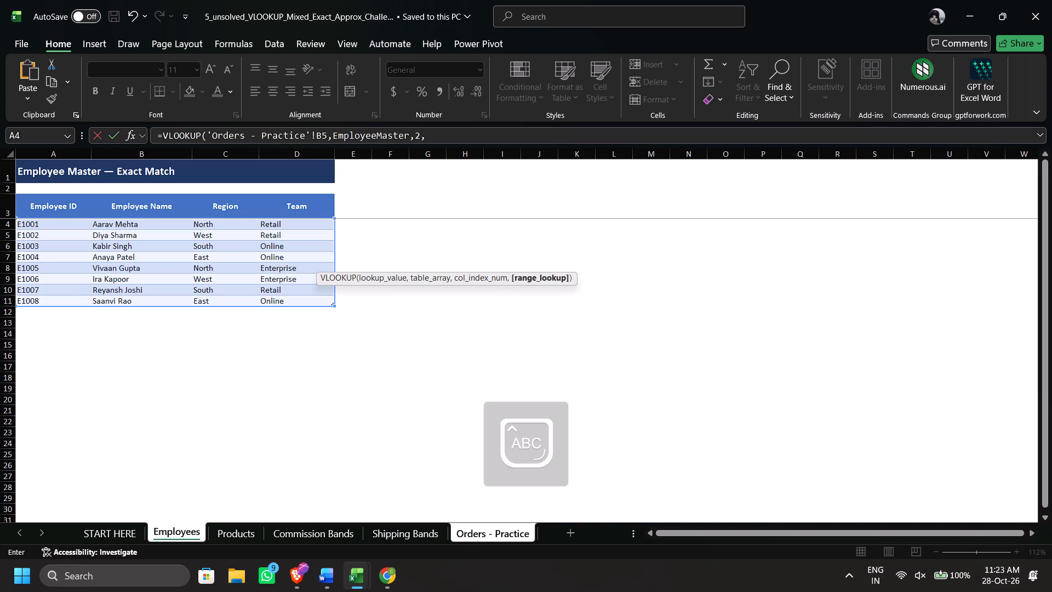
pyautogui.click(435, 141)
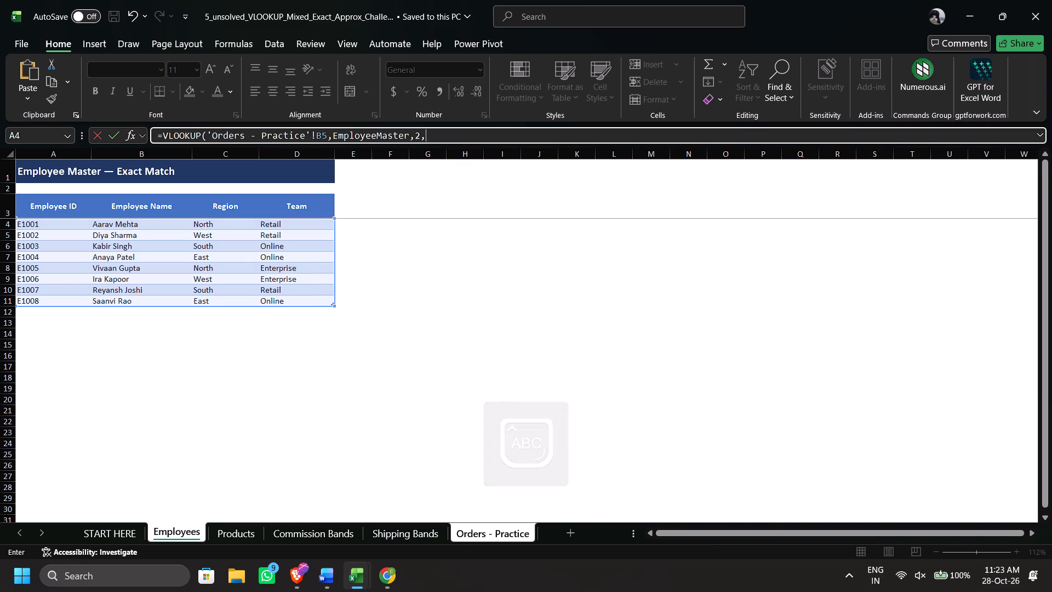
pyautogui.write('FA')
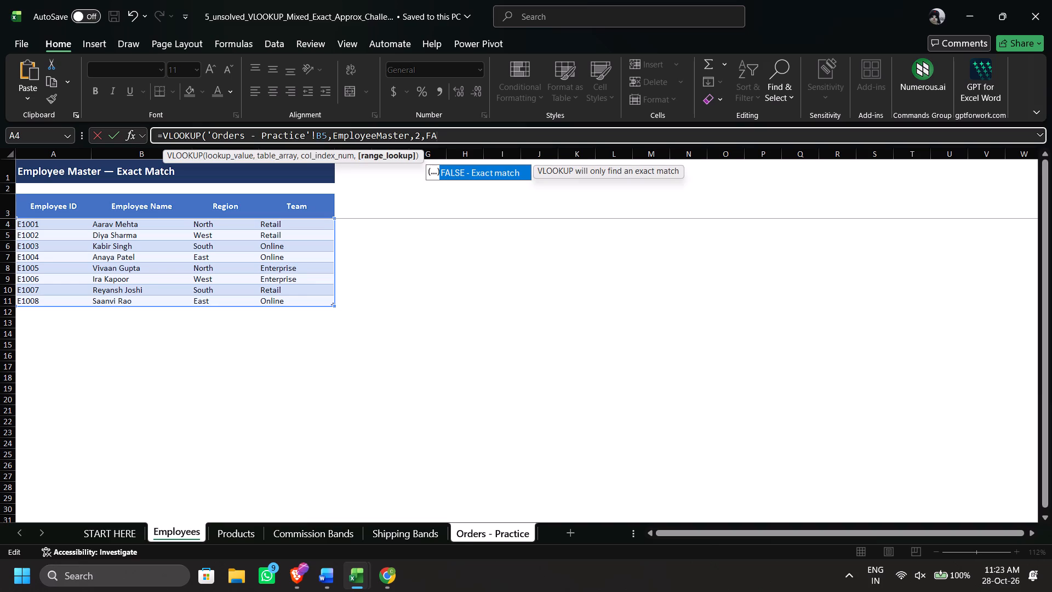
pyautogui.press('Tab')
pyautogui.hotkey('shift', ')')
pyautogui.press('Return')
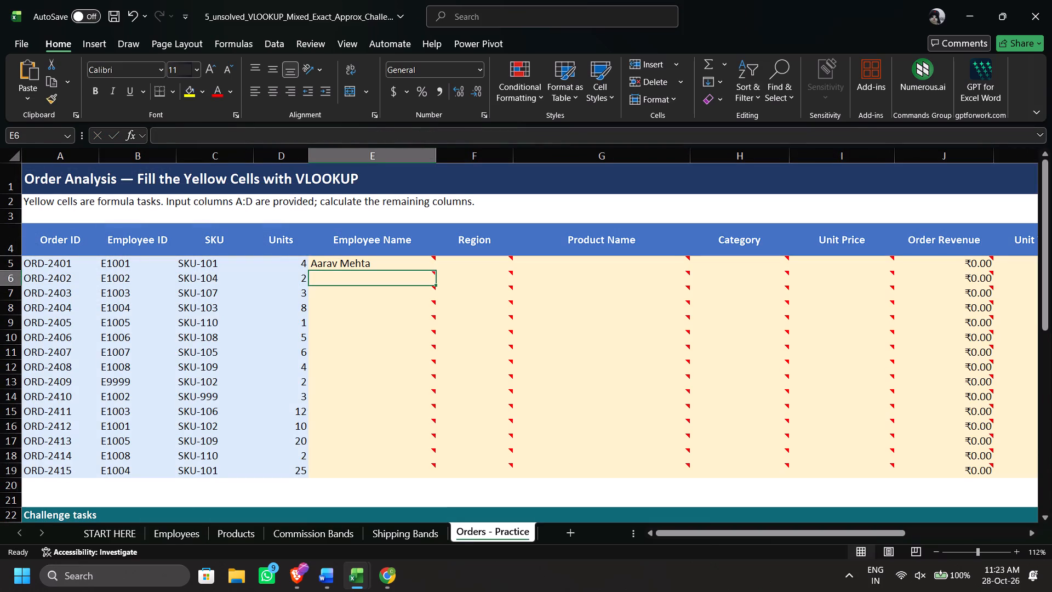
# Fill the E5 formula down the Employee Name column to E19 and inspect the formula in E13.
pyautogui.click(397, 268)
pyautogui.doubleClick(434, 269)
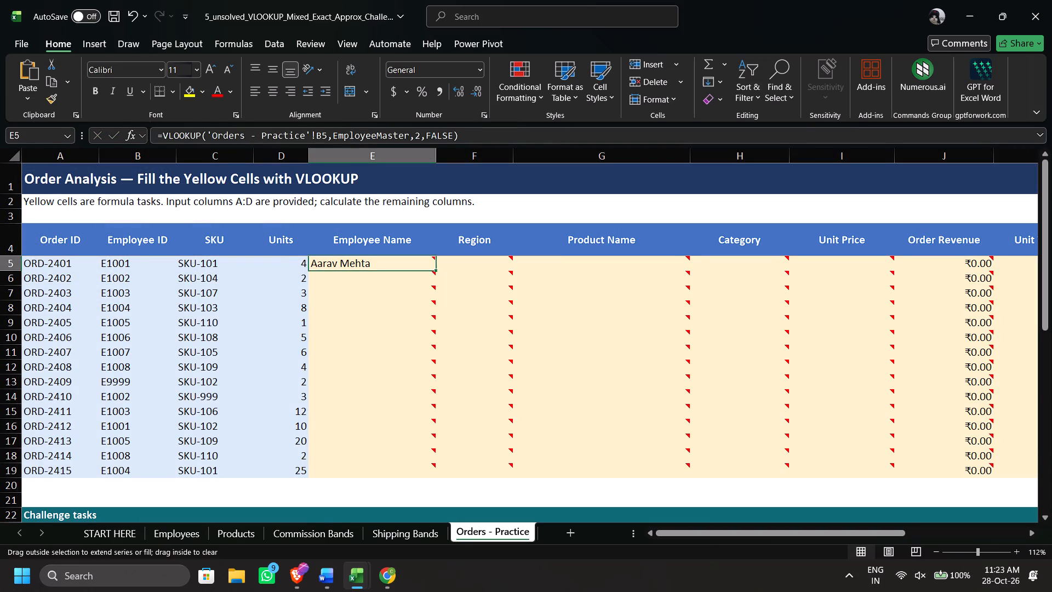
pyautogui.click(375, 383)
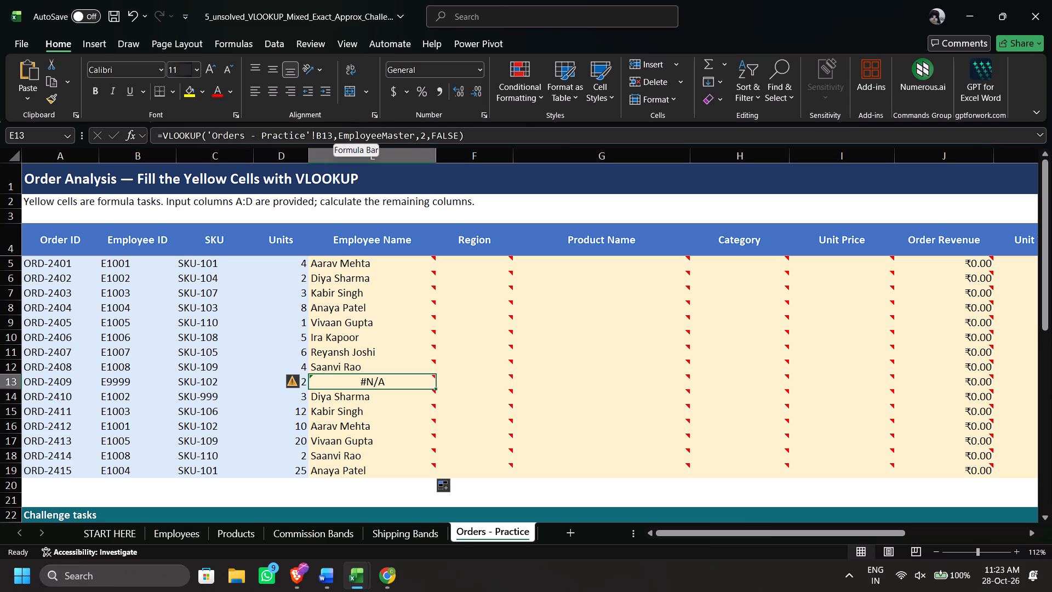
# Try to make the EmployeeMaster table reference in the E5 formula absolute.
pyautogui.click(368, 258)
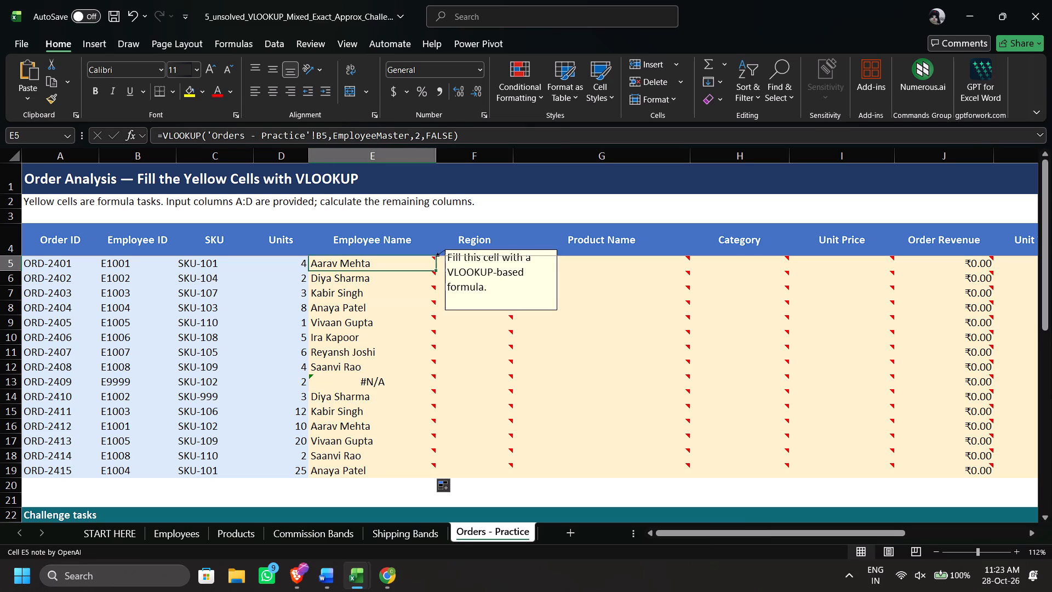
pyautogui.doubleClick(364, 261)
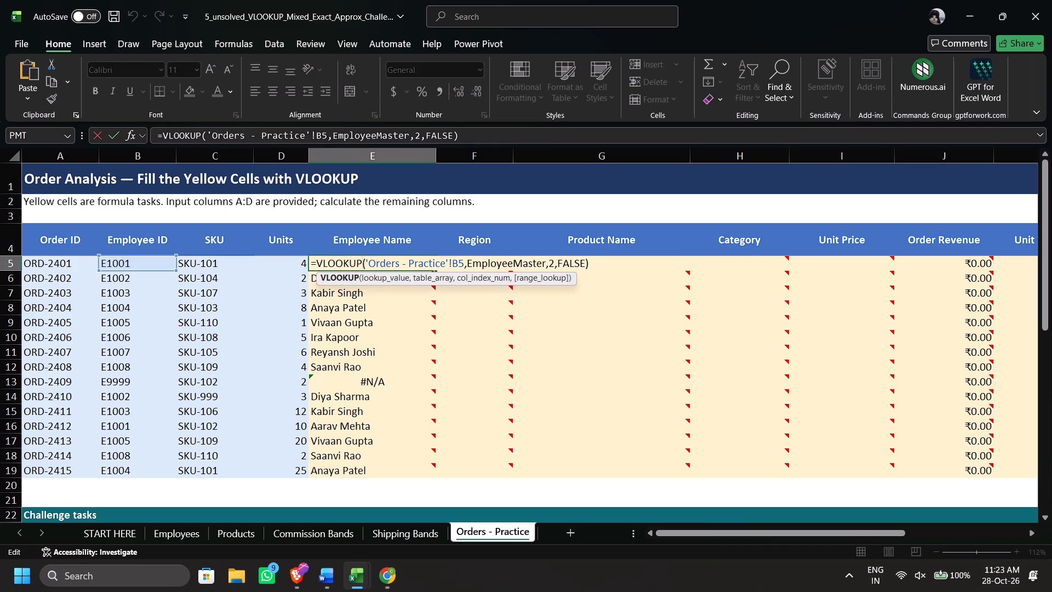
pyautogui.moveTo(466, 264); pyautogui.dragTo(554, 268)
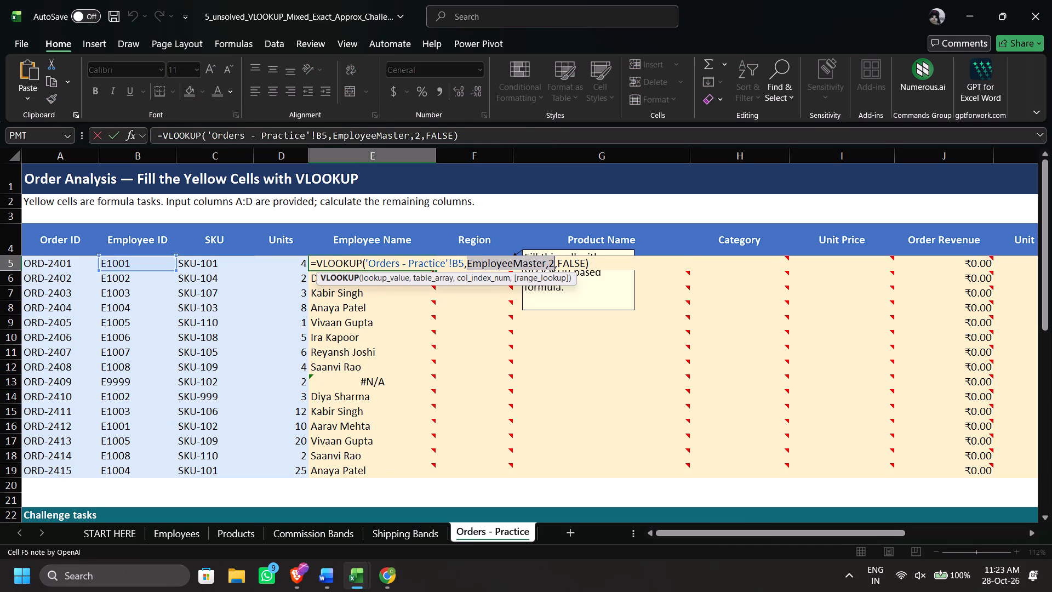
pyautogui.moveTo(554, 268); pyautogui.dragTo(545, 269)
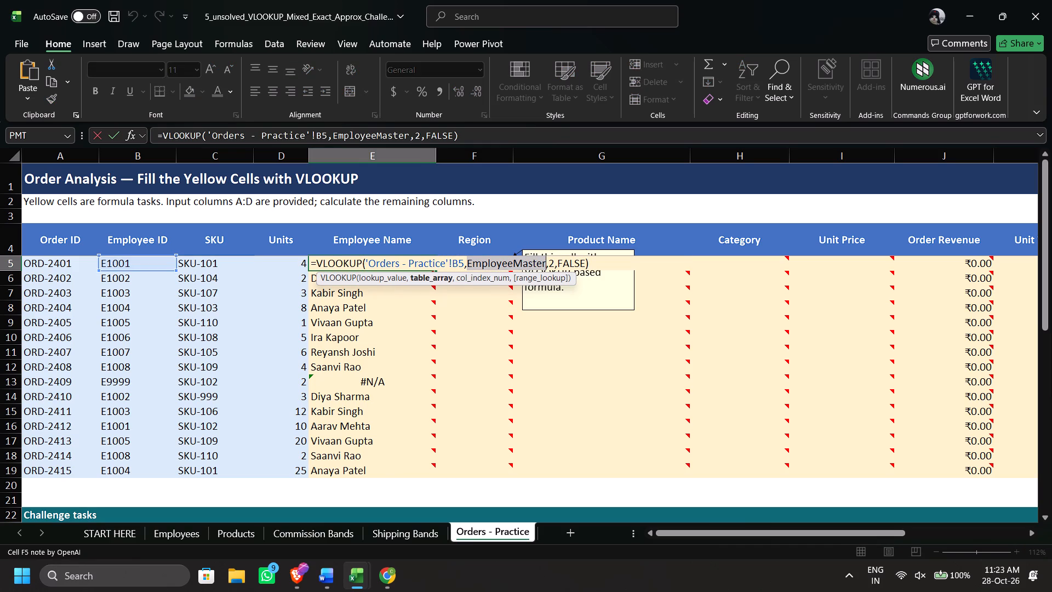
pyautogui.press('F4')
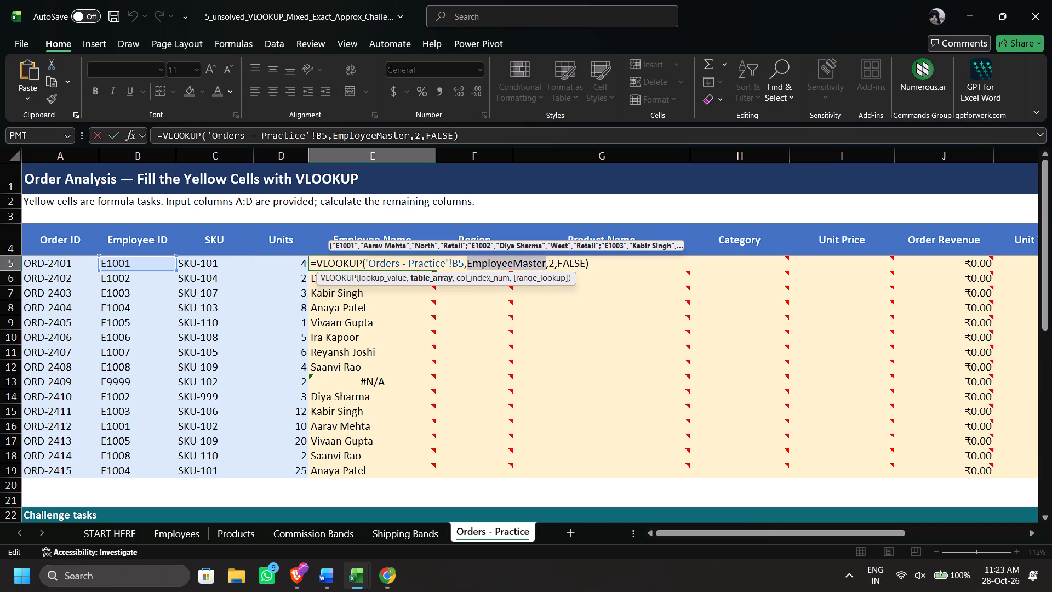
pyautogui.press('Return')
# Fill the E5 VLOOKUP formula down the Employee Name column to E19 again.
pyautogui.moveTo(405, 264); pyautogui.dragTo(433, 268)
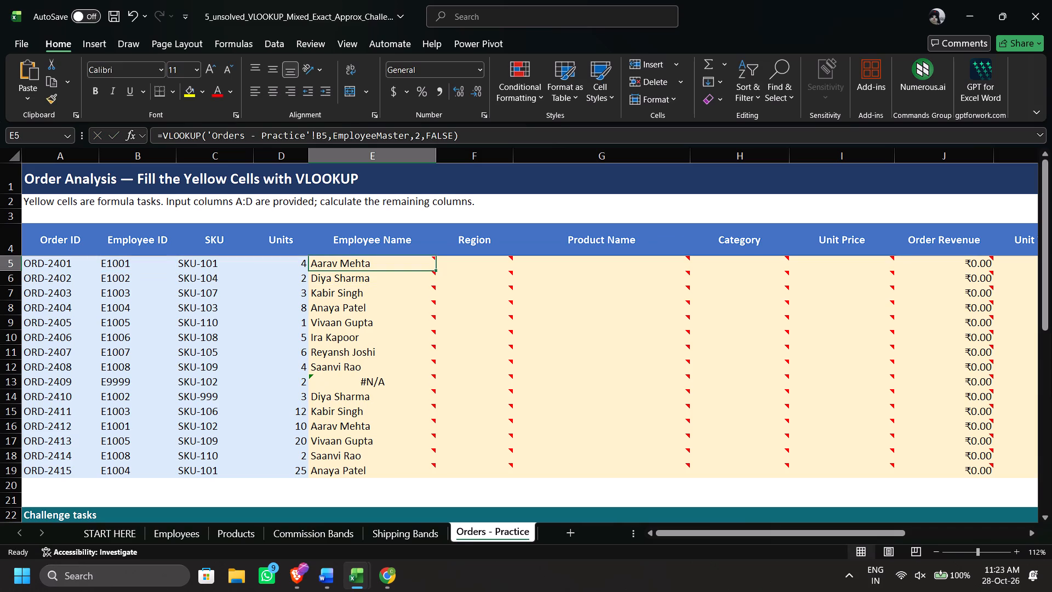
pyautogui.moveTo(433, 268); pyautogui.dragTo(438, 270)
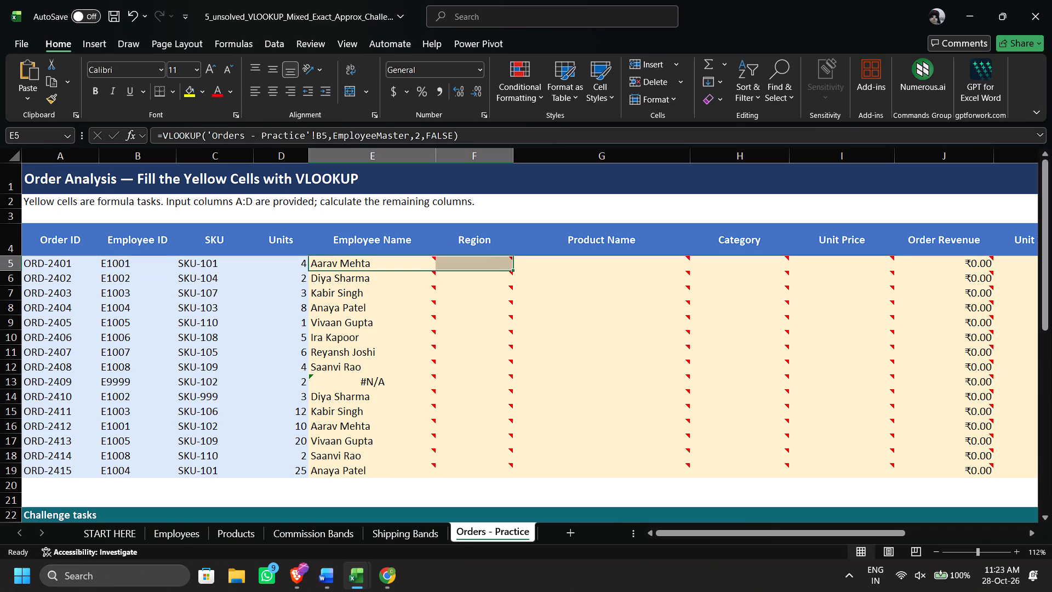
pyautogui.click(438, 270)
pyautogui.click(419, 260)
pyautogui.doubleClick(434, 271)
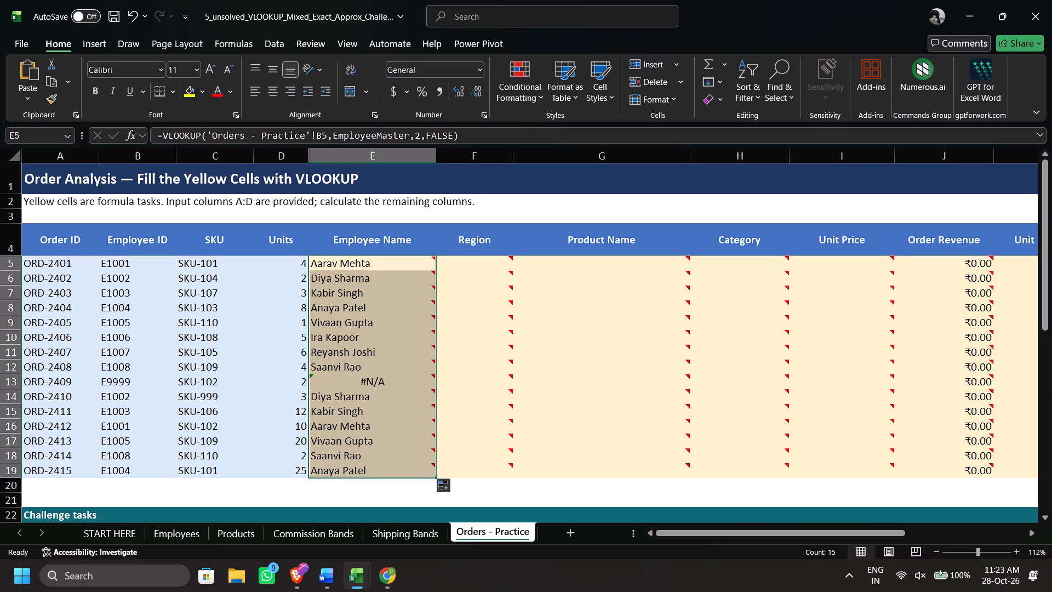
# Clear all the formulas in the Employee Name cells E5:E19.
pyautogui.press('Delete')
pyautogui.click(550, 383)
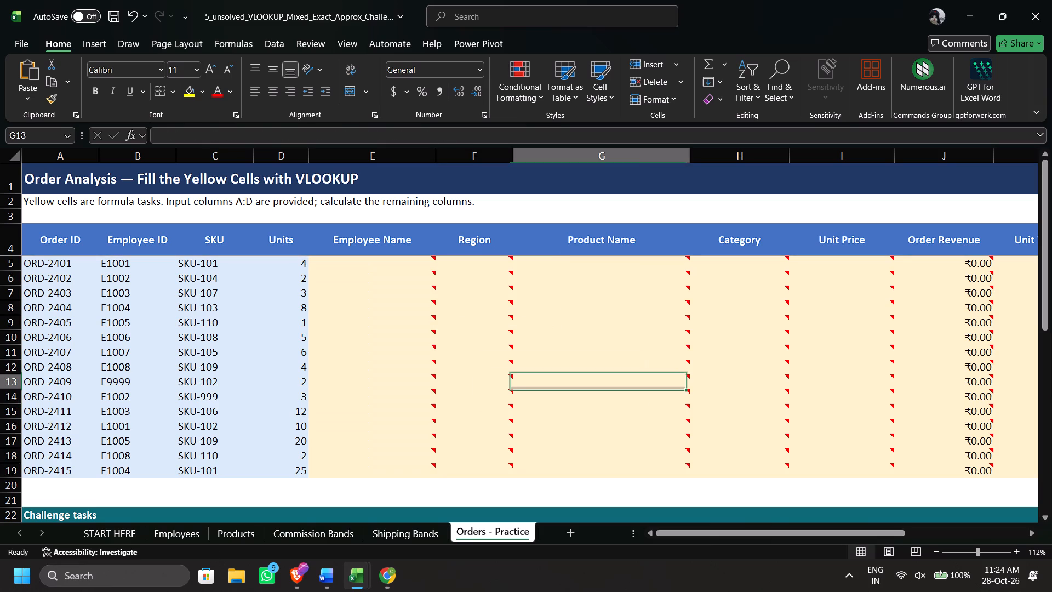
# Start a VLOOKUP in E5 with lookup value B5 and Employees sheet range A4:D11 as the table array, trying to make the range absolute.
pyautogui.click(378, 267)
pyautogui.write('=VLL')
pyautogui.press('Tab')
pyautogui.tripleClick(378, 267)
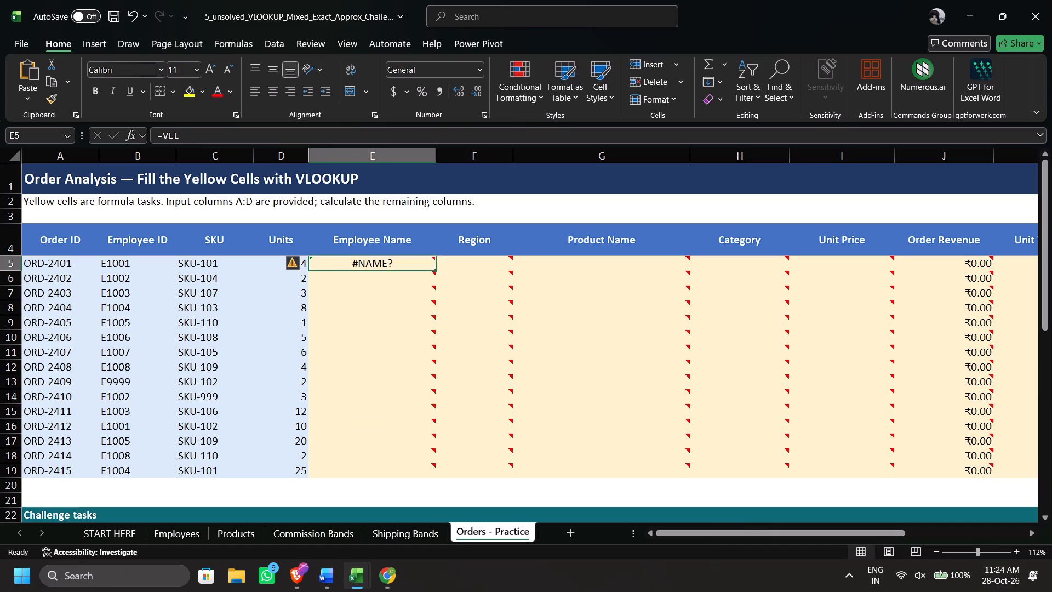
pyautogui.press('BackSpace')
pyautogui.press('l')
pyautogui.press('BackSpace')
pyautogui.press('Tab')
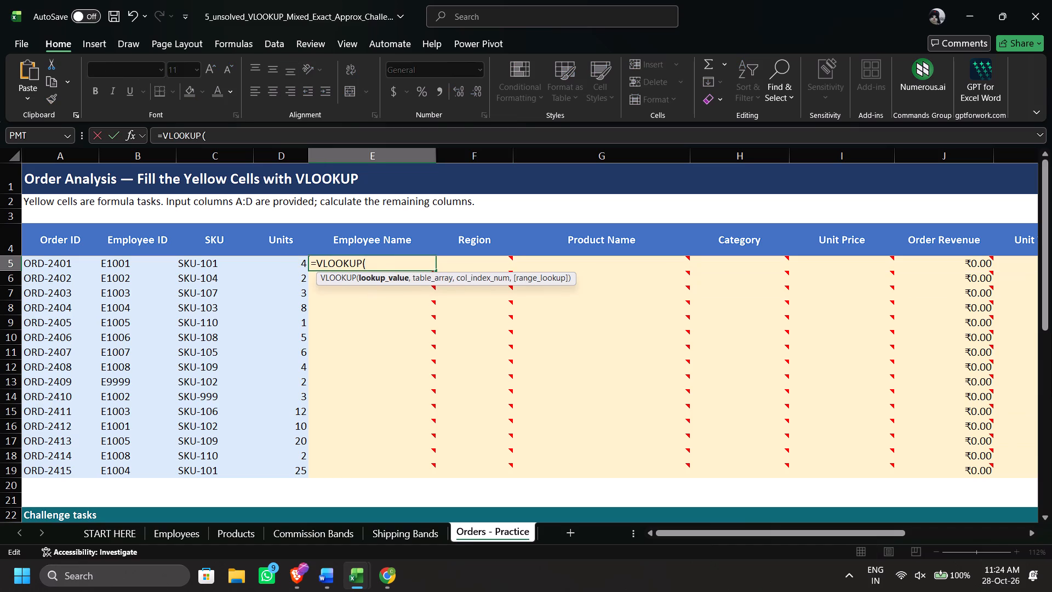
pyautogui.click(143, 267)
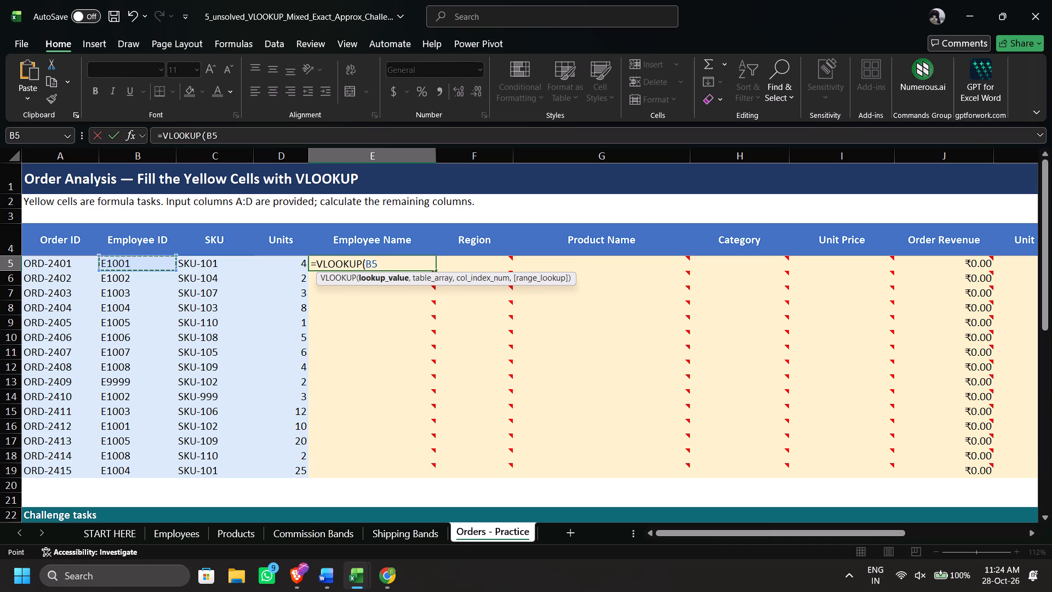
pyautogui.press(',')
pyautogui.click(174, 540)
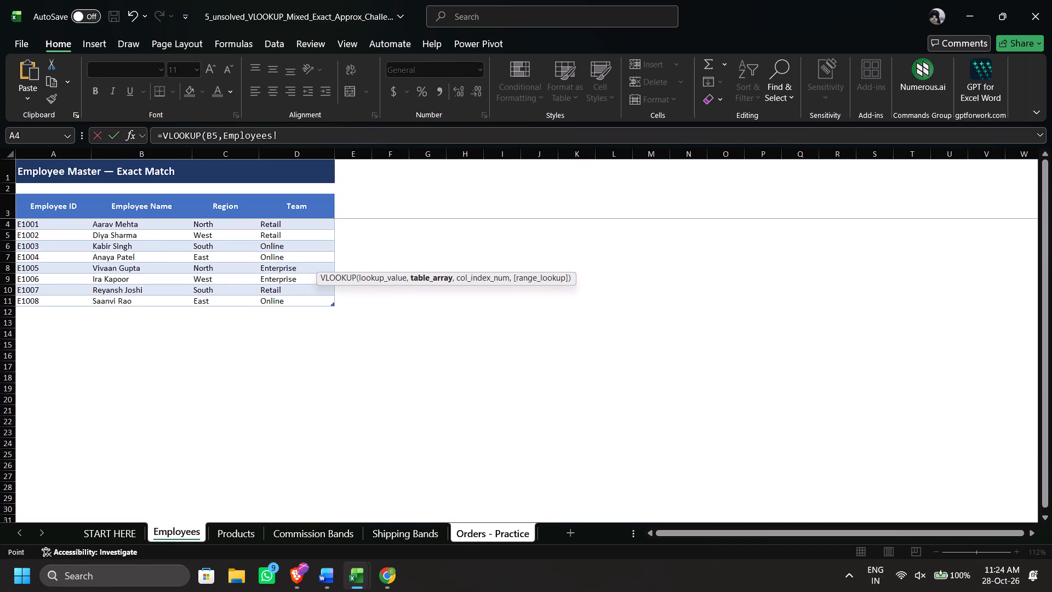
pyautogui.moveTo(55, 225); pyautogui.dragTo(297, 294)
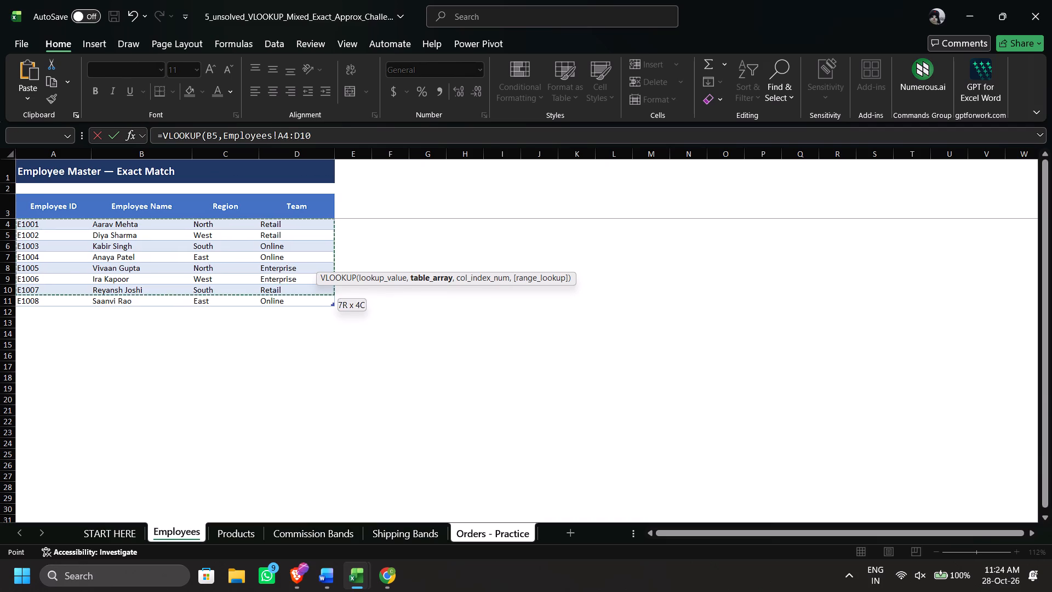
pyautogui.moveTo(297, 294); pyautogui.dragTo(298, 299)
pyautogui.press('F4')
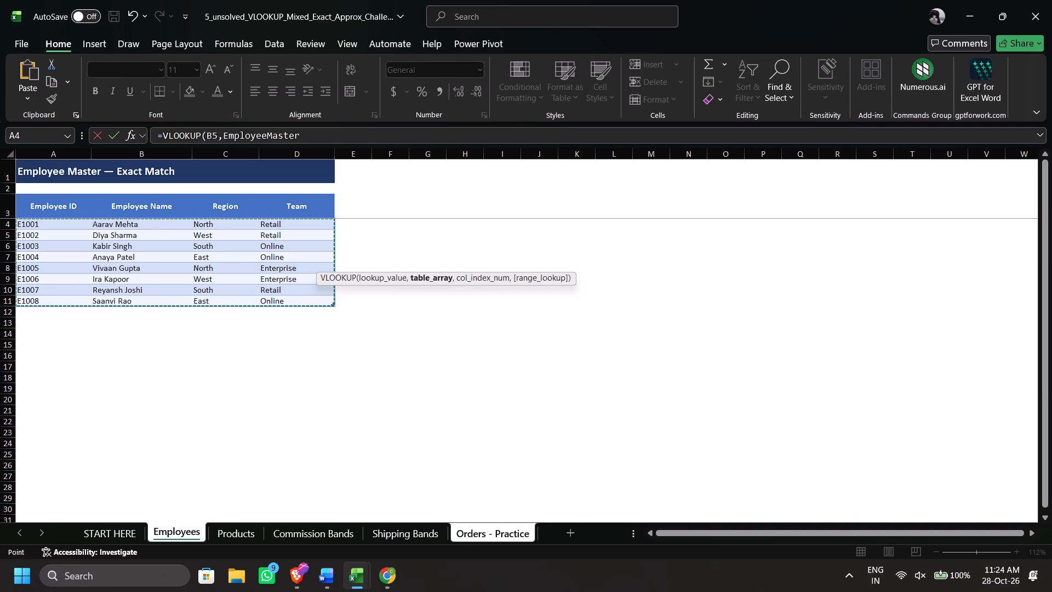
pyautogui.press('F4')
pyautogui.press('F4')
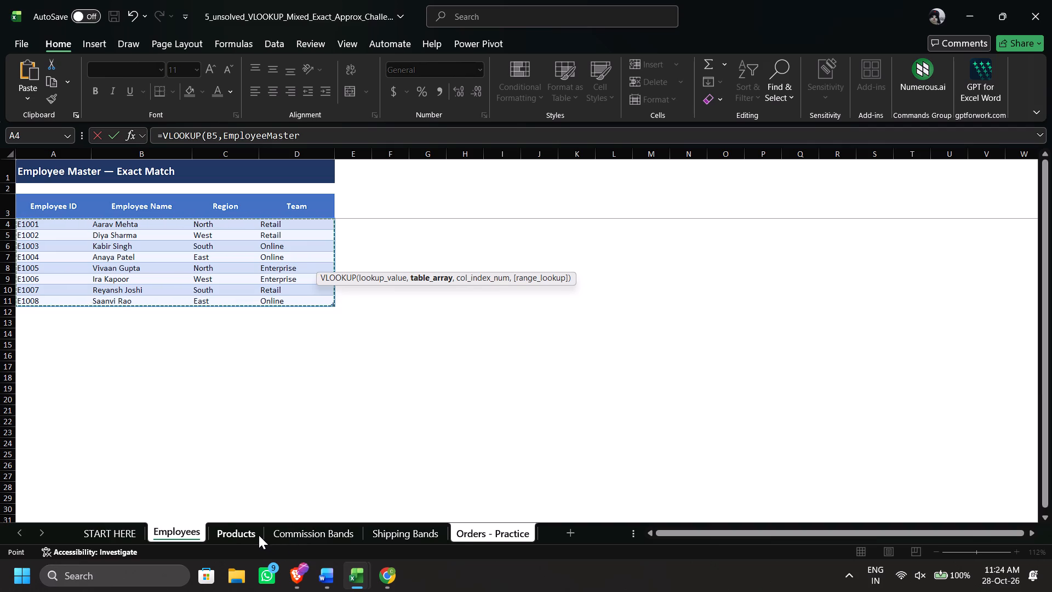
# Switch the table array to 'Orders - Practice'!$A$4:$D$11, finish the formula with column index 2 and FALSE, and reselect E5.
pyautogui.click(511, 532)
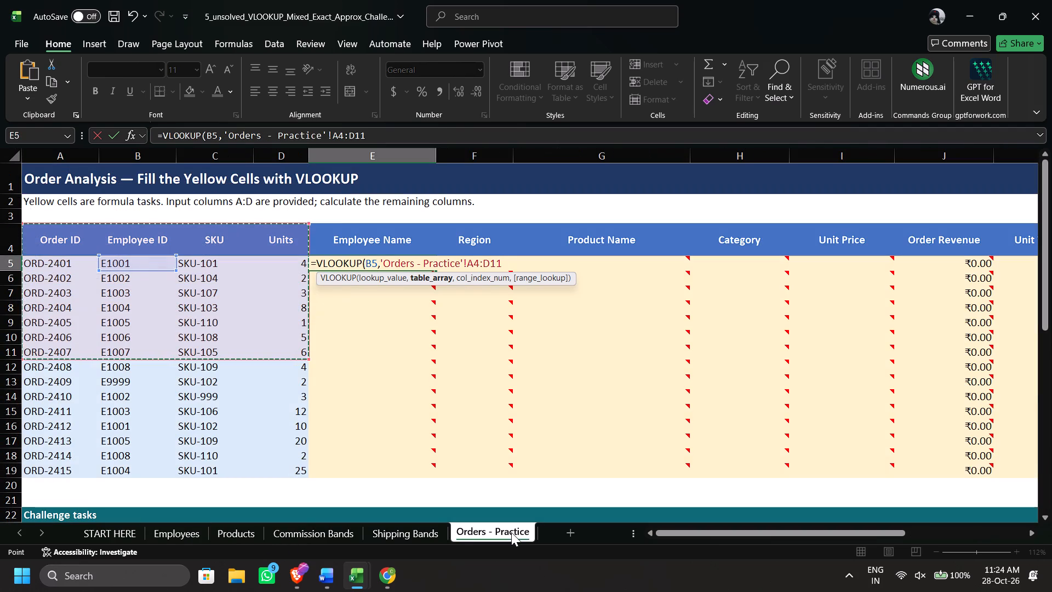
pyautogui.press('F4')
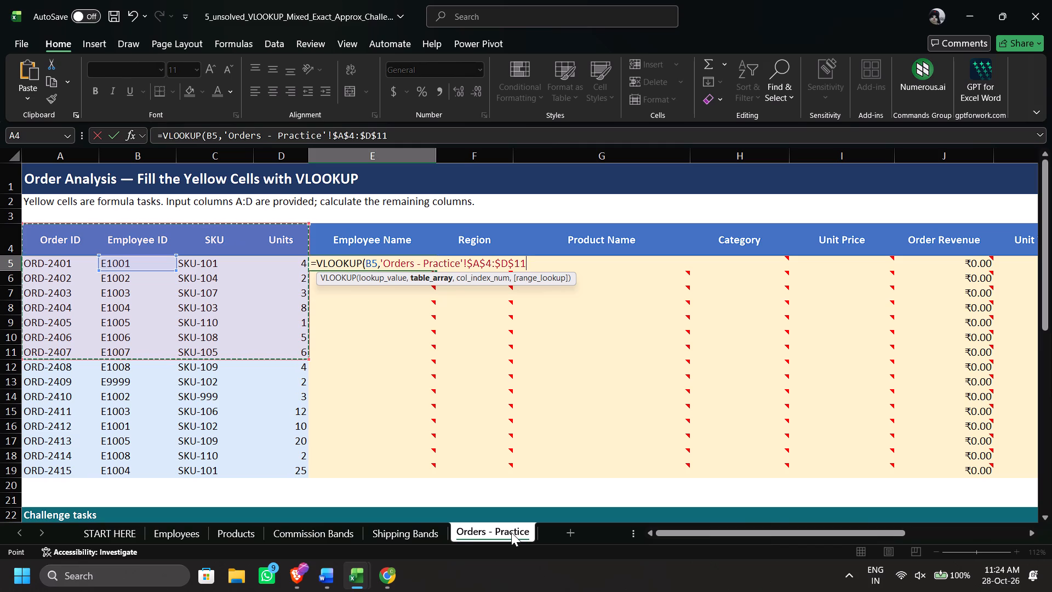
pyautogui.press(',')
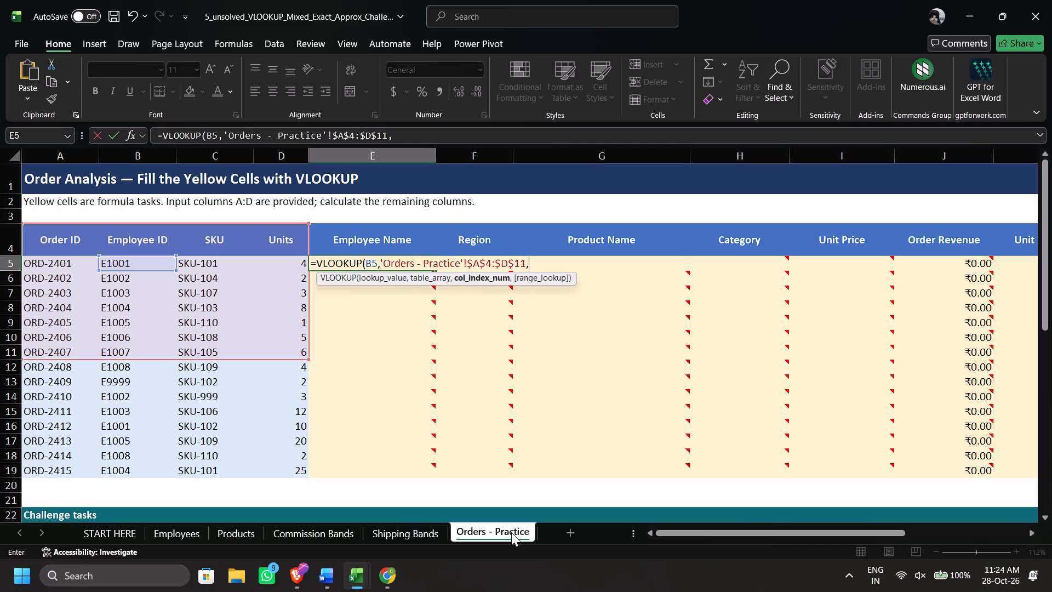
pyautogui.press('2')
pyautogui.write(',FALSE)')
pyautogui.press('Return')
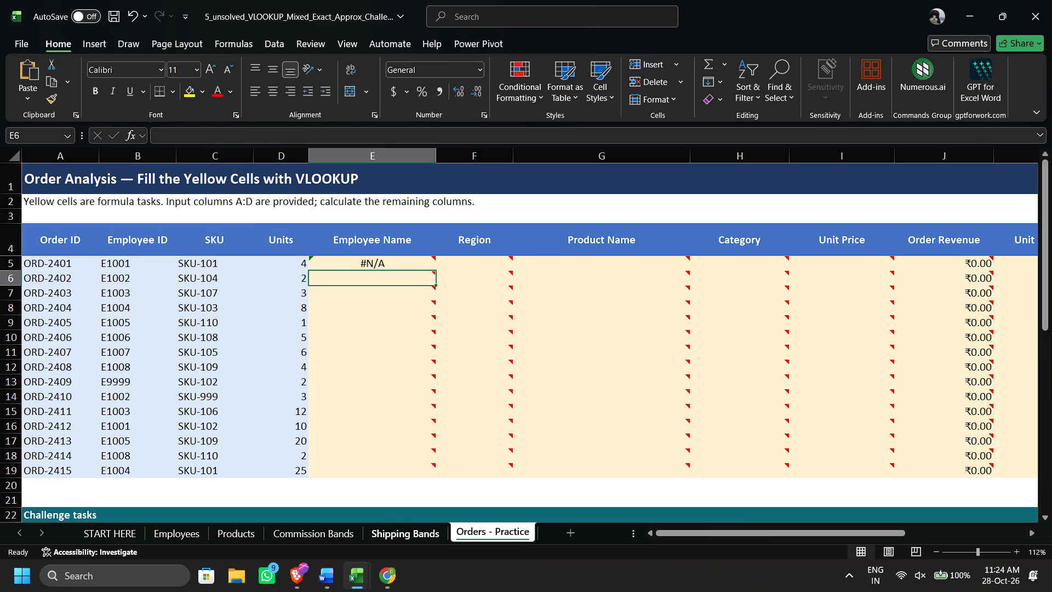
pyautogui.click(405, 257)
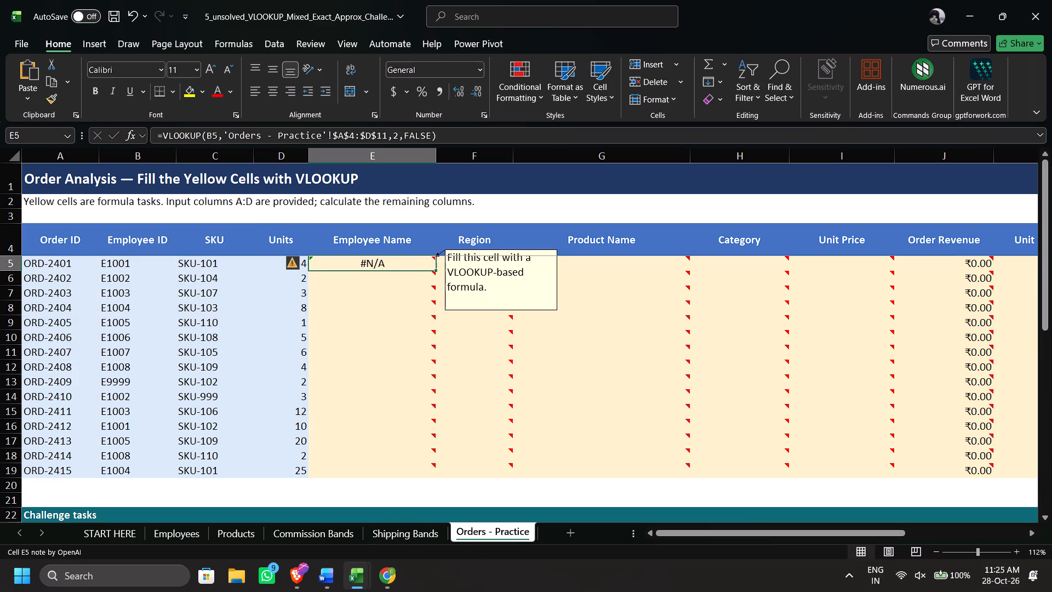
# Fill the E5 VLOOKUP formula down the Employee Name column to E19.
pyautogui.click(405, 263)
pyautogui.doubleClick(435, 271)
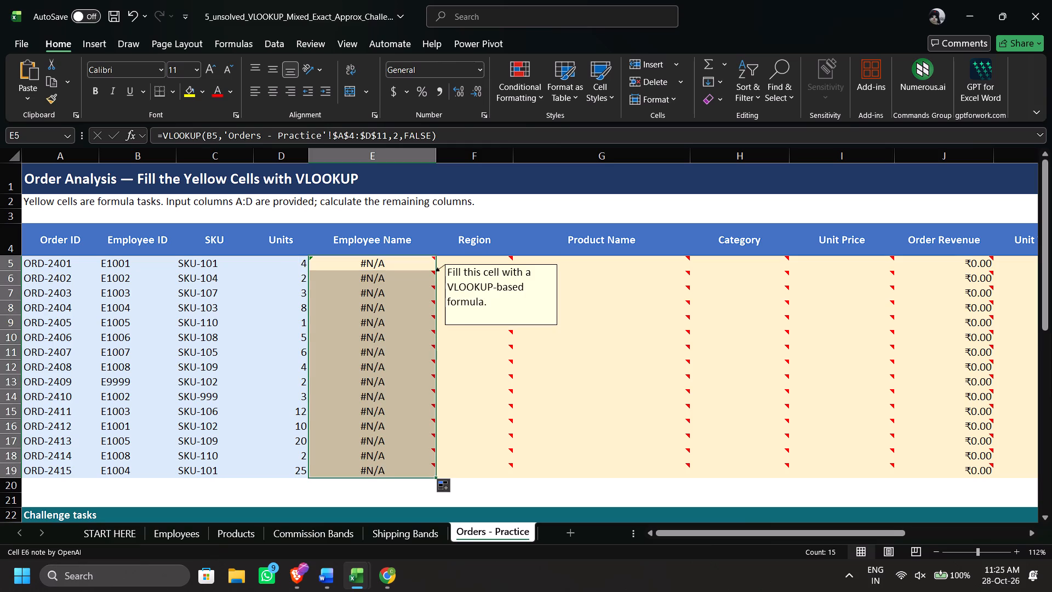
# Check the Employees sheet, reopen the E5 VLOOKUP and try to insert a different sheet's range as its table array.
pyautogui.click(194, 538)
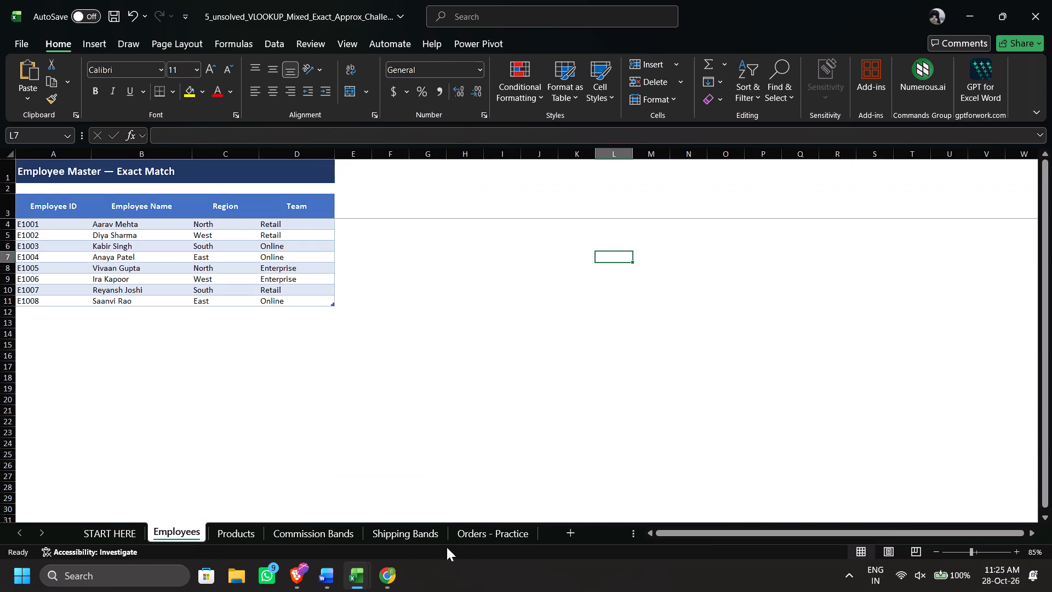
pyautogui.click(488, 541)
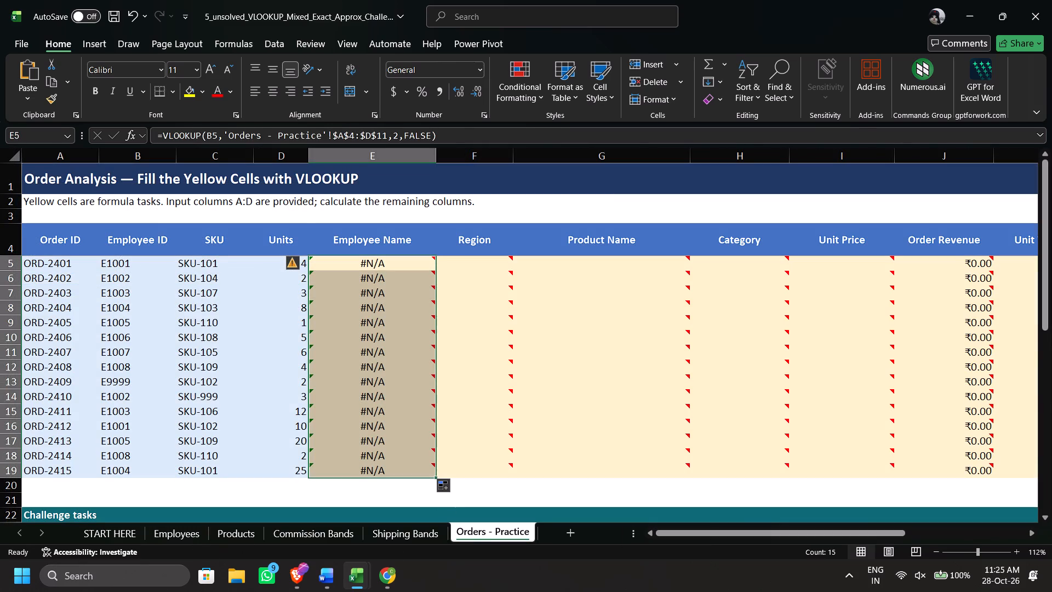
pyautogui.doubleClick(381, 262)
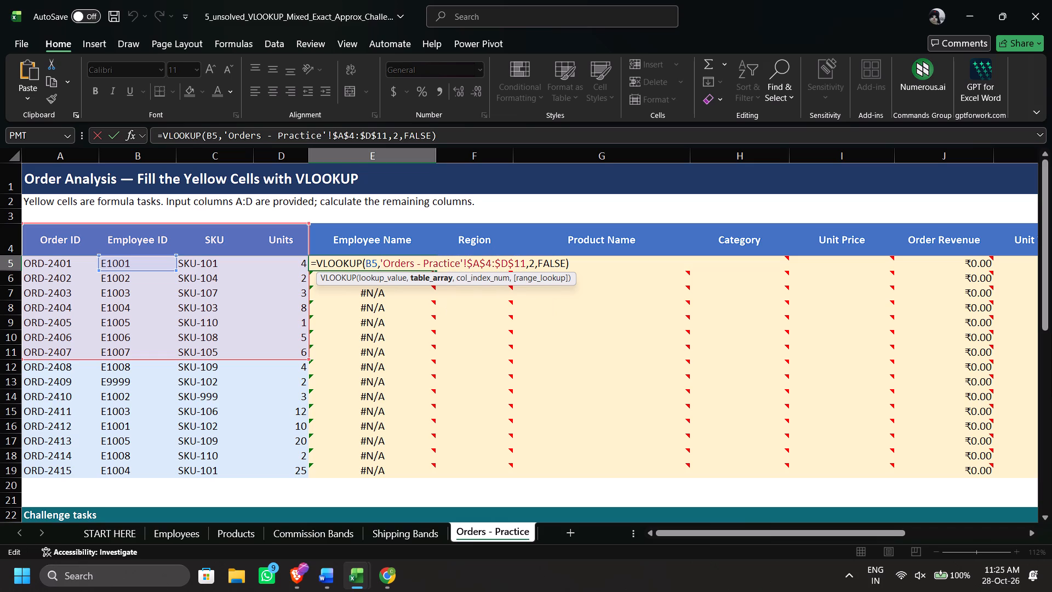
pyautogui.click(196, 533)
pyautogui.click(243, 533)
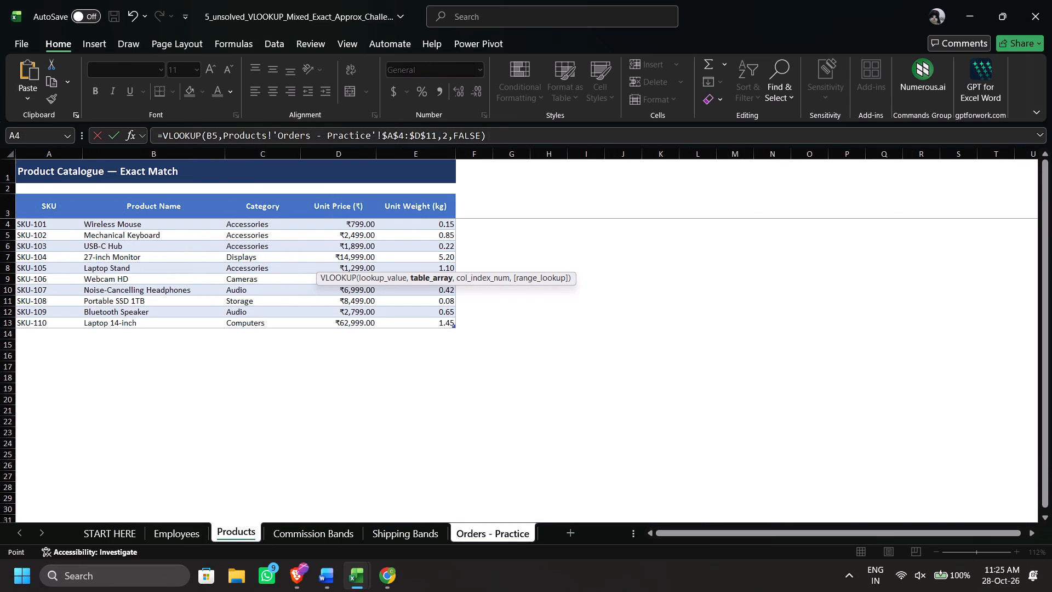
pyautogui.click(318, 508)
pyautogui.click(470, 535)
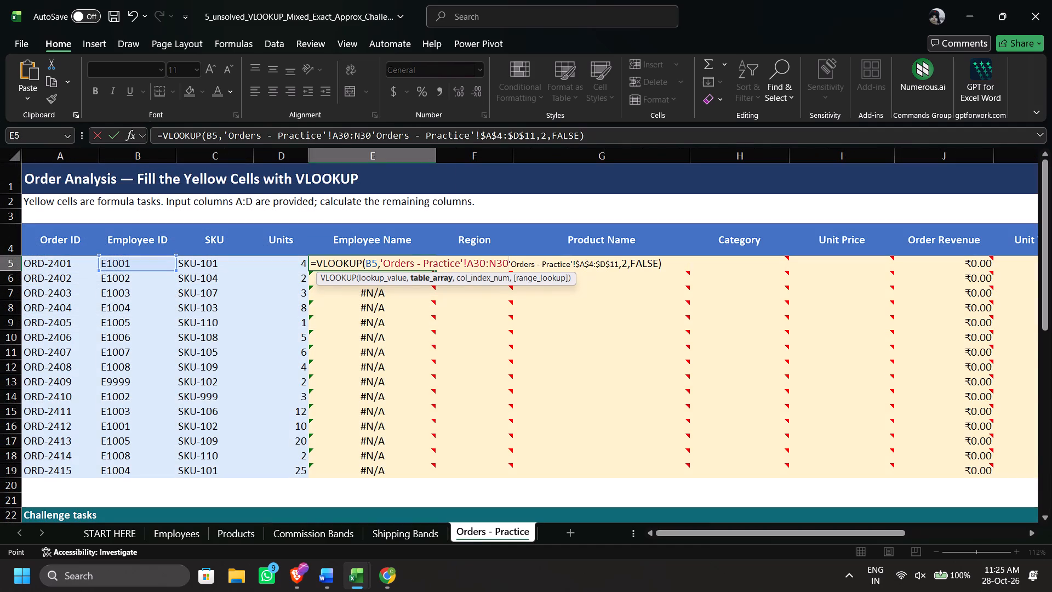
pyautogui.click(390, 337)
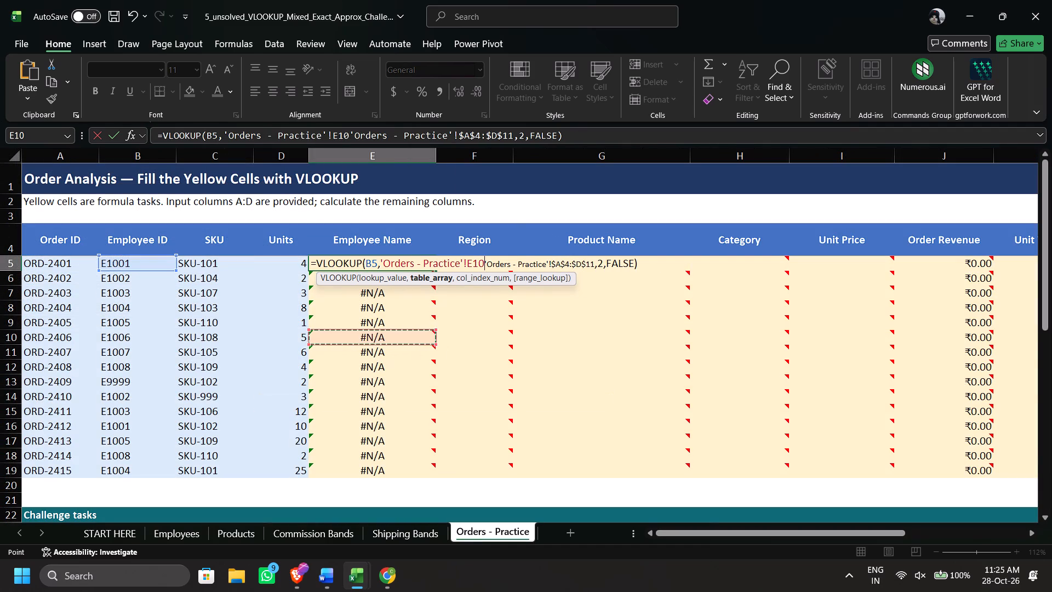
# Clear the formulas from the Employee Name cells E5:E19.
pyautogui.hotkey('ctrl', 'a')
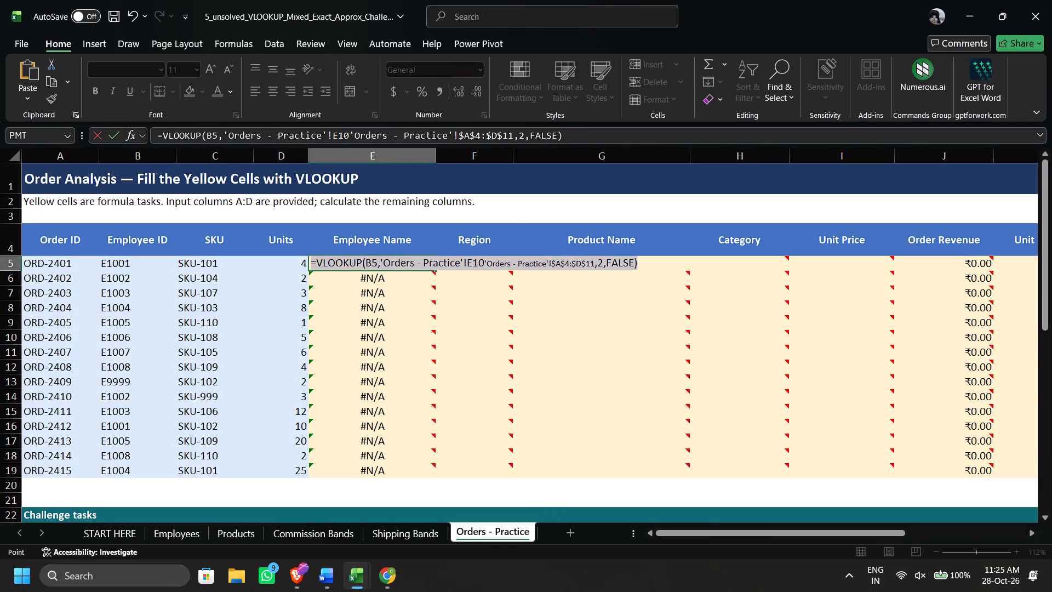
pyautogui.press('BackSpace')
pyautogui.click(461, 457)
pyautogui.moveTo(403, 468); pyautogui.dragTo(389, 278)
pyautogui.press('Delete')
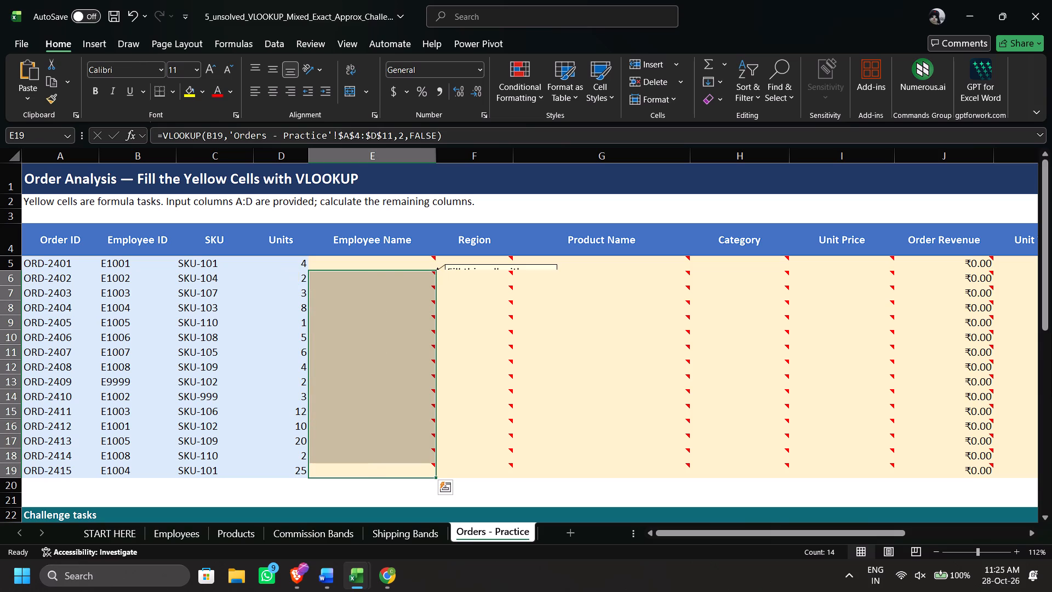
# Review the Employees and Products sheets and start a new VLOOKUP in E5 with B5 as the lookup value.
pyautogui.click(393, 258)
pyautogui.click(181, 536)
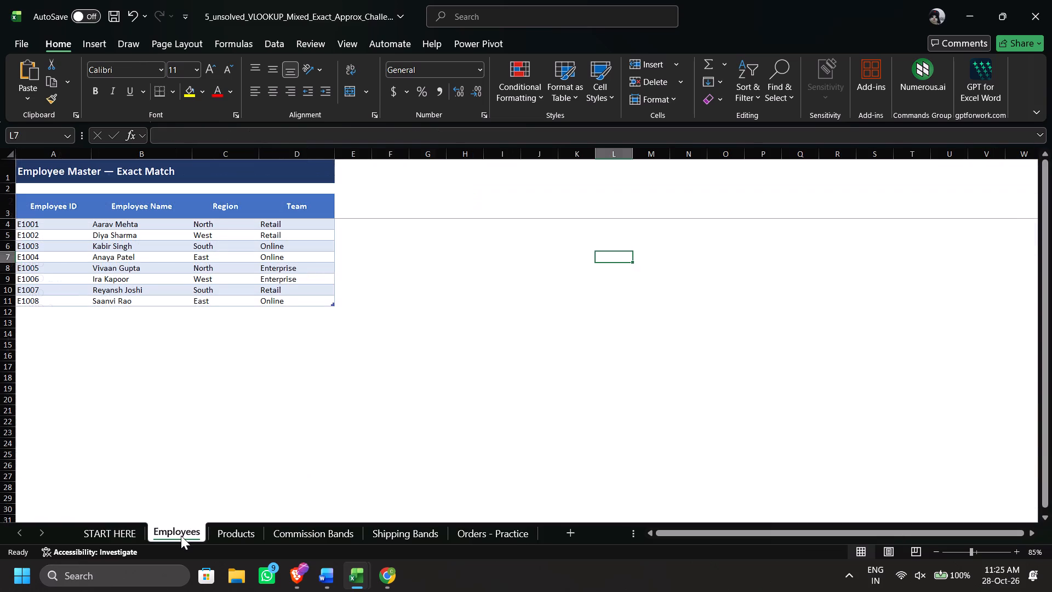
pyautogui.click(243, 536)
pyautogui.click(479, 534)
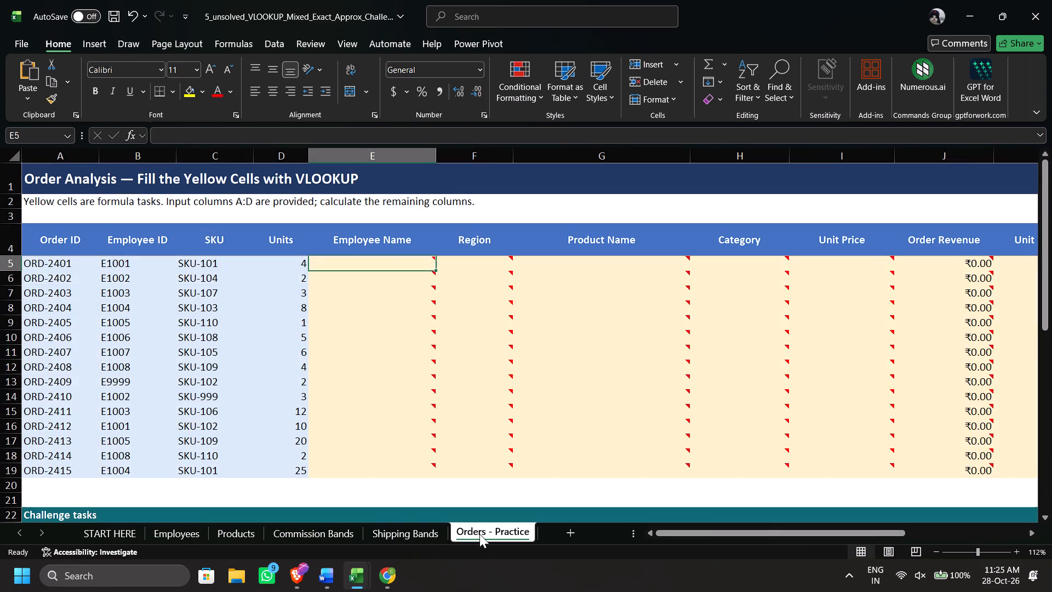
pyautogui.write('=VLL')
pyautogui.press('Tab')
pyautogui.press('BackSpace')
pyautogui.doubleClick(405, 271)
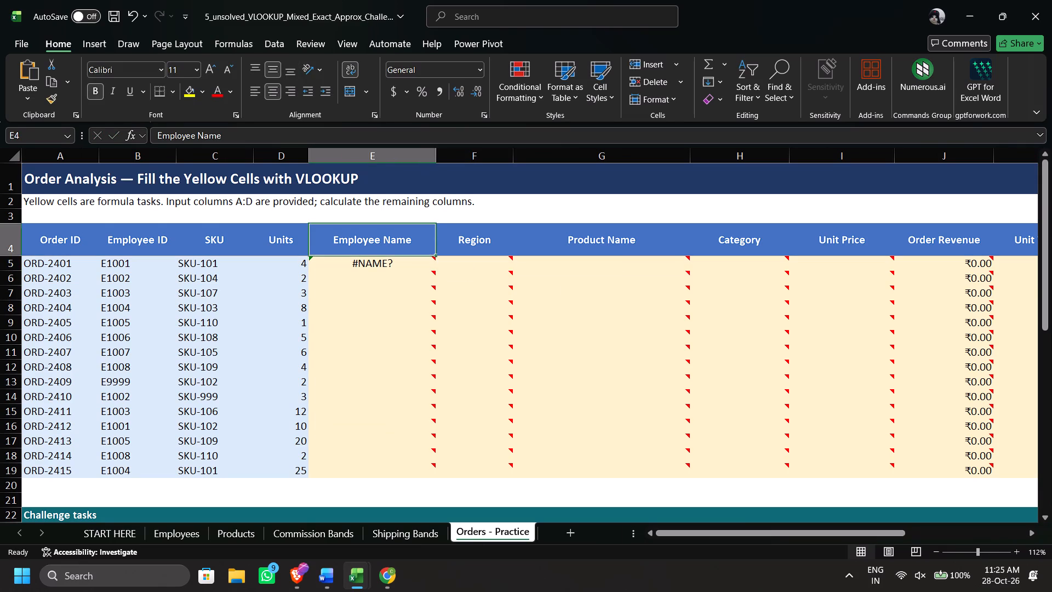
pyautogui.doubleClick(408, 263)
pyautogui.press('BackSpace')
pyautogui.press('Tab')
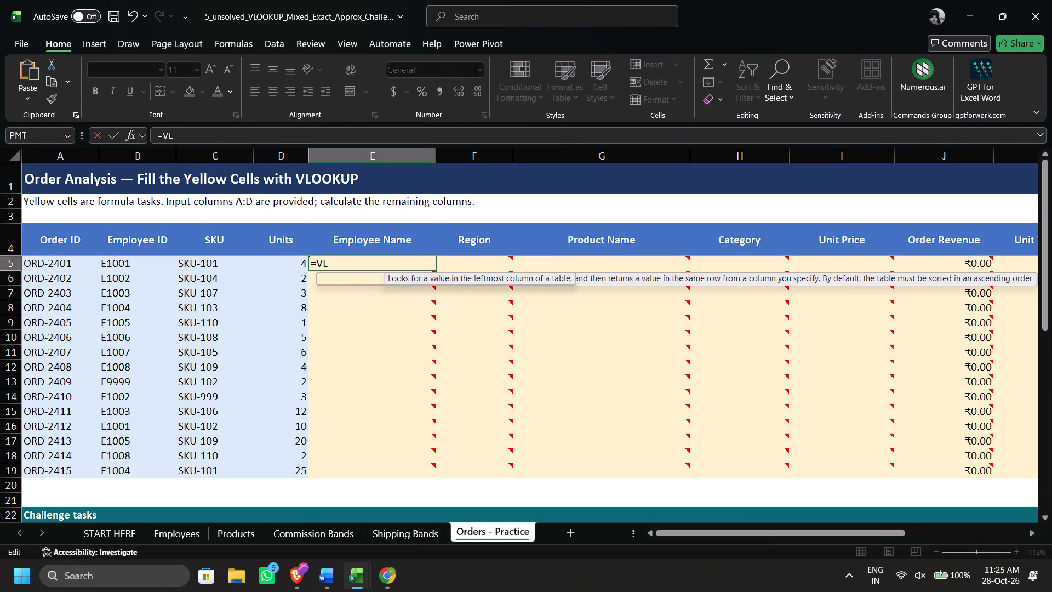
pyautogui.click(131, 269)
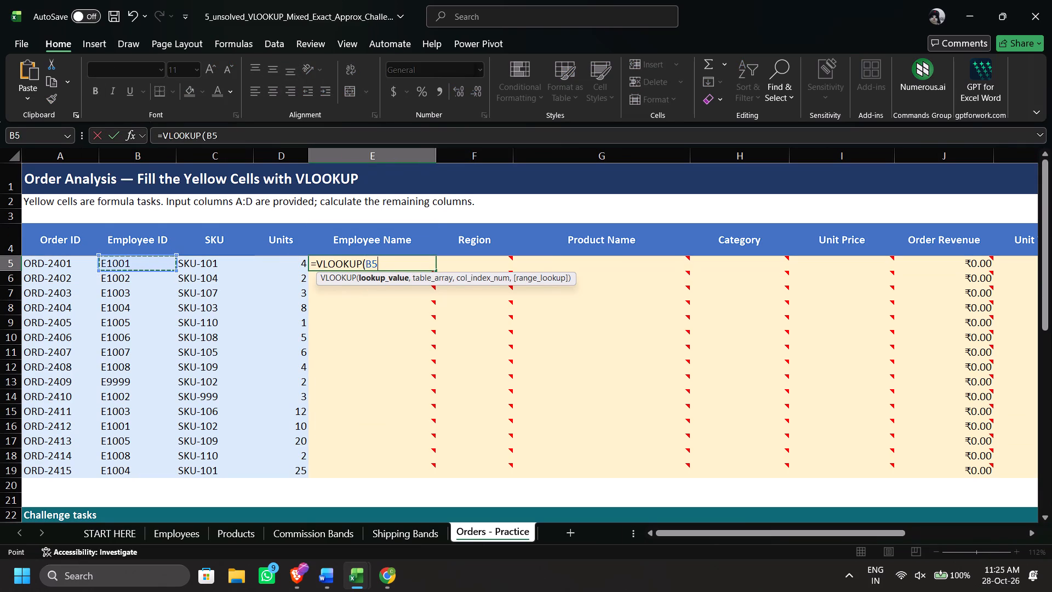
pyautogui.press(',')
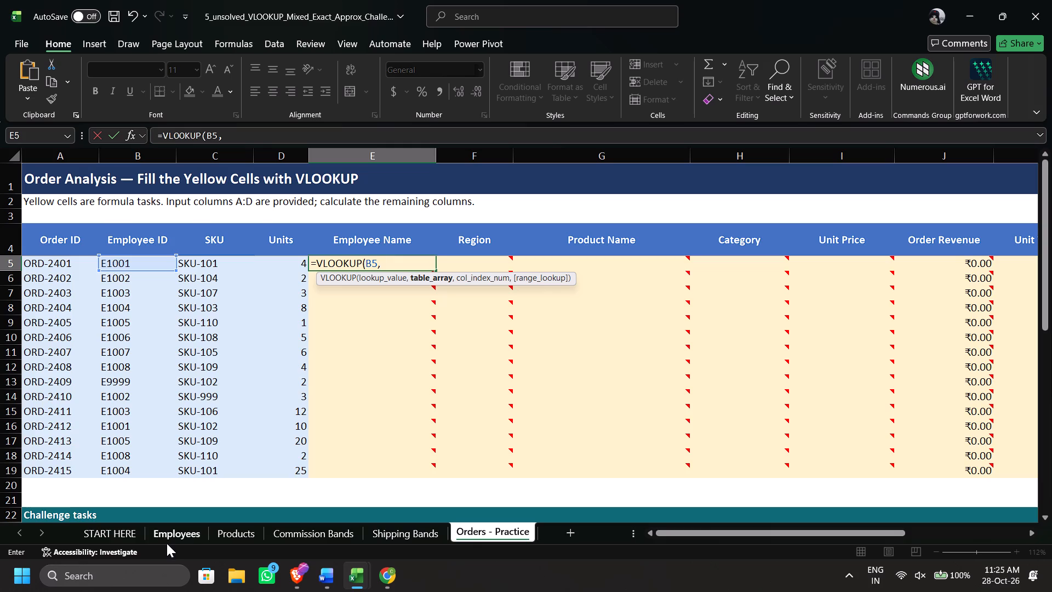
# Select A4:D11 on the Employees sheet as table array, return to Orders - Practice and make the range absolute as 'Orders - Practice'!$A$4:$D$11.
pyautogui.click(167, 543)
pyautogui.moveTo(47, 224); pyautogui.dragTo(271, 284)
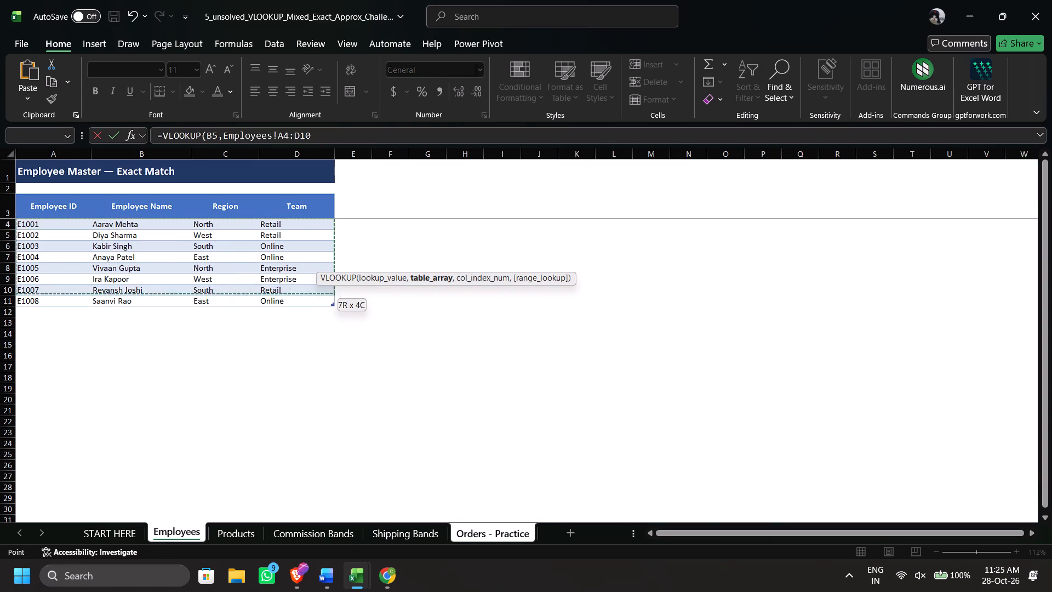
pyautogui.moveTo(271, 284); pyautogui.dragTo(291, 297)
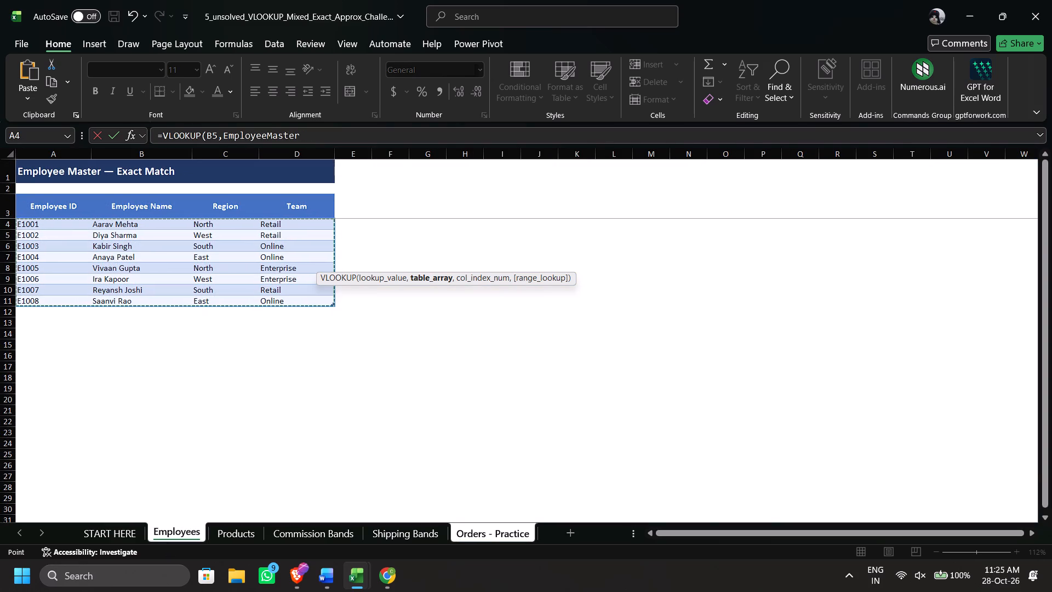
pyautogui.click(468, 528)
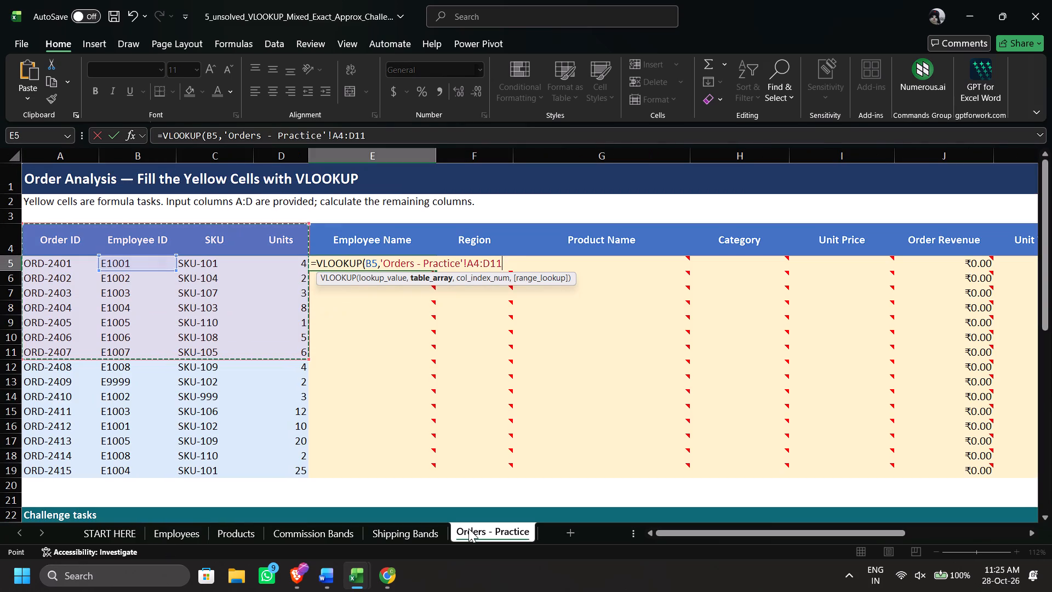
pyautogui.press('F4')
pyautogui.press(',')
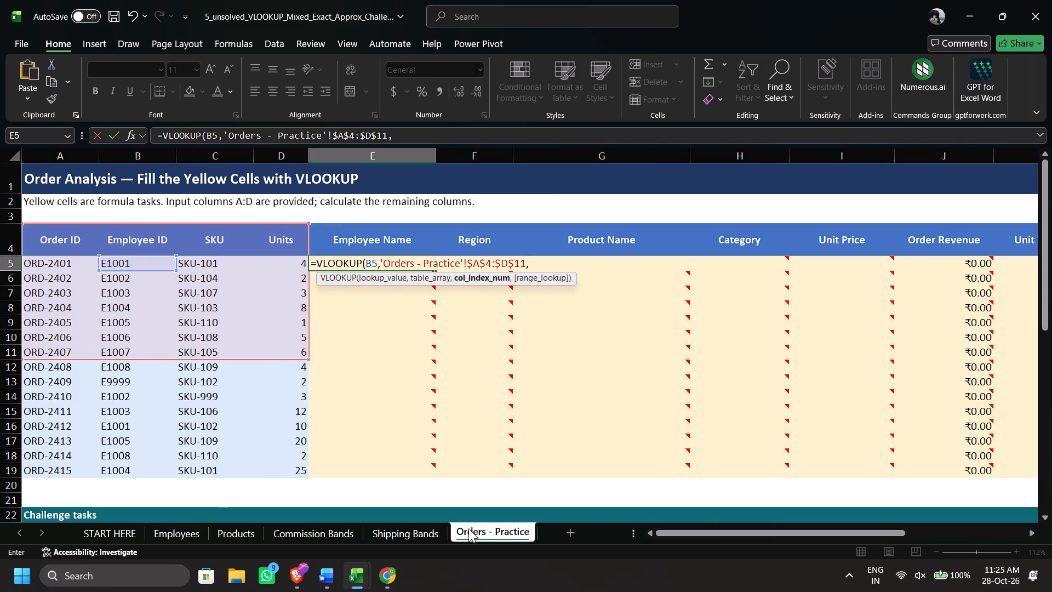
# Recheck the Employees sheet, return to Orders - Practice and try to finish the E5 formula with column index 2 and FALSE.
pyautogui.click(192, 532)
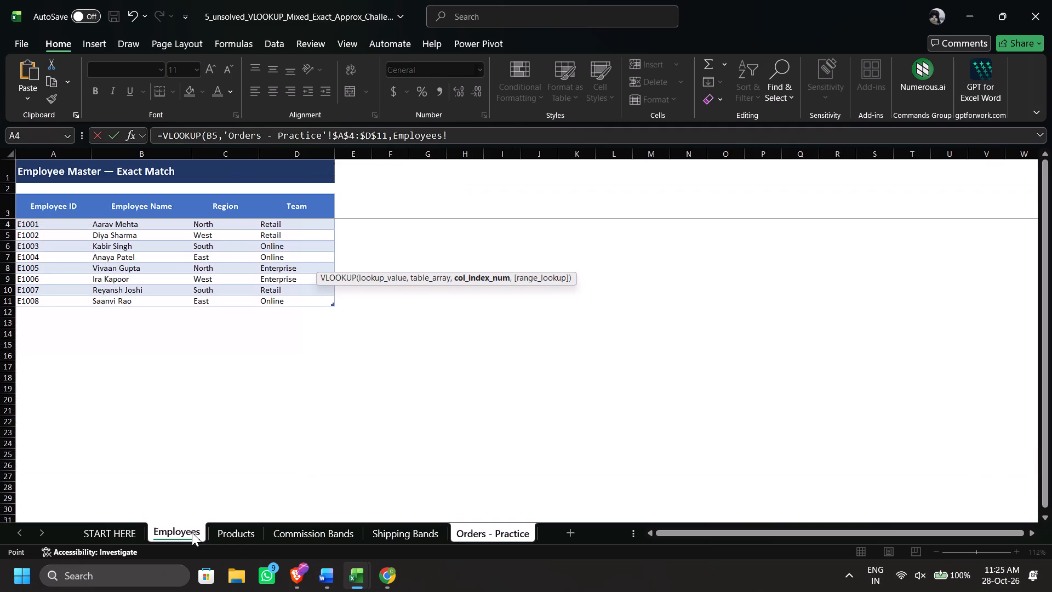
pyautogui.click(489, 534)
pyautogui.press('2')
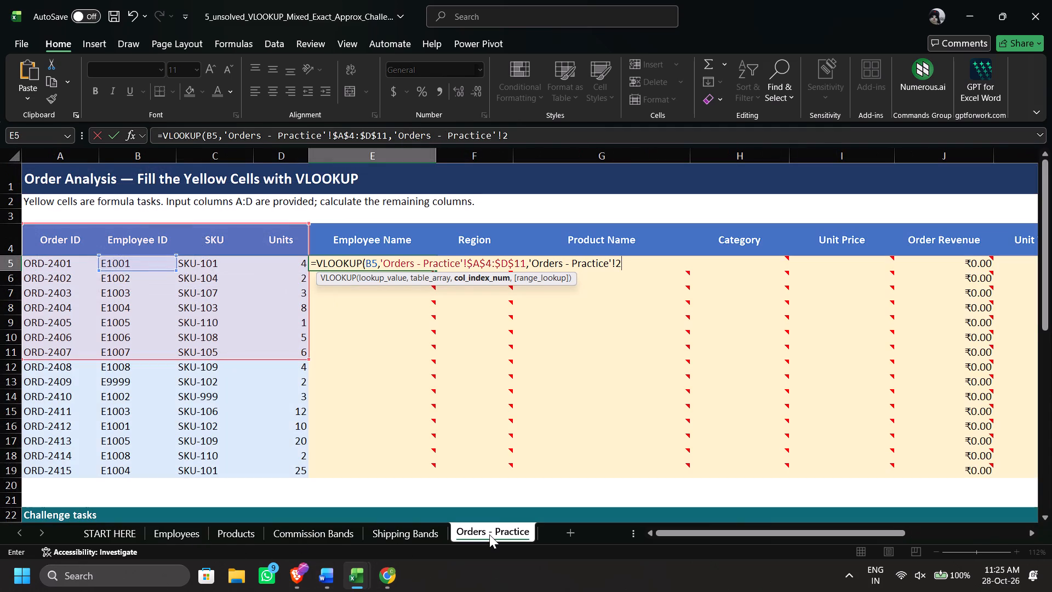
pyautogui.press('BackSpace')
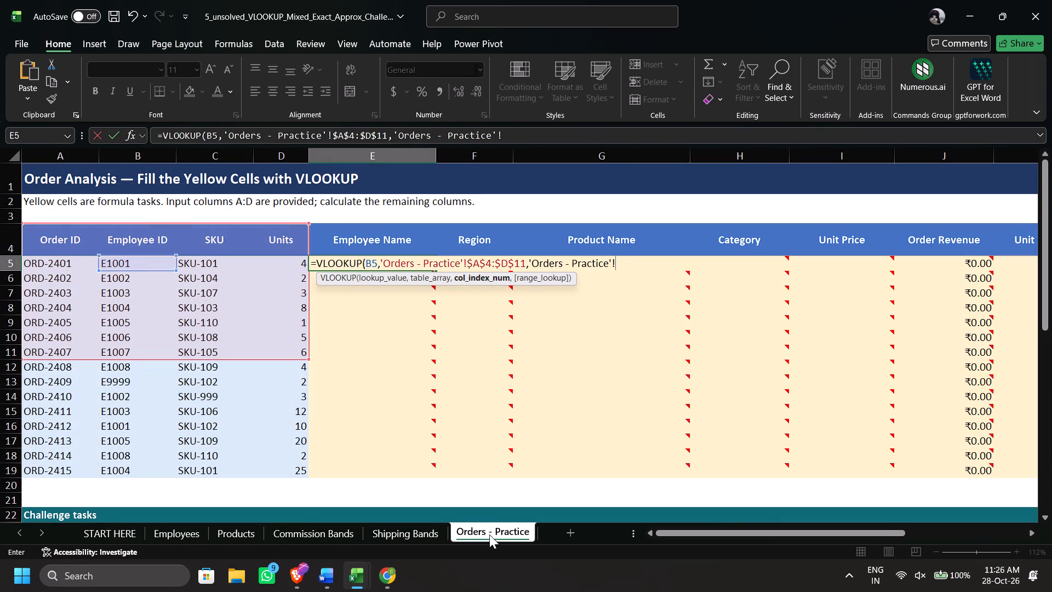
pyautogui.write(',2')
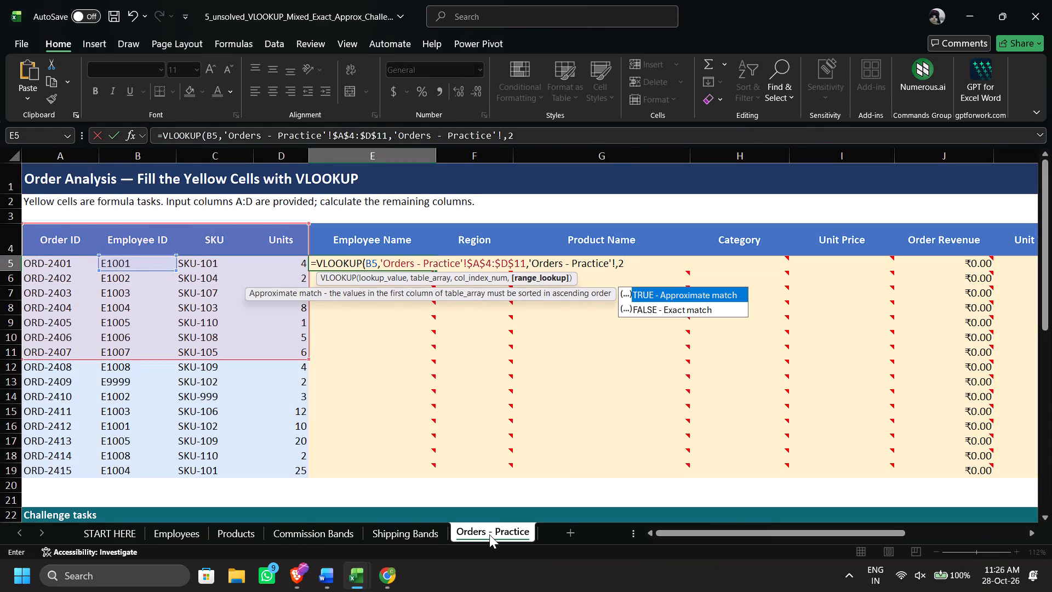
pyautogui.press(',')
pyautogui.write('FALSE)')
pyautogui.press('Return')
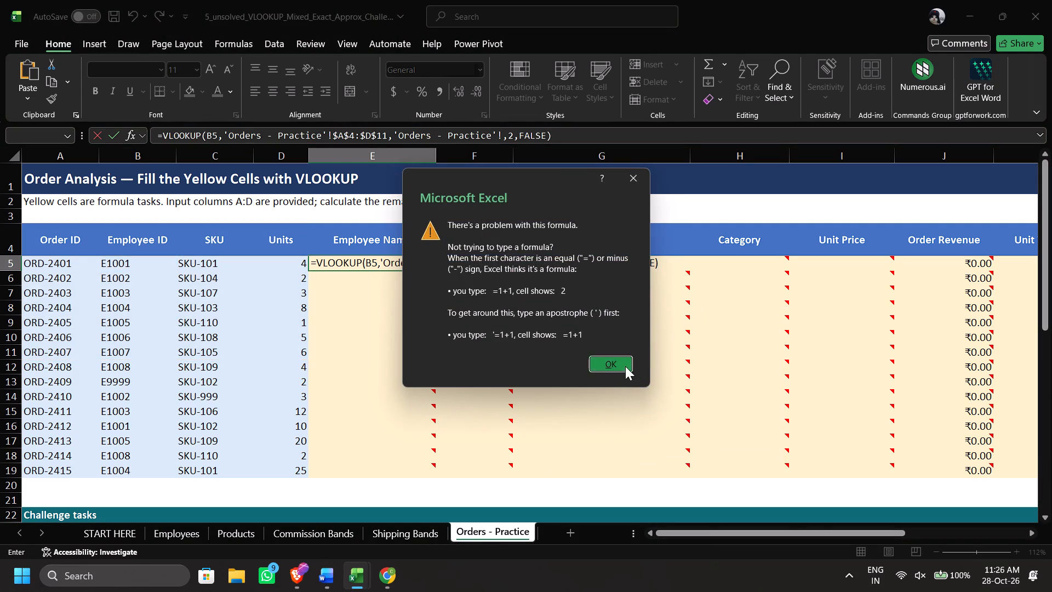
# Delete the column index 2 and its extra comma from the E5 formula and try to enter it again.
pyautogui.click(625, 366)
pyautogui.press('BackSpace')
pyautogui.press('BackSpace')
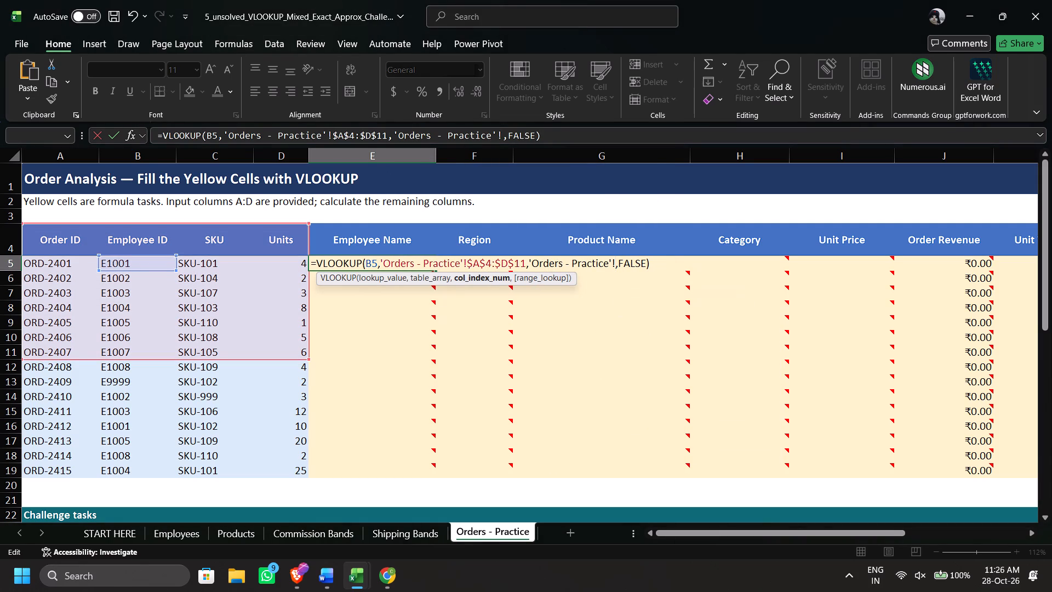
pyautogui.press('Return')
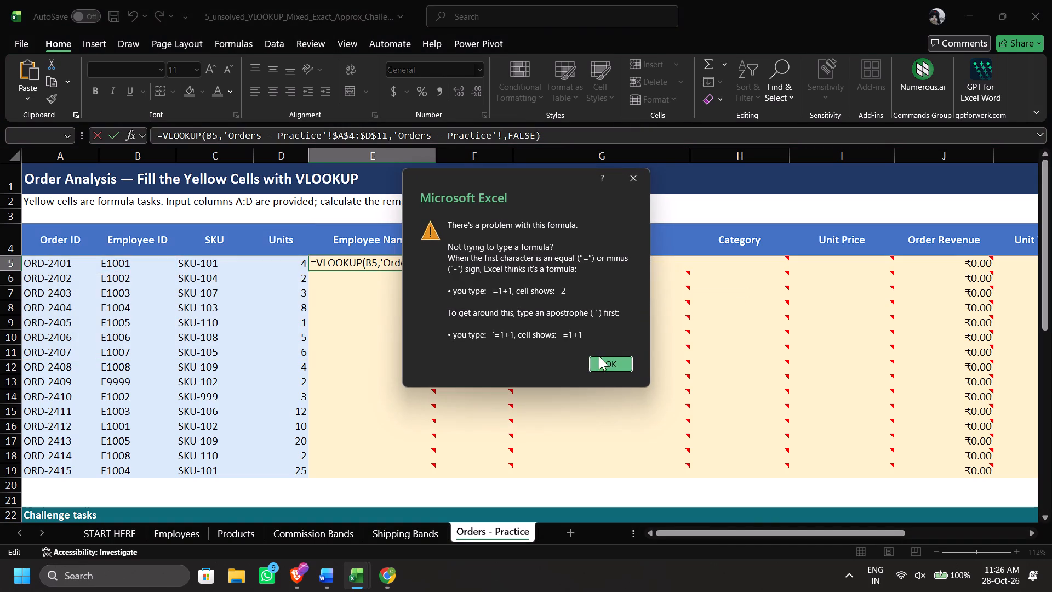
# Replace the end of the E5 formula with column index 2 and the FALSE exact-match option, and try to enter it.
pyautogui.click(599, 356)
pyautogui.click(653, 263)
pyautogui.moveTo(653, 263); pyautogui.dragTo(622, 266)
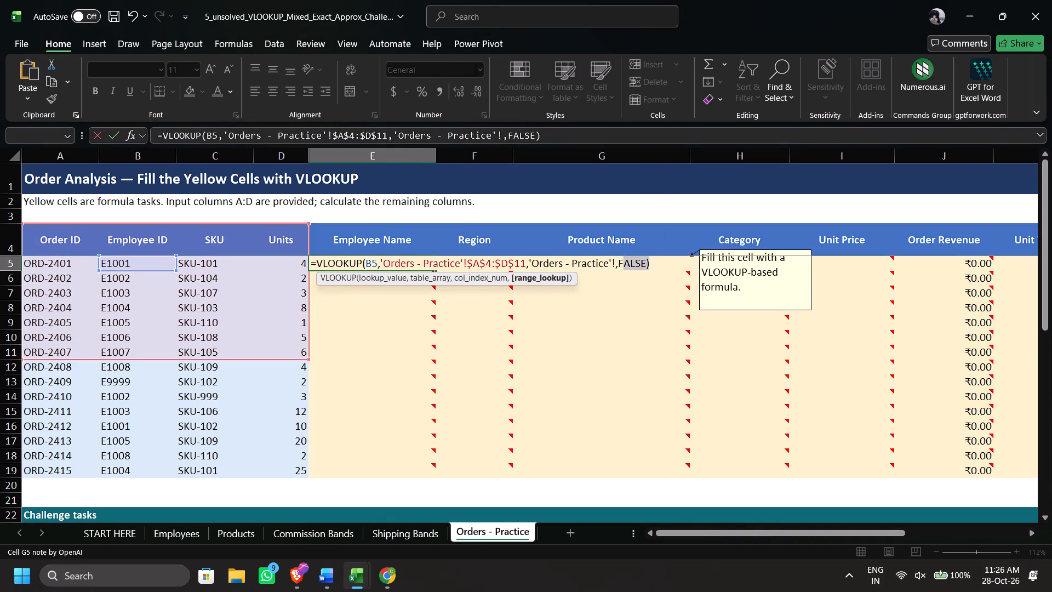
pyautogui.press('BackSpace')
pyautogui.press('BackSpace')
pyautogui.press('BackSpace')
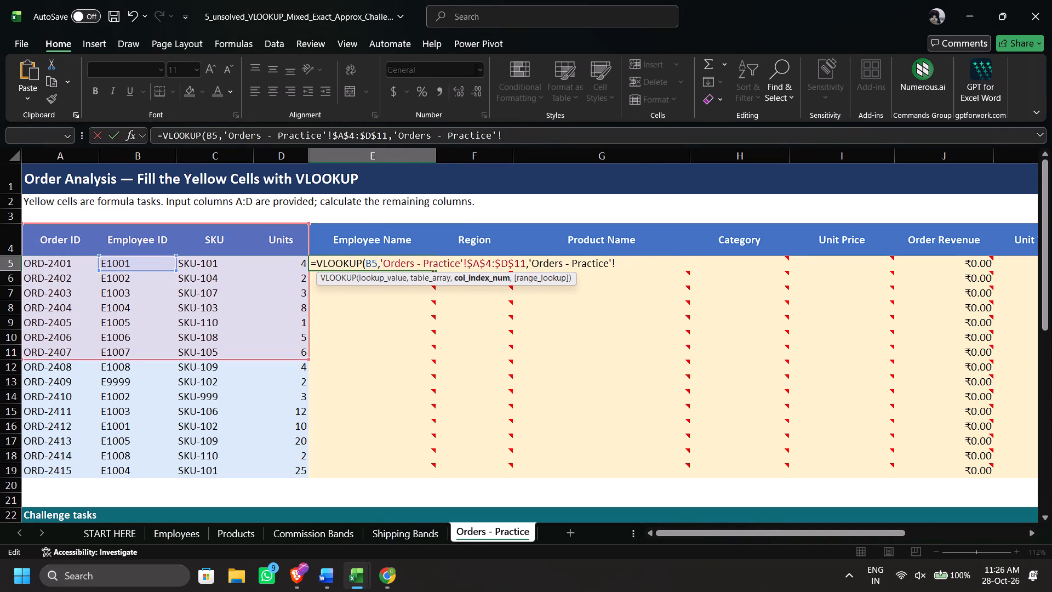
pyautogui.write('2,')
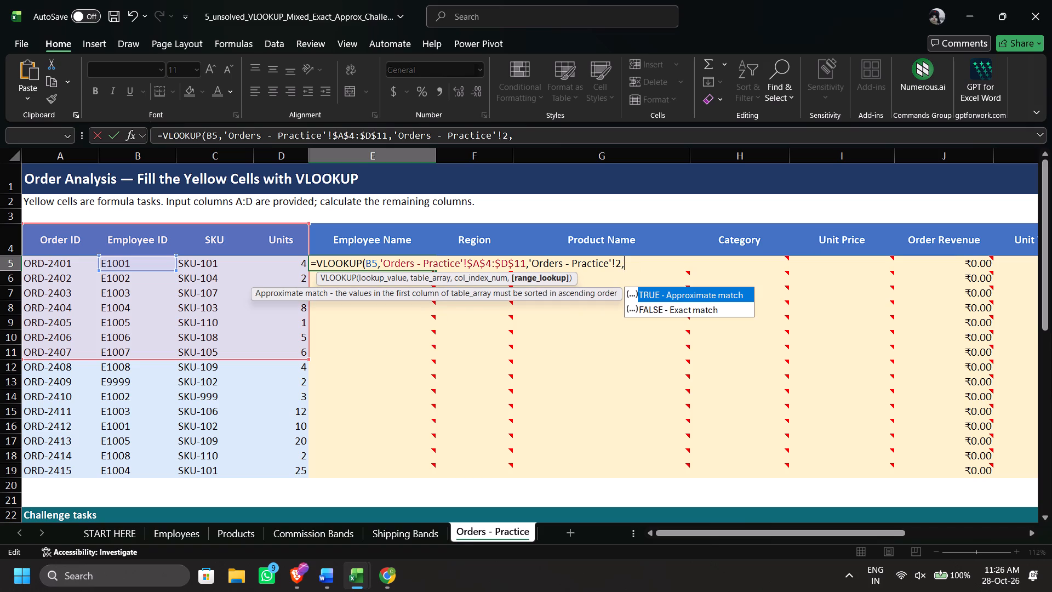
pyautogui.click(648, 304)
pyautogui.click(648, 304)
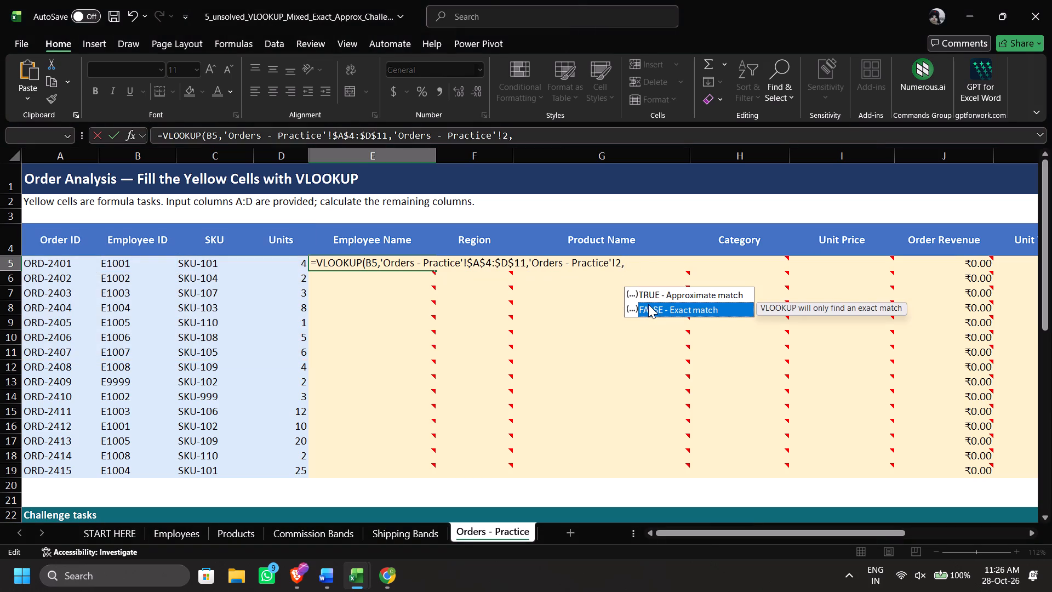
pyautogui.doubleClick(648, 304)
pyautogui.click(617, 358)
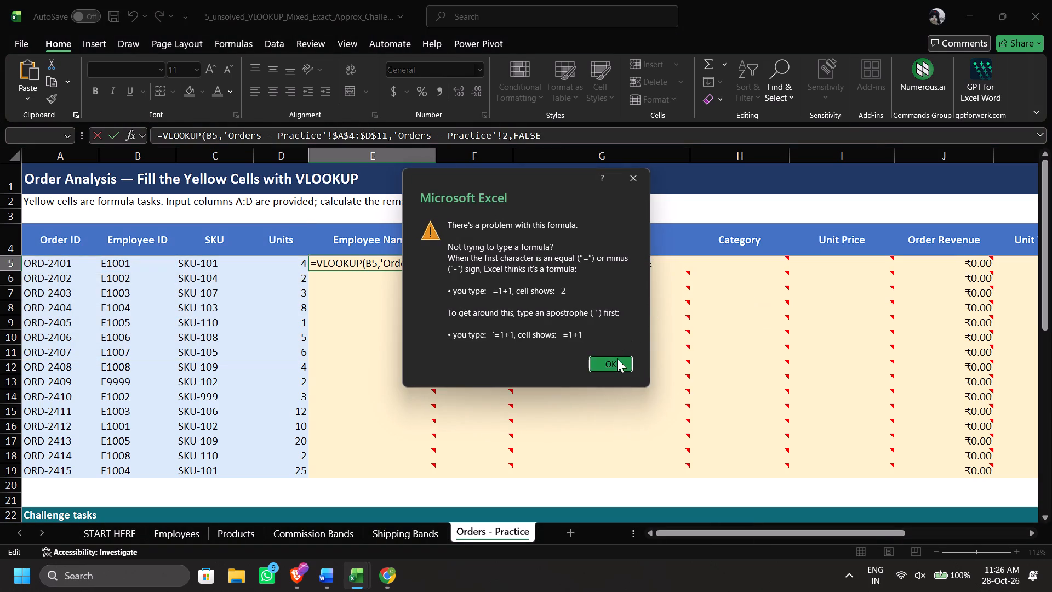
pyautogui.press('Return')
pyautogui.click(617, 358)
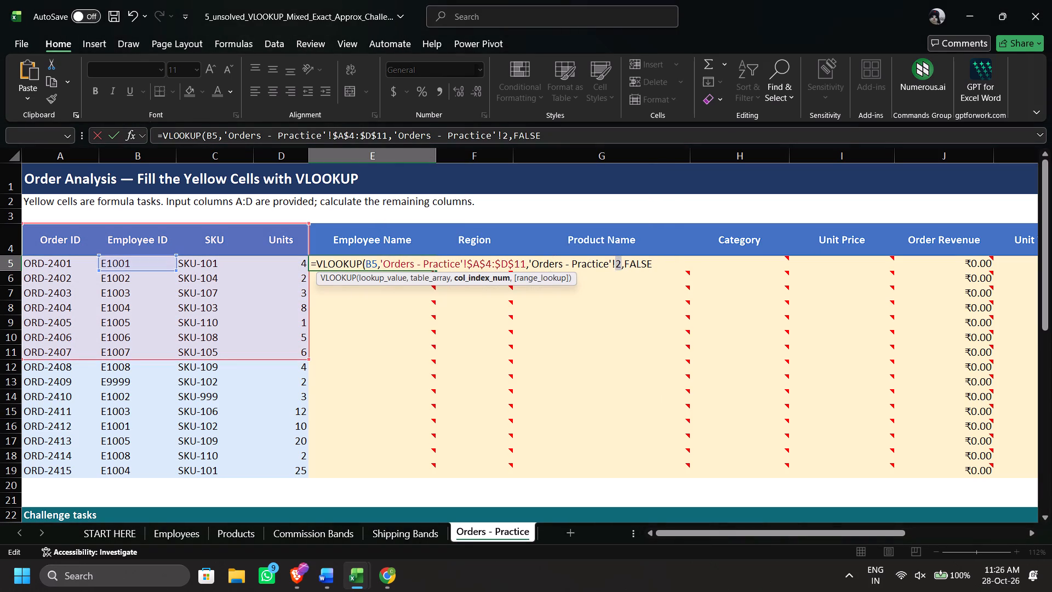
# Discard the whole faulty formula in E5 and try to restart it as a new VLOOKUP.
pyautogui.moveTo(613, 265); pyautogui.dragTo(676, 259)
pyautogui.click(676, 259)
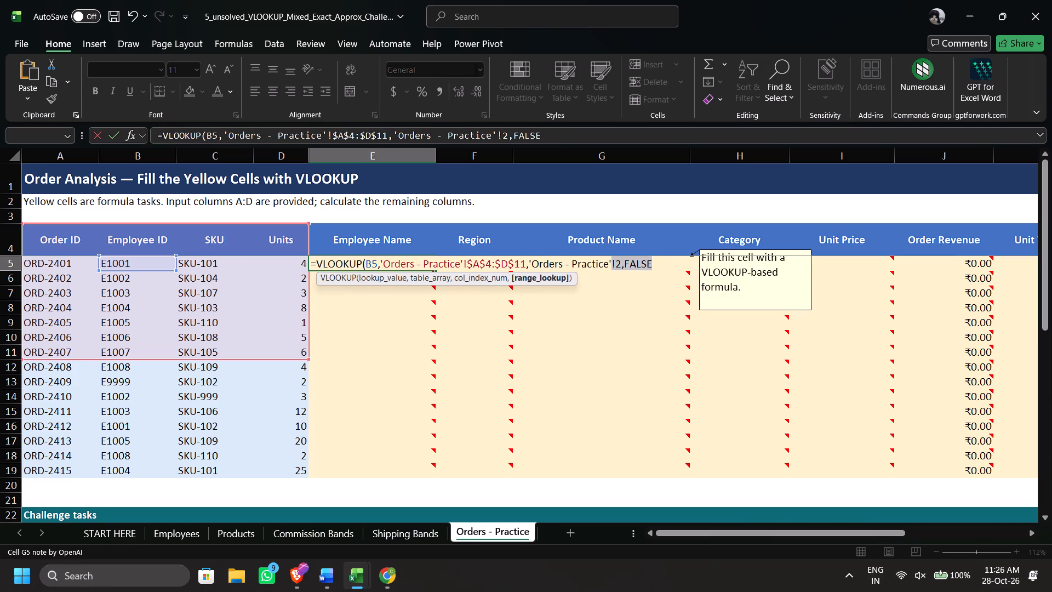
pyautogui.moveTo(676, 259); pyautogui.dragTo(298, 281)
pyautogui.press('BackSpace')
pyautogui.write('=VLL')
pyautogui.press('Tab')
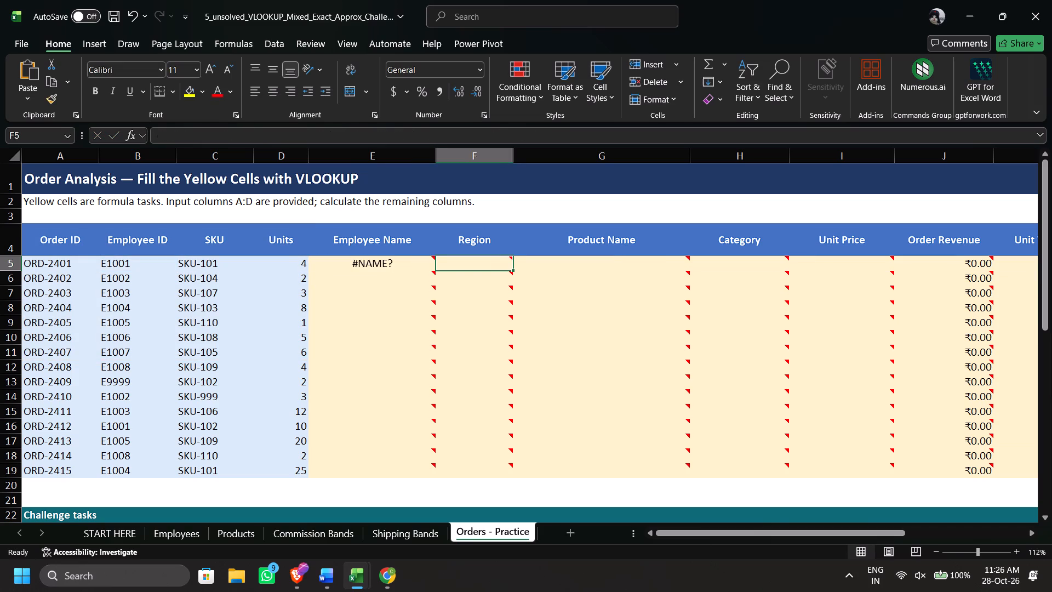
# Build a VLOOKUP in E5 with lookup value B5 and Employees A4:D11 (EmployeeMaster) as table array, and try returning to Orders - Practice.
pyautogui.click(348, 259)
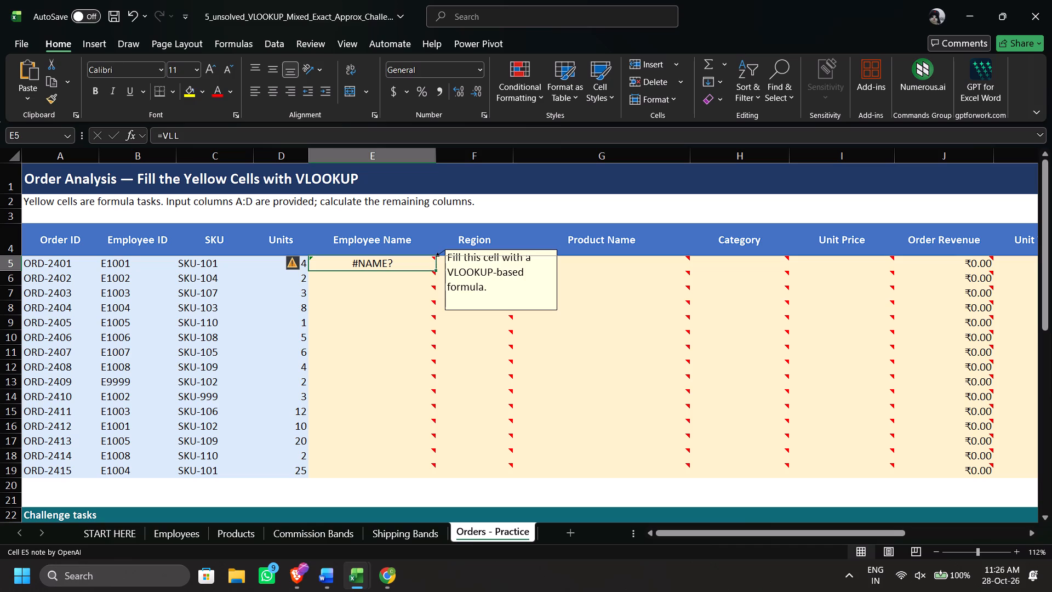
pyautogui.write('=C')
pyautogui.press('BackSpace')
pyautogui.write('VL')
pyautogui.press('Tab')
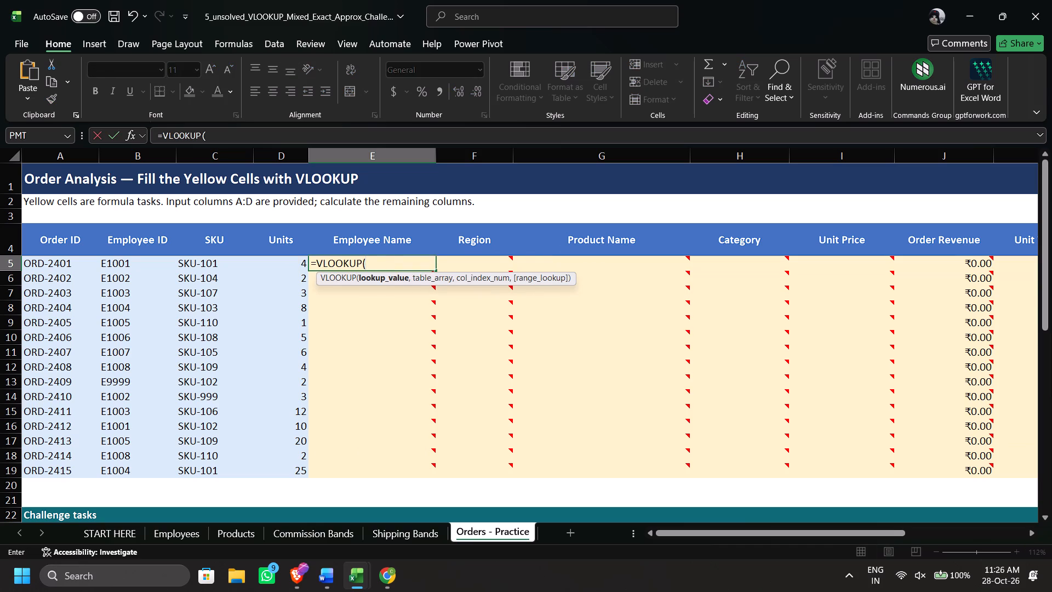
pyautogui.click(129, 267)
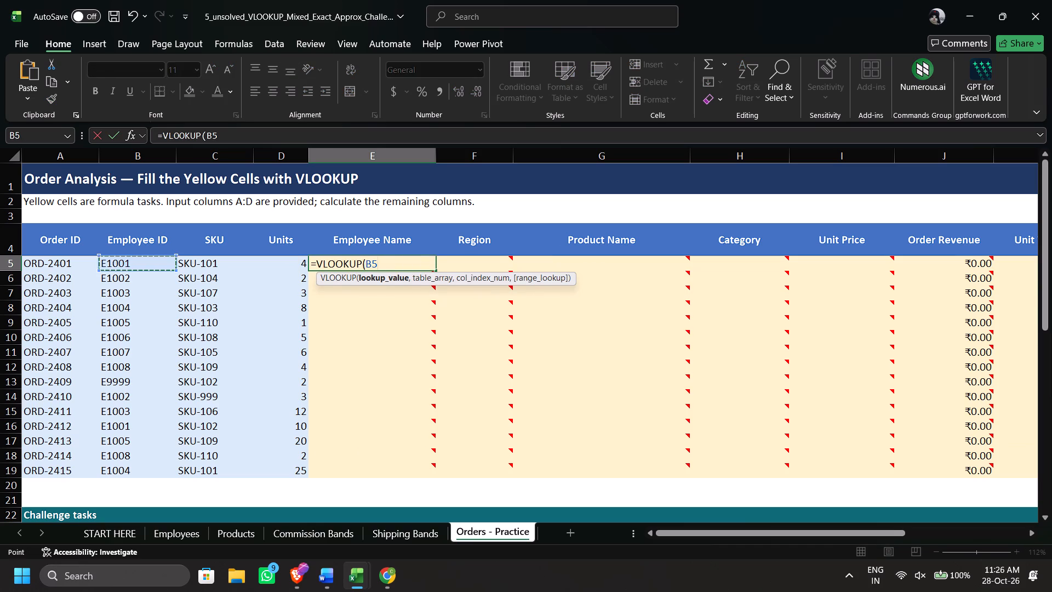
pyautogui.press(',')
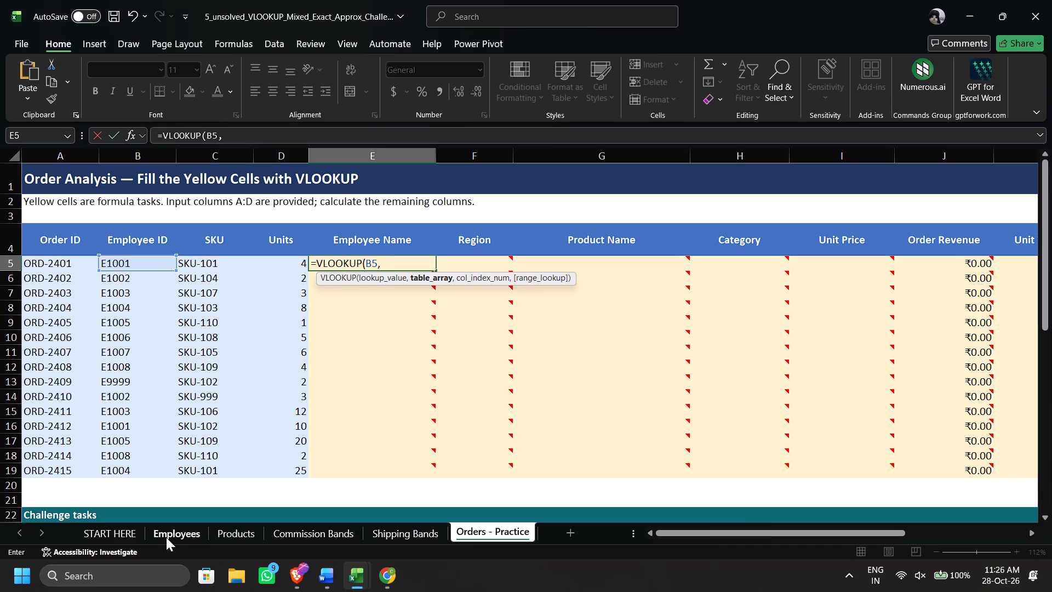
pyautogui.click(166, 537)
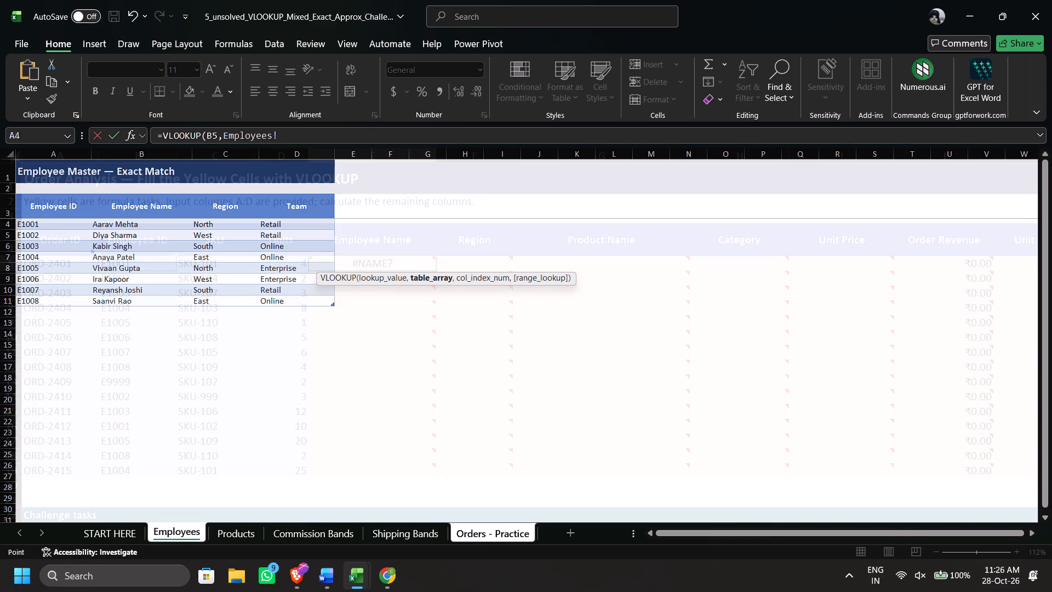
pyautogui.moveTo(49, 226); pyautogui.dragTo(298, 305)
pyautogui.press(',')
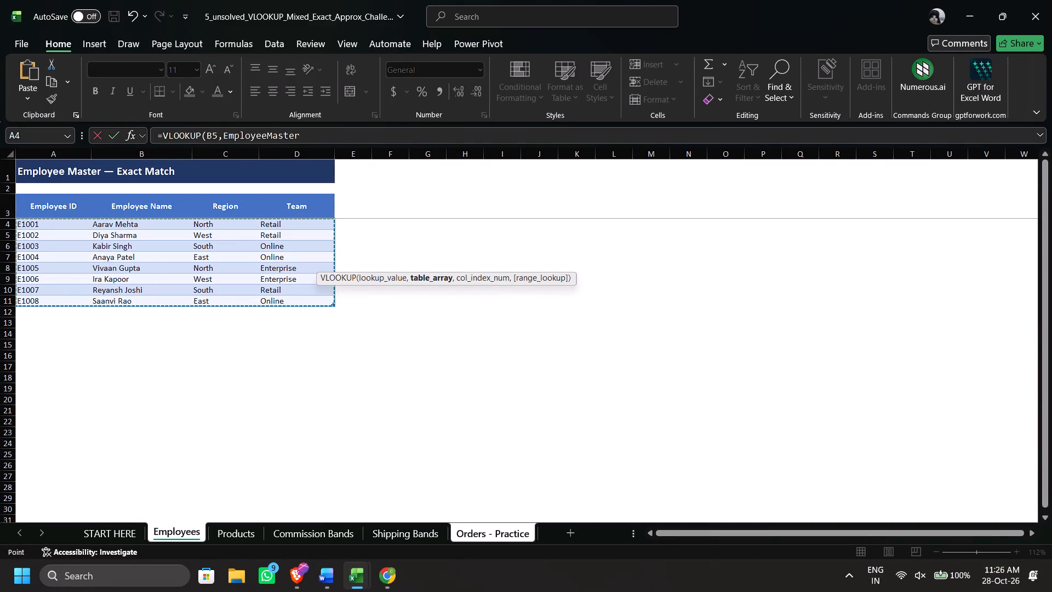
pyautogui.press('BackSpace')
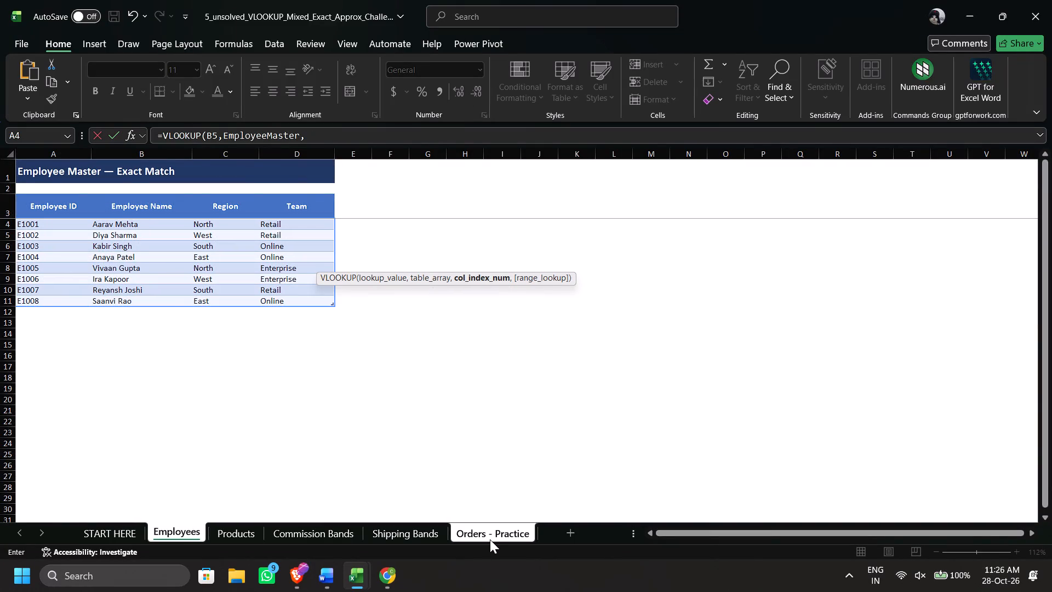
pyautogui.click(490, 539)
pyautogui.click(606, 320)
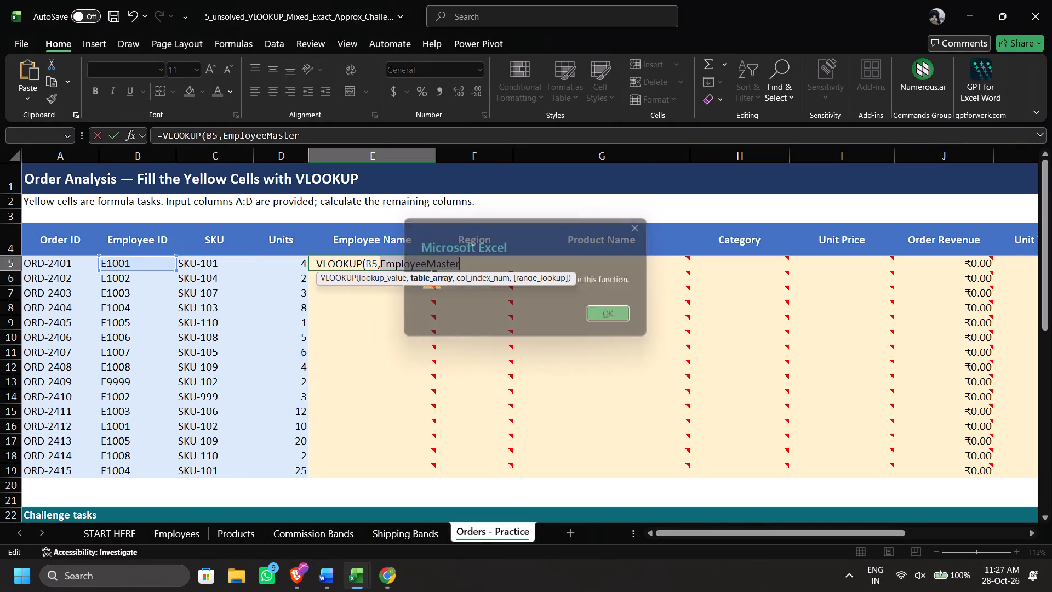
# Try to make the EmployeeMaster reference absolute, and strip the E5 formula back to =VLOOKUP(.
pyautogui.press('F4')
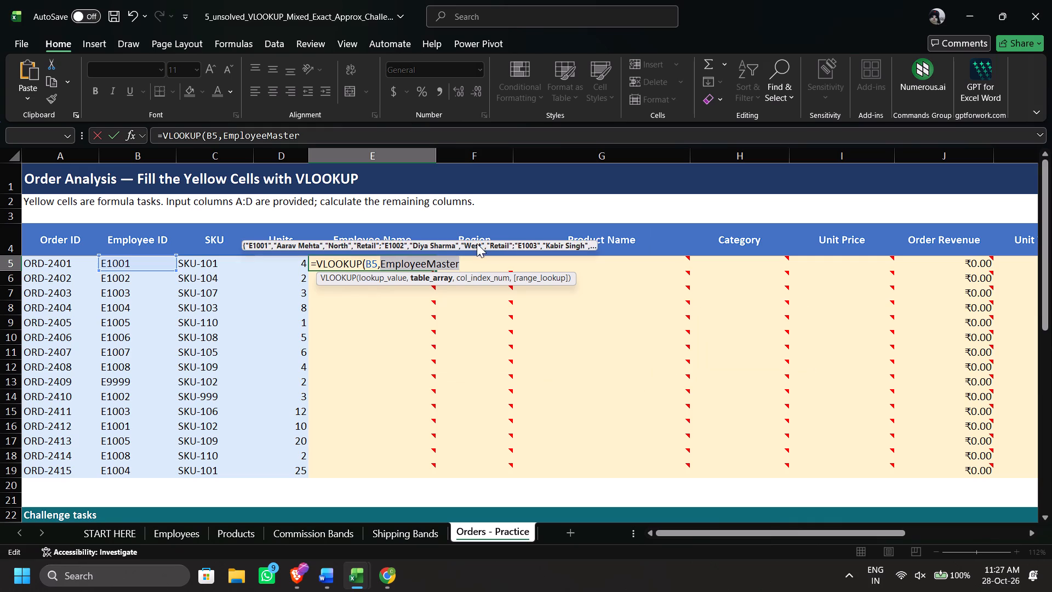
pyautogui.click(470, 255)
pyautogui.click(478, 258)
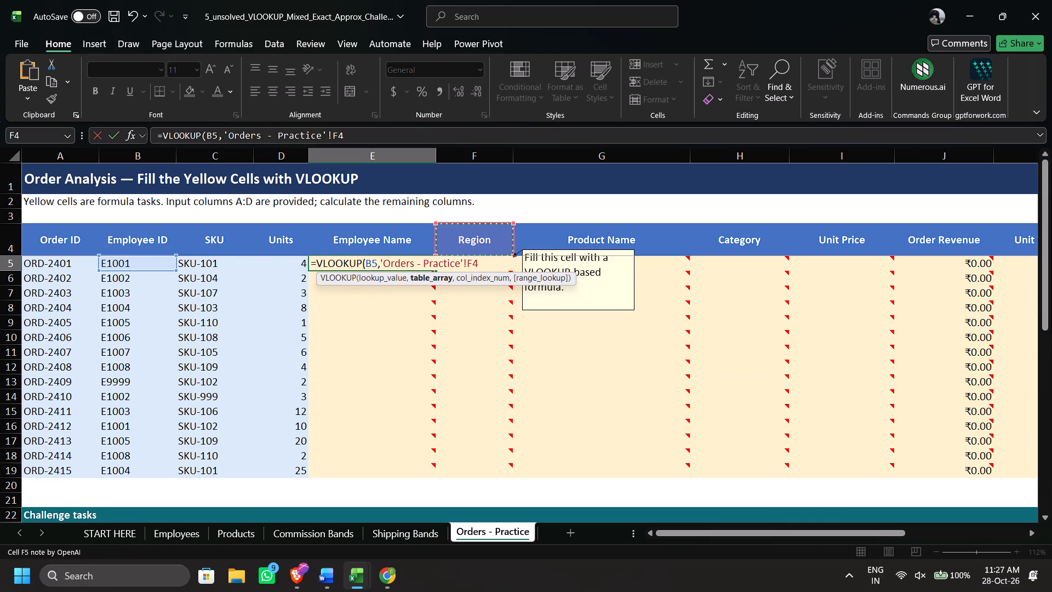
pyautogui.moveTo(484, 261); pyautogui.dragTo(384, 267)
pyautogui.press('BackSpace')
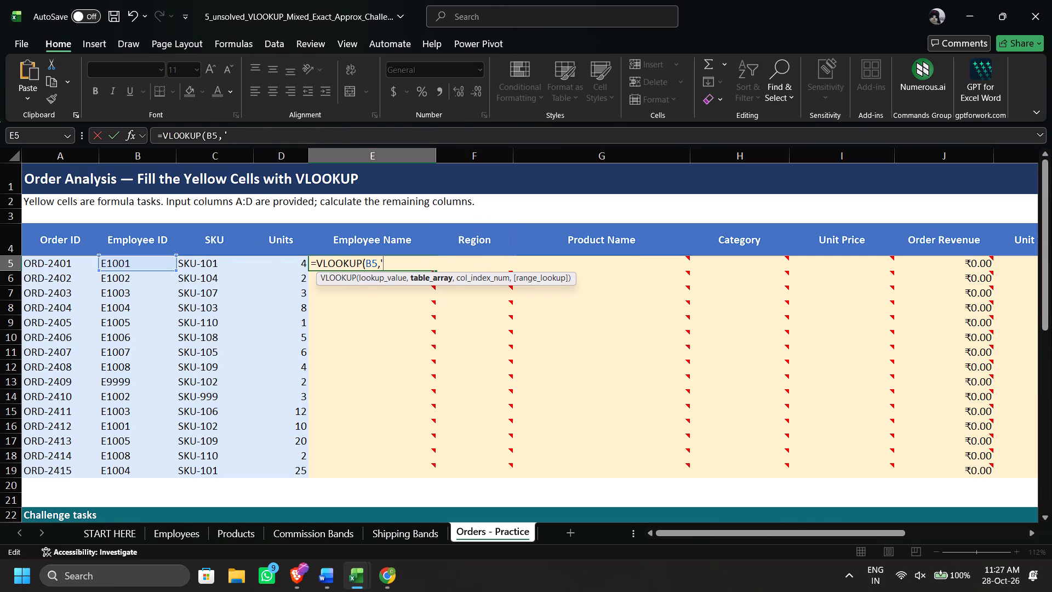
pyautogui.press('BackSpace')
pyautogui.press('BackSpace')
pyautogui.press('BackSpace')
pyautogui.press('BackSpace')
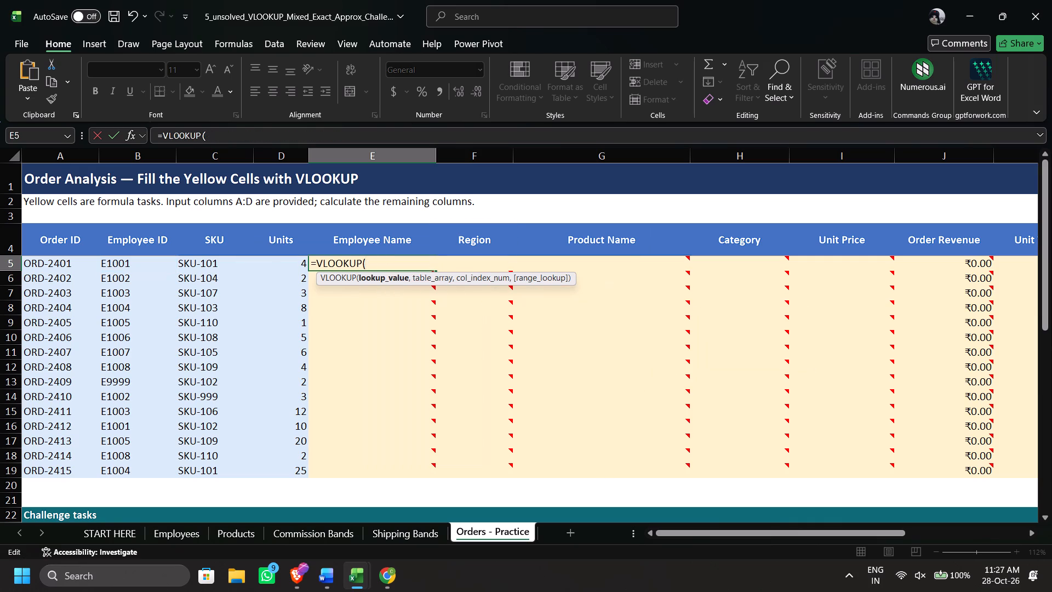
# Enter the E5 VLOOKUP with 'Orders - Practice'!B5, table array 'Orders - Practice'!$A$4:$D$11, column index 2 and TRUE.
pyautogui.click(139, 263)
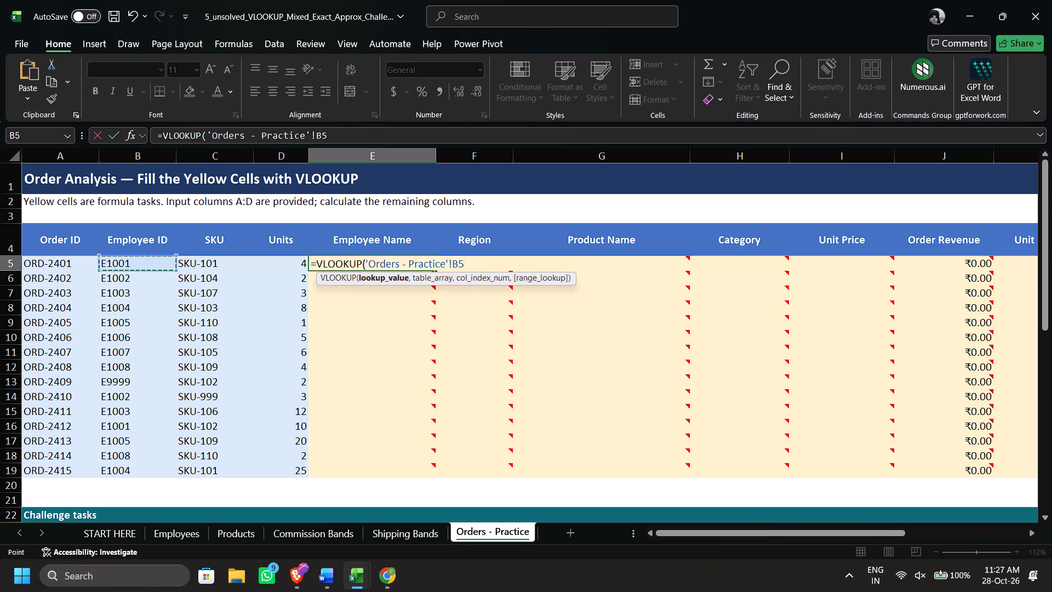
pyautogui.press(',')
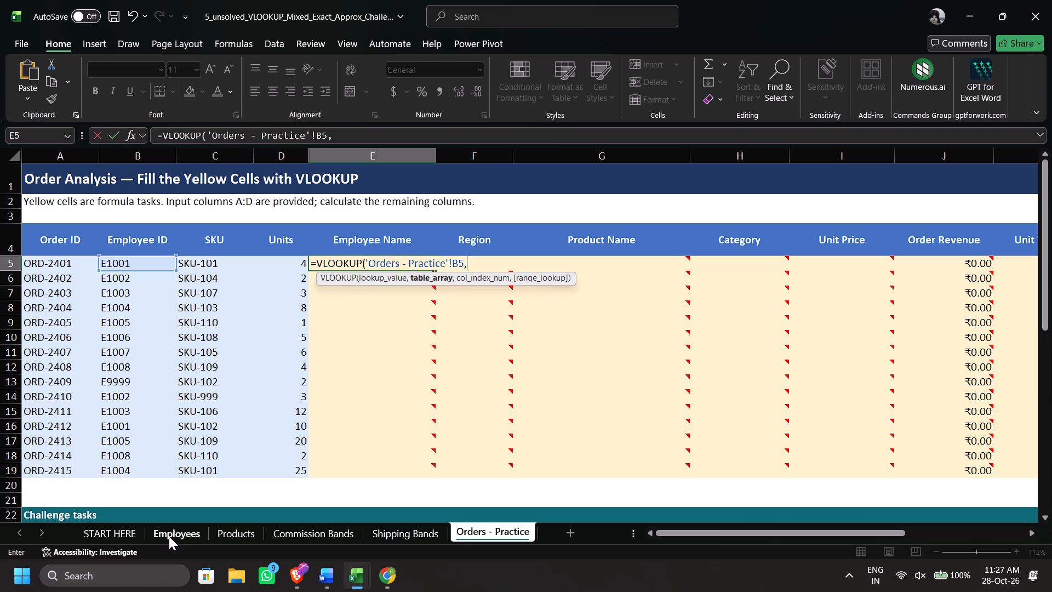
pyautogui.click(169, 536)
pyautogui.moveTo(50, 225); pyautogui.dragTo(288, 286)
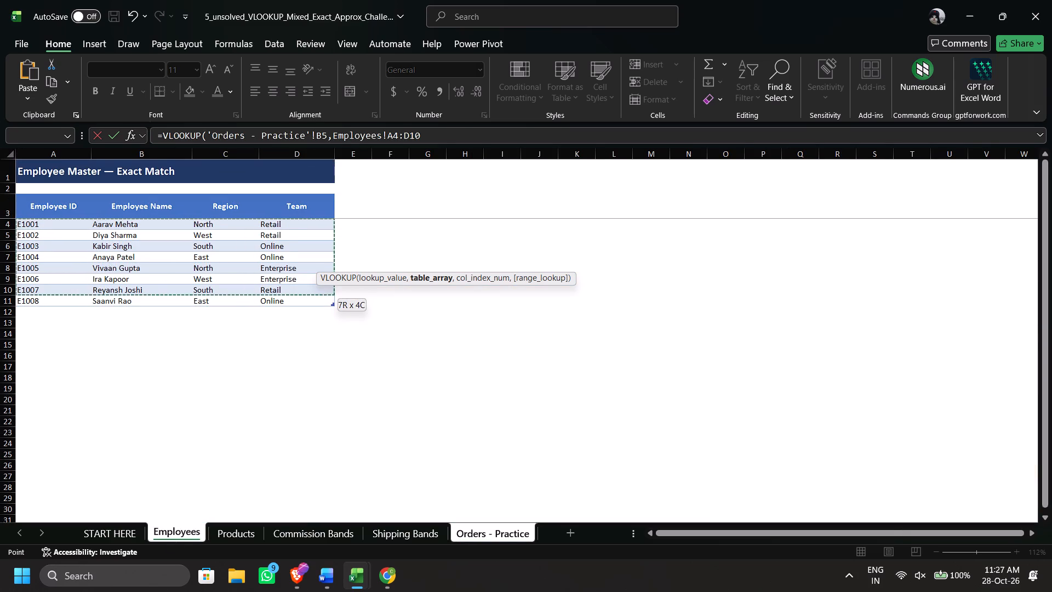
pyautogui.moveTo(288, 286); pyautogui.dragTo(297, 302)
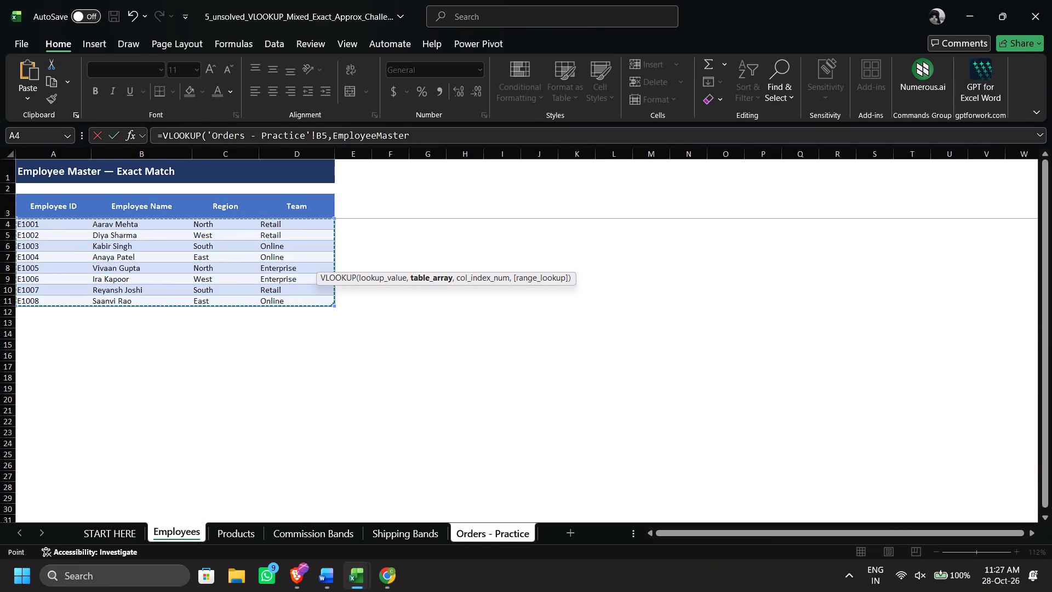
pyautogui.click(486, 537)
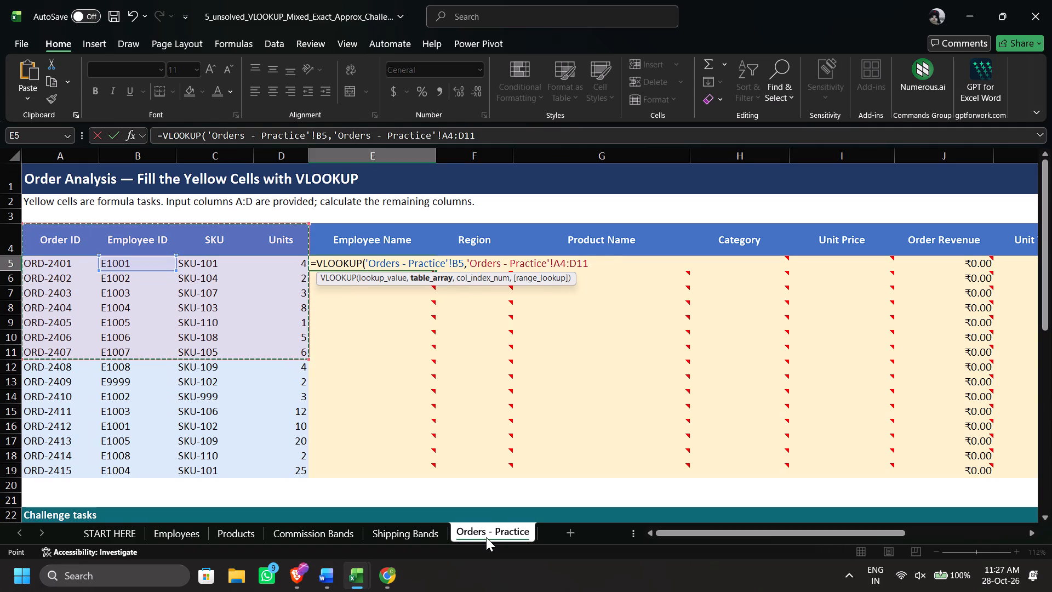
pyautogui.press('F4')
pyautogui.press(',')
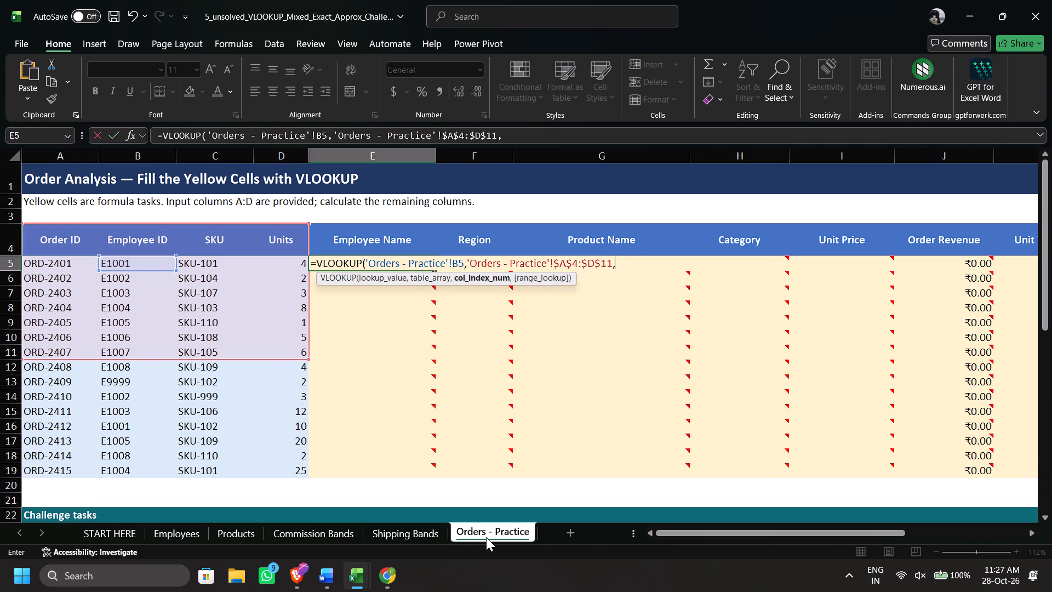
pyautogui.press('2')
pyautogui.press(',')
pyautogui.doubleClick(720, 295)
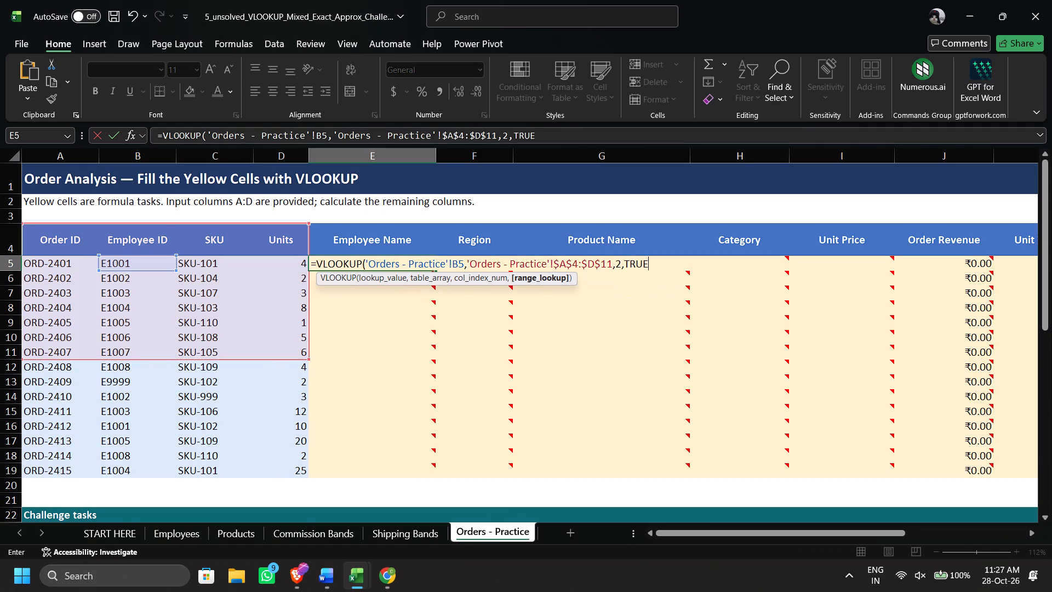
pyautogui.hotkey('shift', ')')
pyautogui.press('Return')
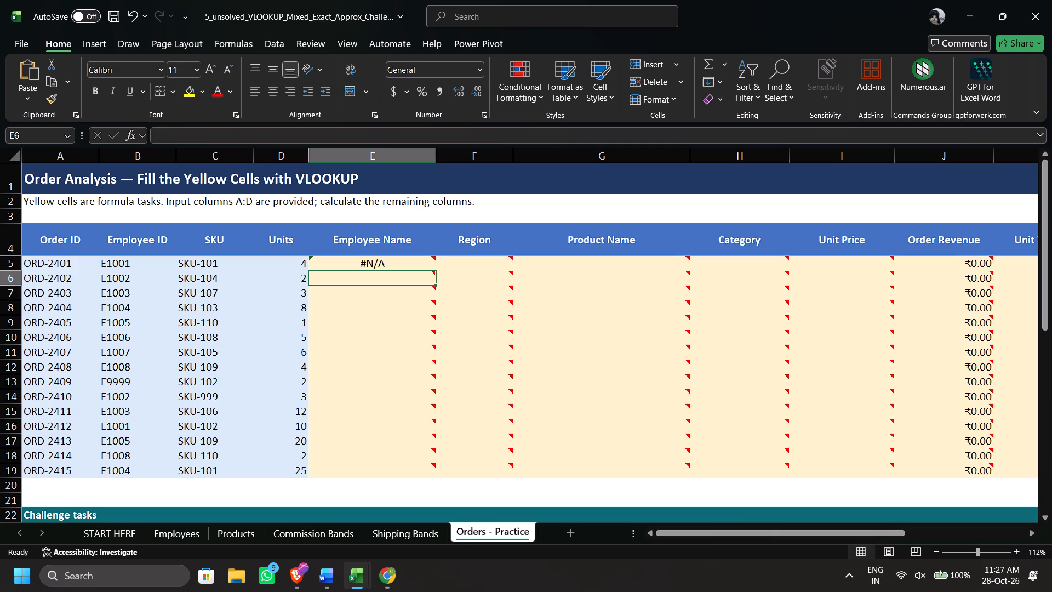
# Replace the E5 formula with a VLOOKUP of B5 in EmployeeMaster's Employee ID and Employee Name columns on the Employees sheet.
pyautogui.click(393, 257)
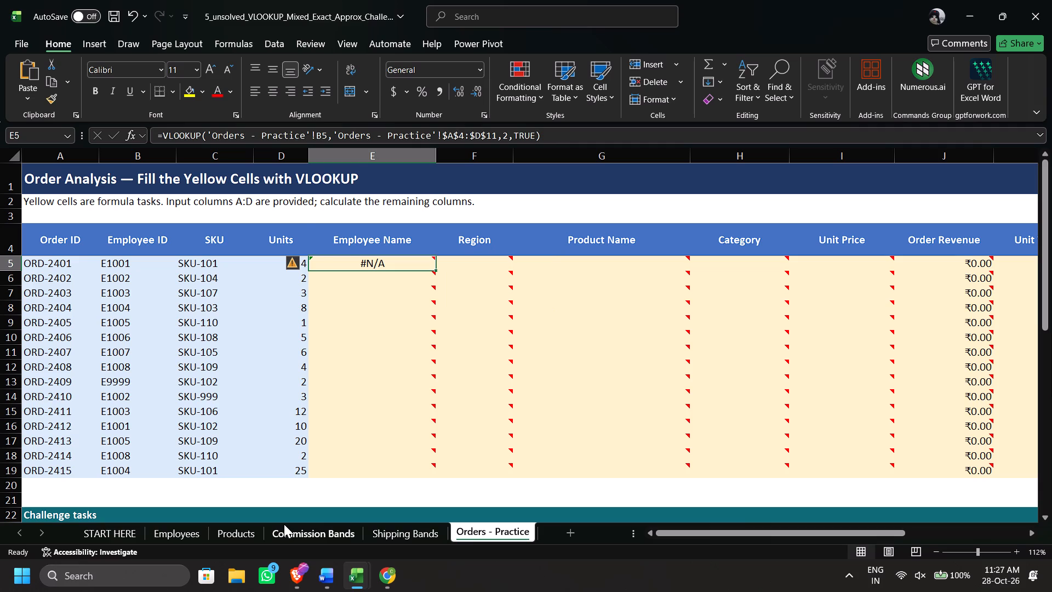
pyautogui.press('BackSpace')
pyautogui.press('=')
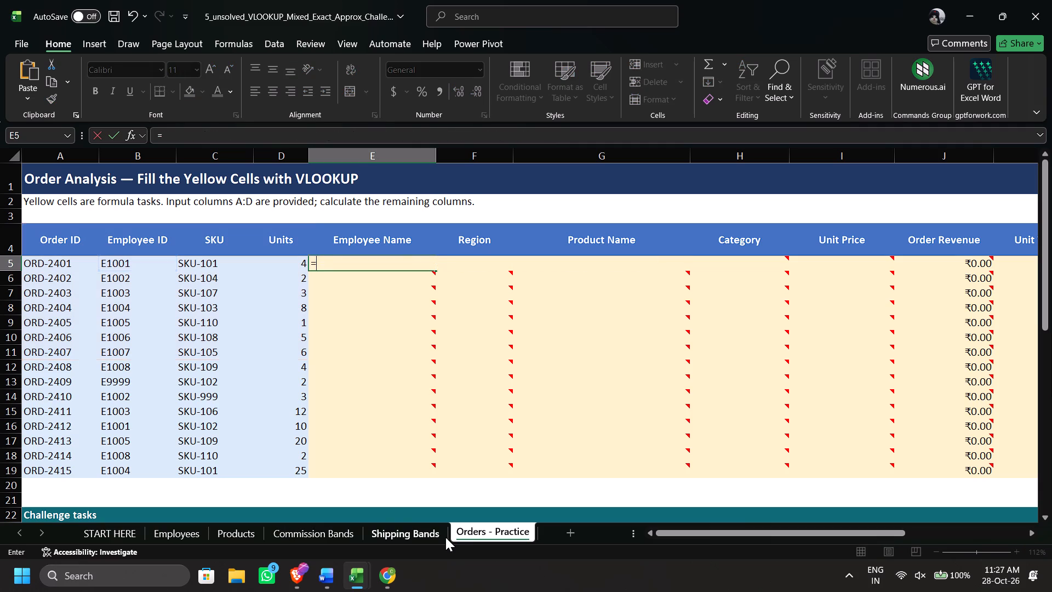
pyautogui.write('VLO')
pyautogui.press('Tab')
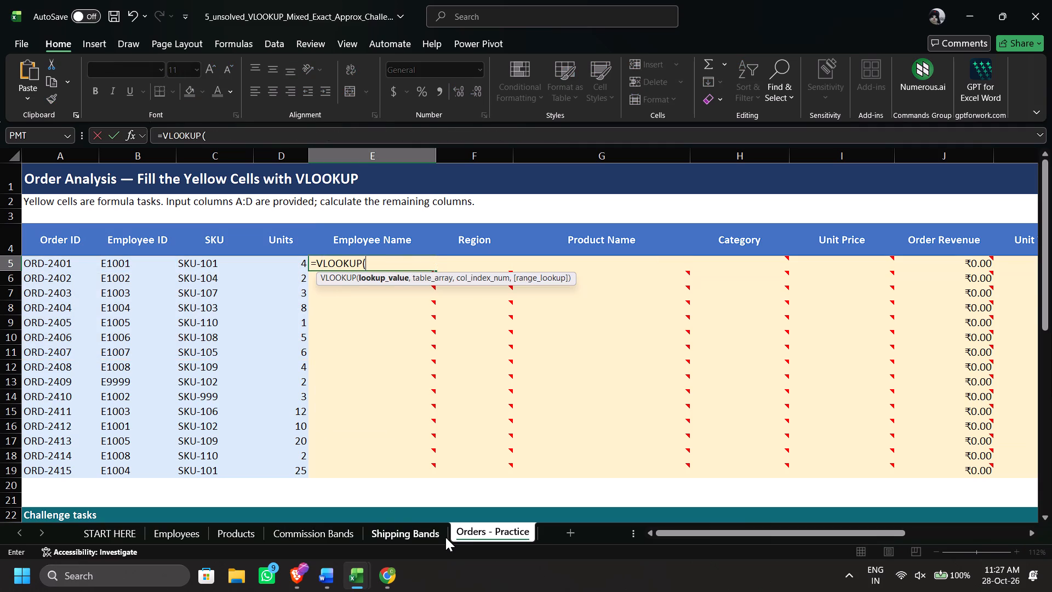
pyautogui.click(156, 265)
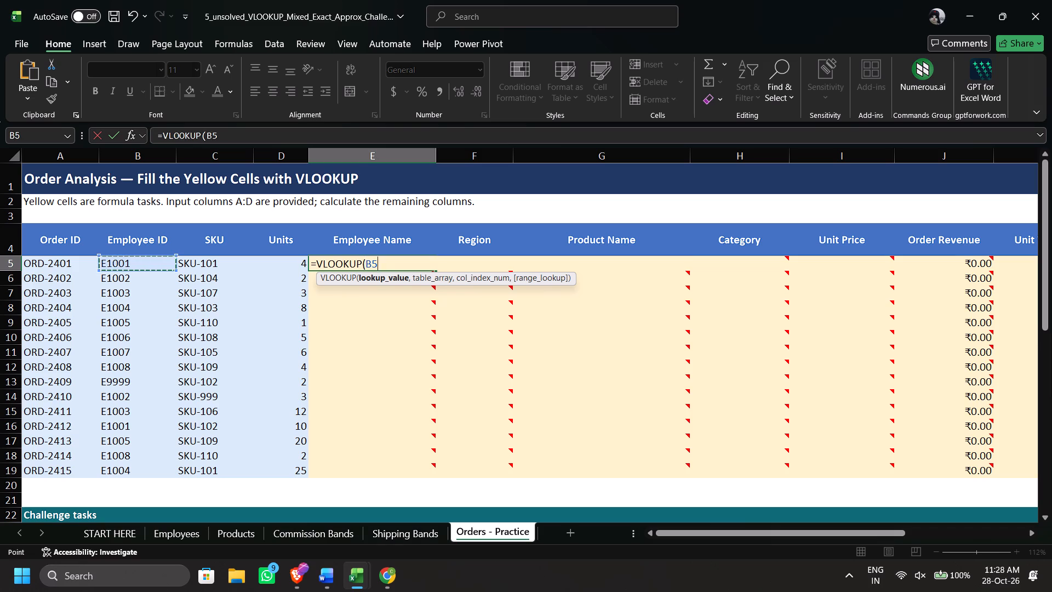
pyautogui.press(',')
pyautogui.click(160, 539)
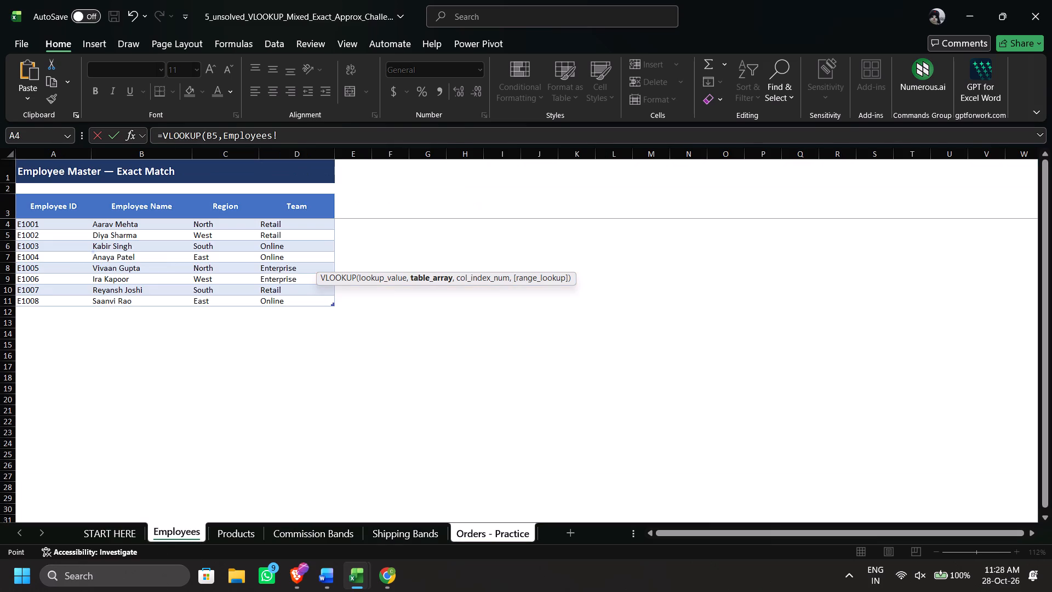
pyautogui.moveTo(53, 227); pyautogui.dragTo(300, 301)
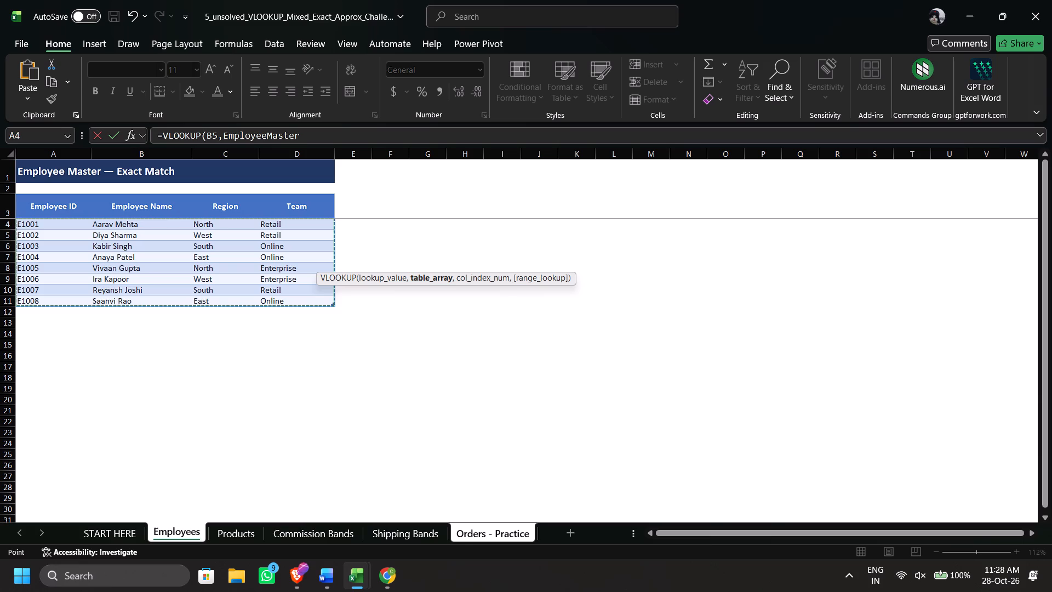
pyautogui.moveTo(44, 225); pyautogui.dragTo(143, 301)
pyautogui.press(',')
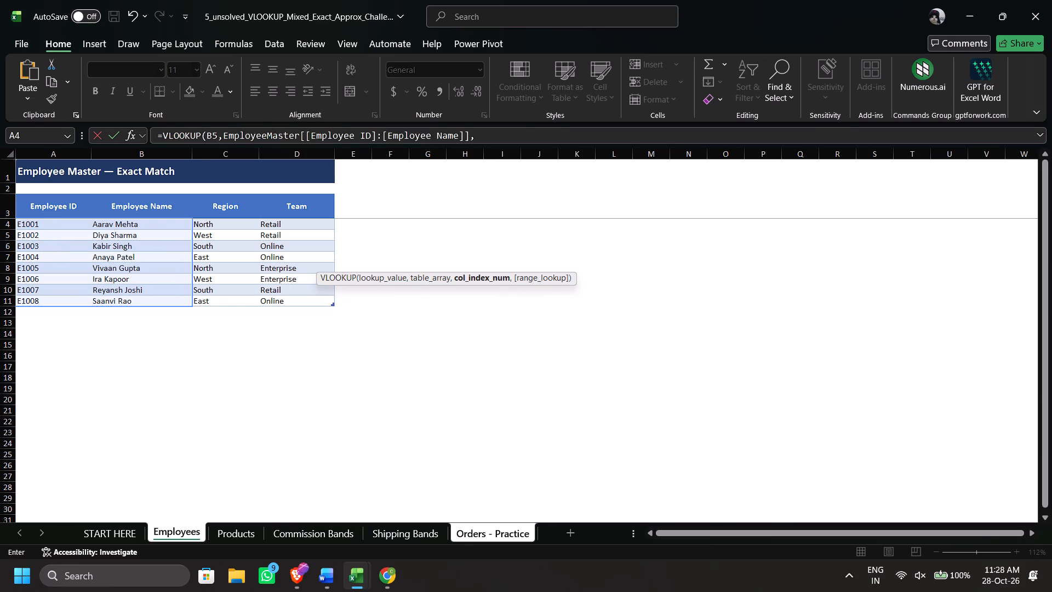
# Finish the E5 formula with column index 2 and FALSE for exact match, and enter it directly from the Employees sheet.
pyautogui.write('2,')
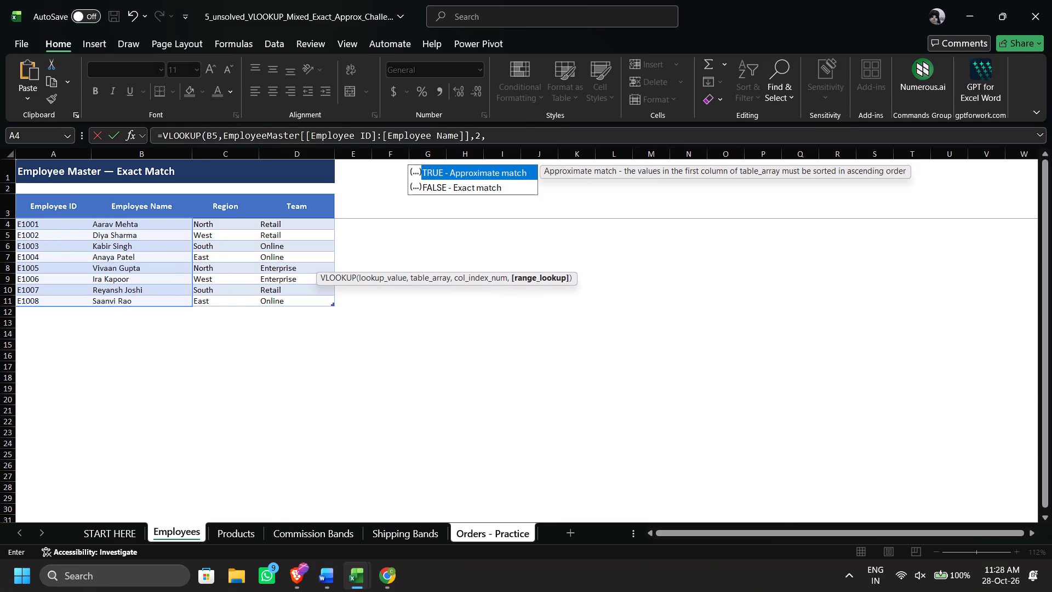
pyautogui.click(469, 189)
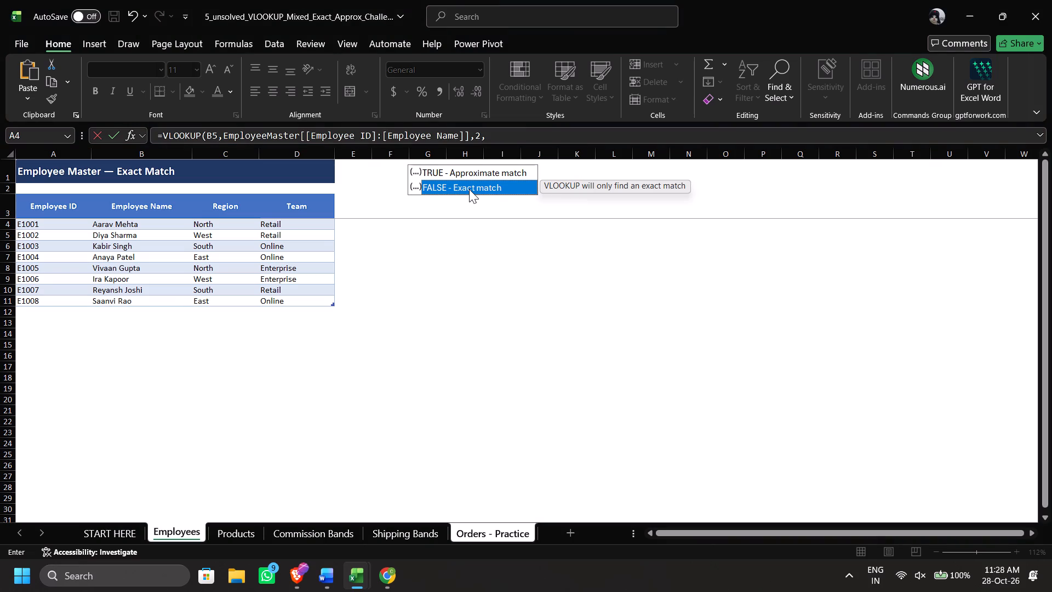
pyautogui.click(469, 189)
pyautogui.click(469, 189)
pyautogui.hotkey('shift', ')')
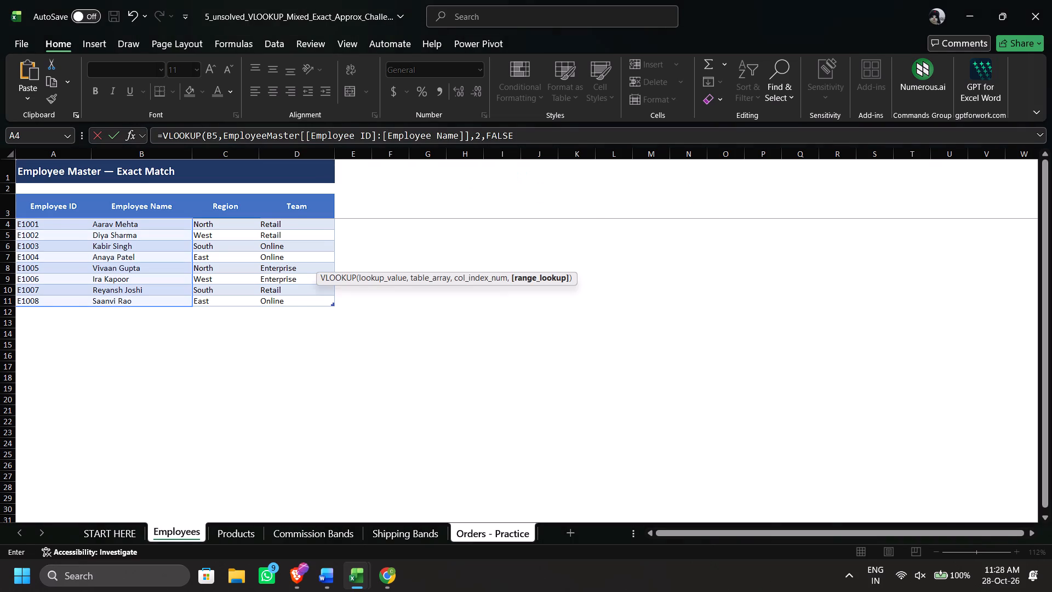
pyautogui.press('Return')
# Fill the Employee Name formula from E5 down through E19 on the Orders - Practice sheet.
pyautogui.moveTo(410, 258); pyautogui.dragTo(426, 265)
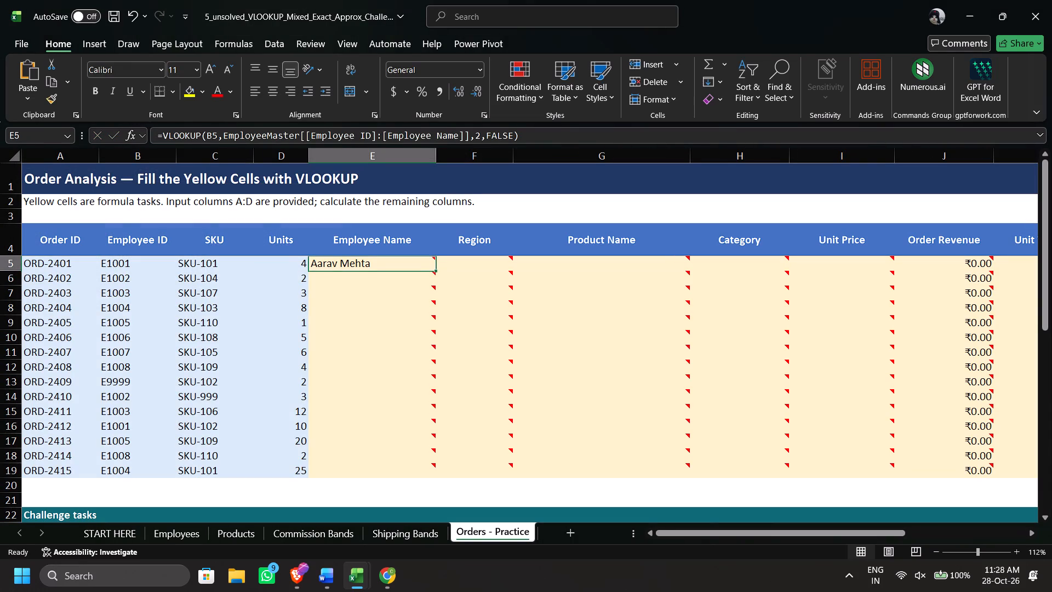
pyautogui.moveTo(426, 265); pyautogui.dragTo(439, 272)
pyautogui.click(437, 272)
pyautogui.moveTo(421, 264); pyautogui.dragTo(433, 270)
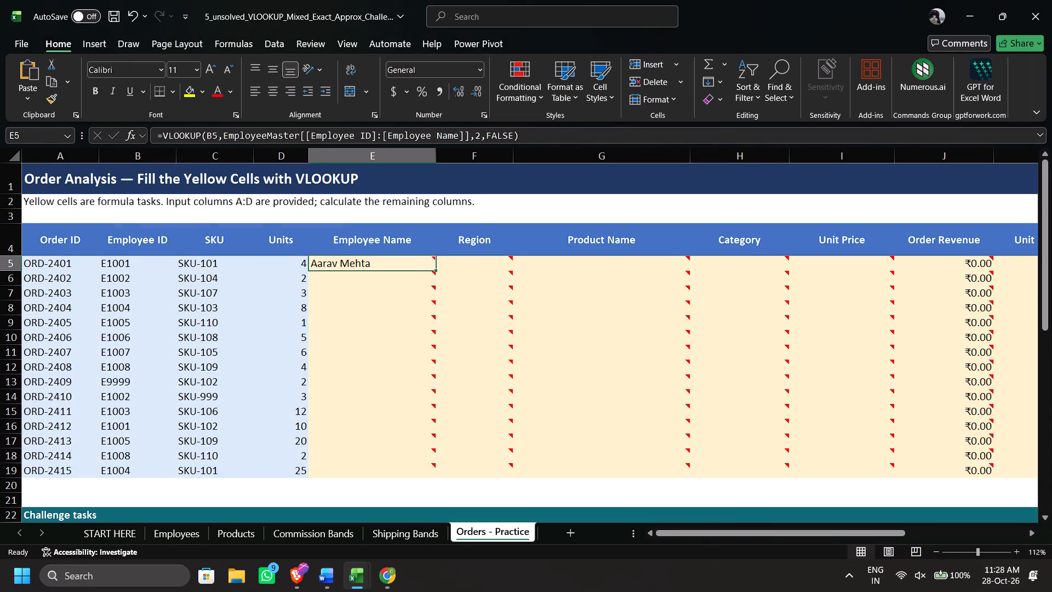
pyautogui.moveTo(433, 270); pyautogui.dragTo(436, 270)
pyautogui.doubleClick(436, 270)
pyautogui.click(379, 386)
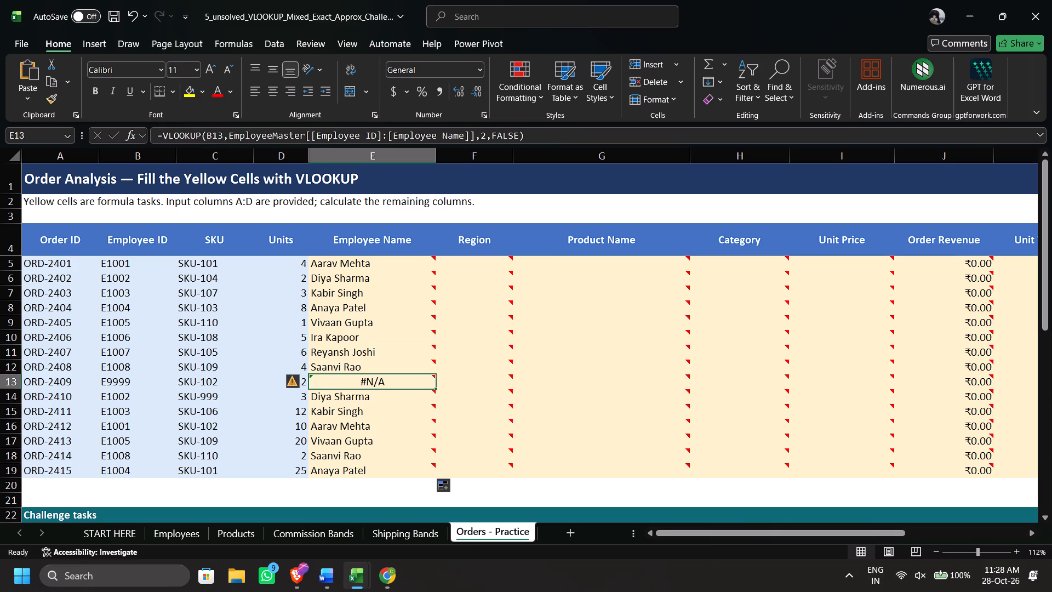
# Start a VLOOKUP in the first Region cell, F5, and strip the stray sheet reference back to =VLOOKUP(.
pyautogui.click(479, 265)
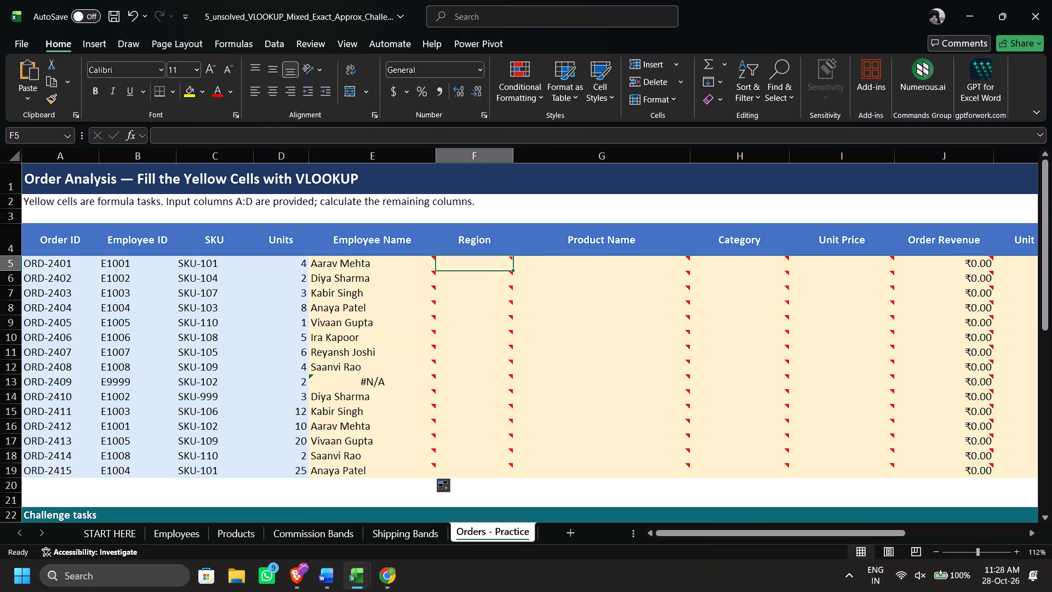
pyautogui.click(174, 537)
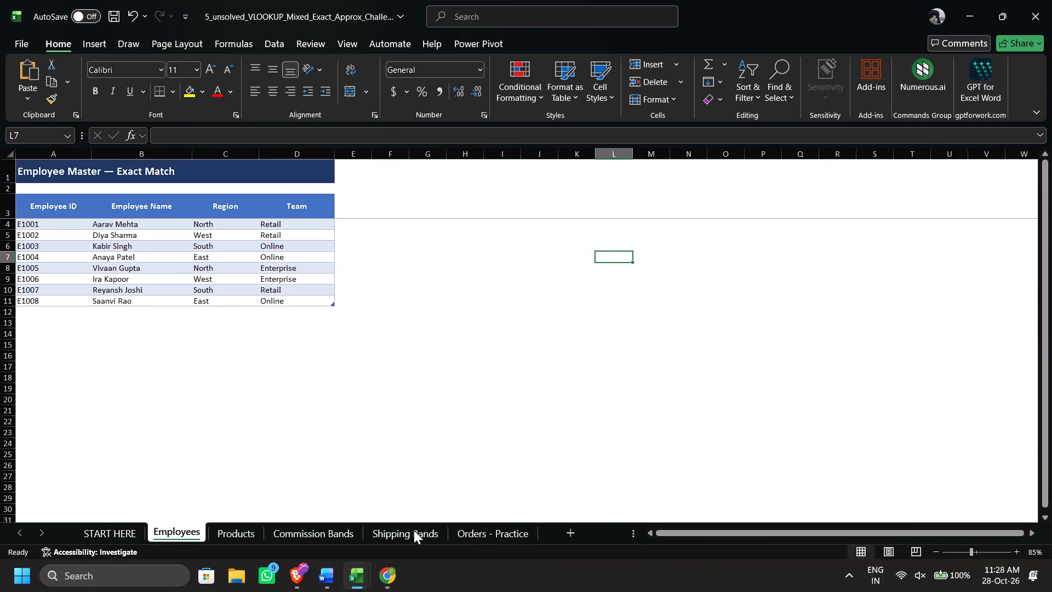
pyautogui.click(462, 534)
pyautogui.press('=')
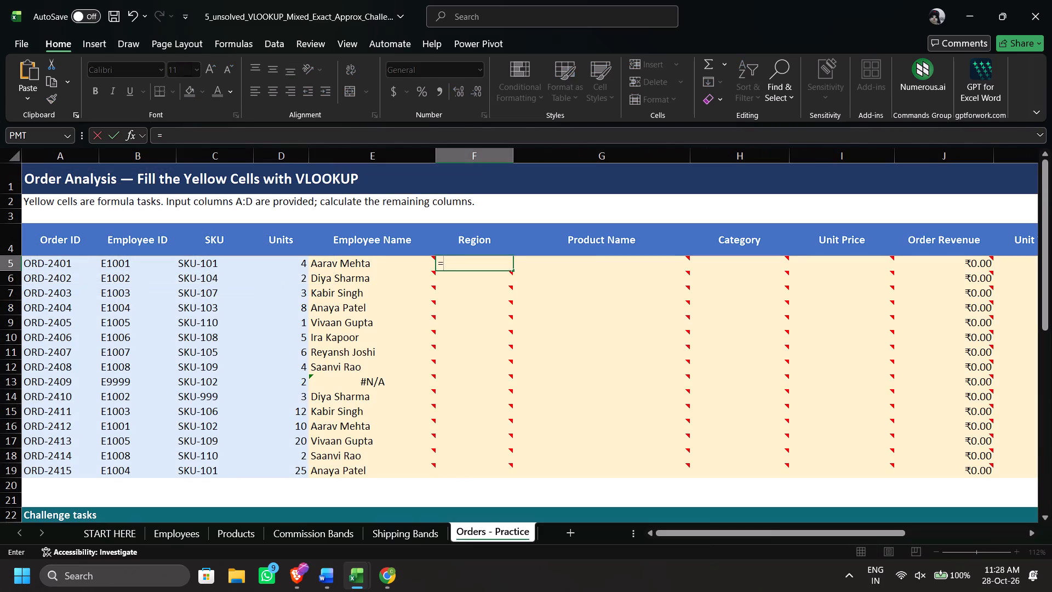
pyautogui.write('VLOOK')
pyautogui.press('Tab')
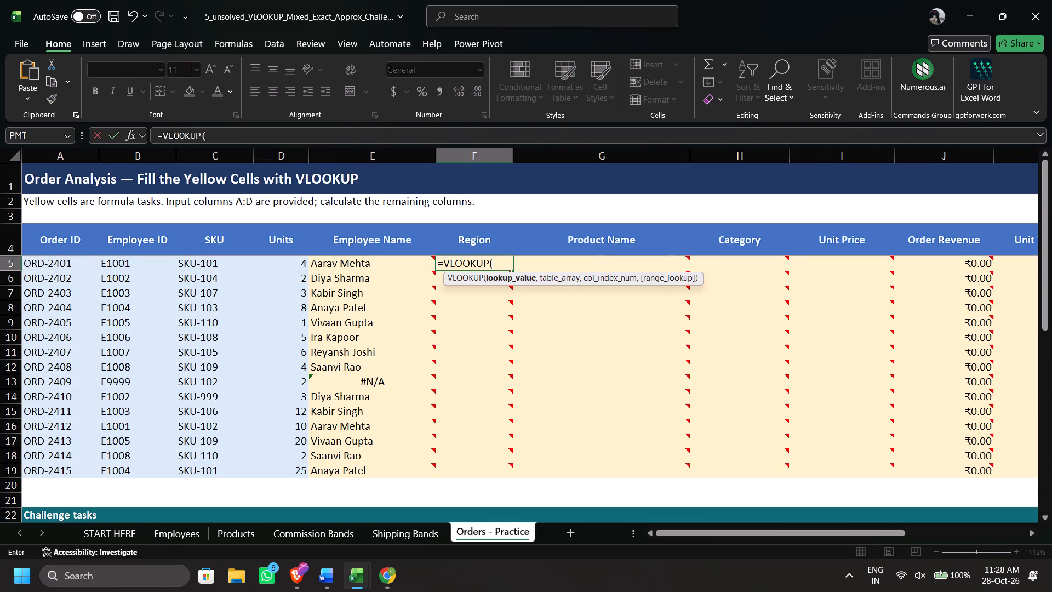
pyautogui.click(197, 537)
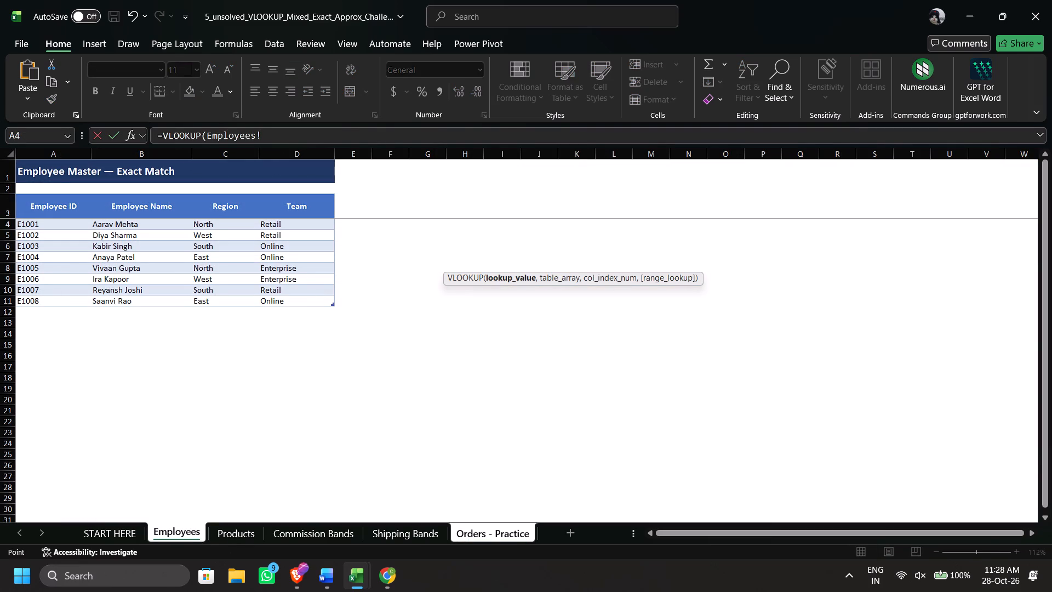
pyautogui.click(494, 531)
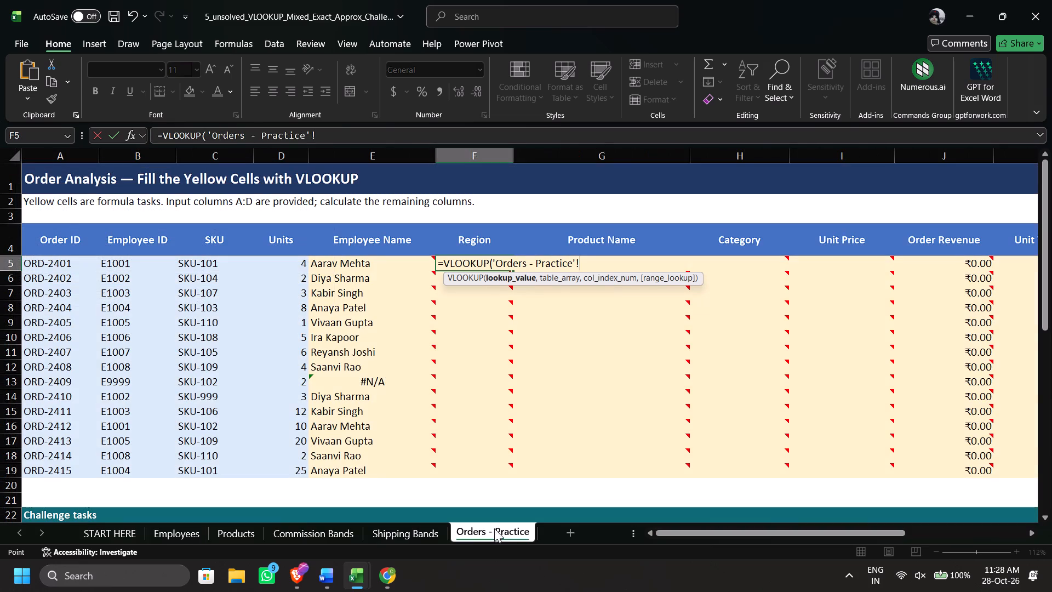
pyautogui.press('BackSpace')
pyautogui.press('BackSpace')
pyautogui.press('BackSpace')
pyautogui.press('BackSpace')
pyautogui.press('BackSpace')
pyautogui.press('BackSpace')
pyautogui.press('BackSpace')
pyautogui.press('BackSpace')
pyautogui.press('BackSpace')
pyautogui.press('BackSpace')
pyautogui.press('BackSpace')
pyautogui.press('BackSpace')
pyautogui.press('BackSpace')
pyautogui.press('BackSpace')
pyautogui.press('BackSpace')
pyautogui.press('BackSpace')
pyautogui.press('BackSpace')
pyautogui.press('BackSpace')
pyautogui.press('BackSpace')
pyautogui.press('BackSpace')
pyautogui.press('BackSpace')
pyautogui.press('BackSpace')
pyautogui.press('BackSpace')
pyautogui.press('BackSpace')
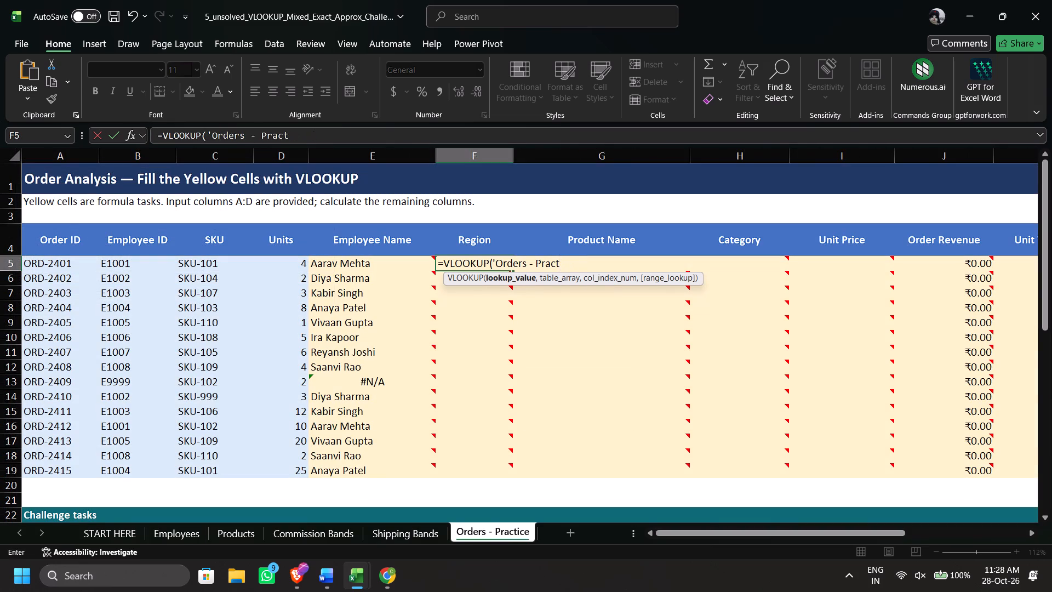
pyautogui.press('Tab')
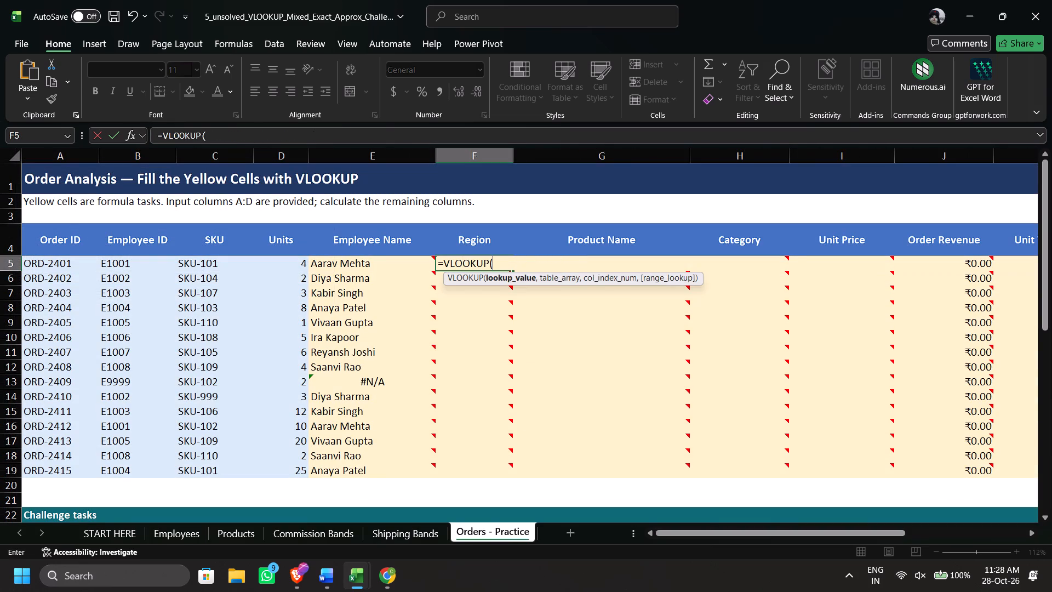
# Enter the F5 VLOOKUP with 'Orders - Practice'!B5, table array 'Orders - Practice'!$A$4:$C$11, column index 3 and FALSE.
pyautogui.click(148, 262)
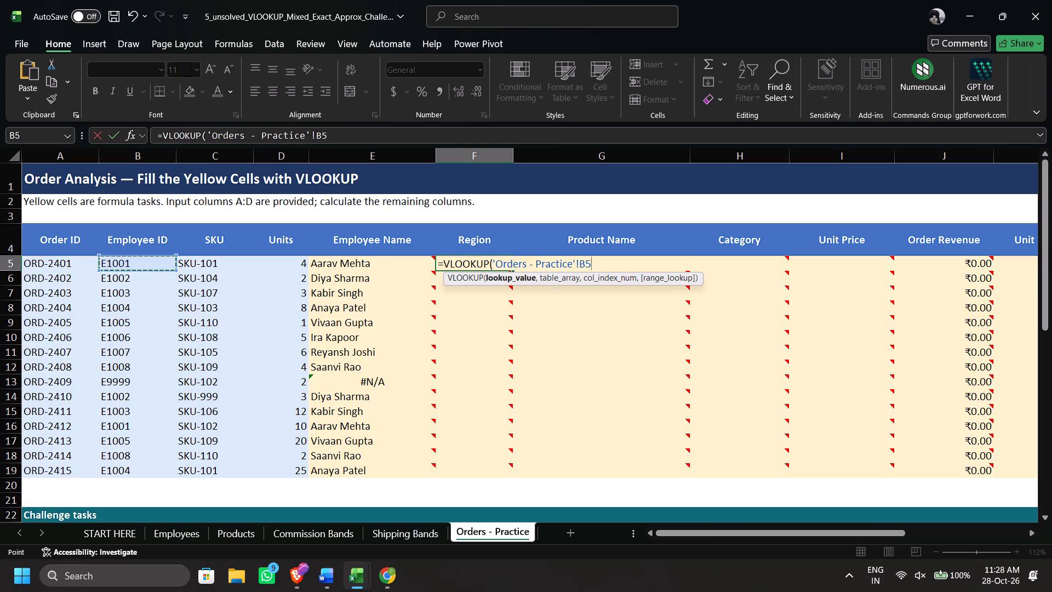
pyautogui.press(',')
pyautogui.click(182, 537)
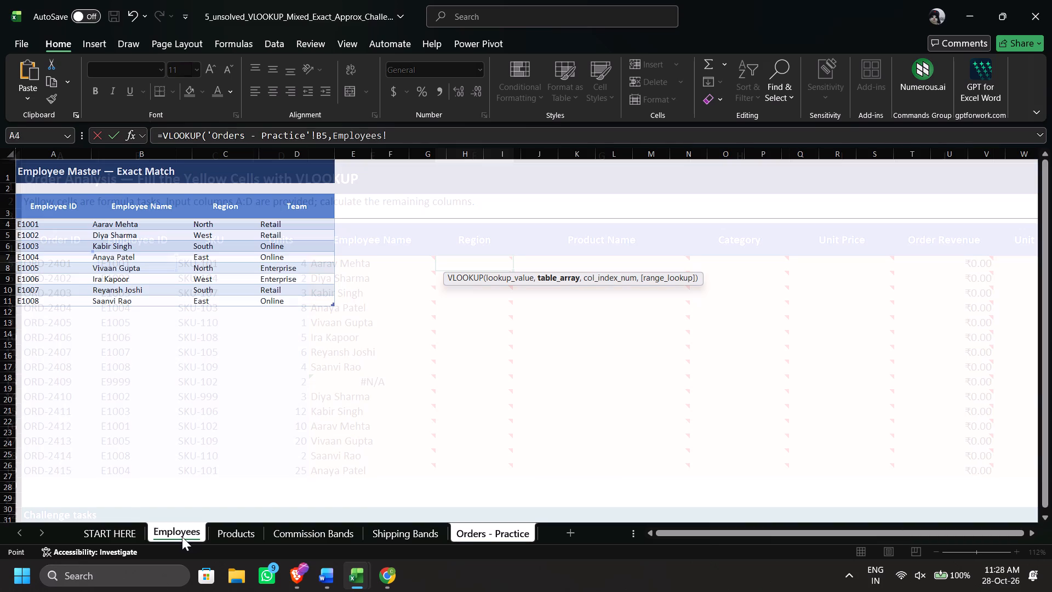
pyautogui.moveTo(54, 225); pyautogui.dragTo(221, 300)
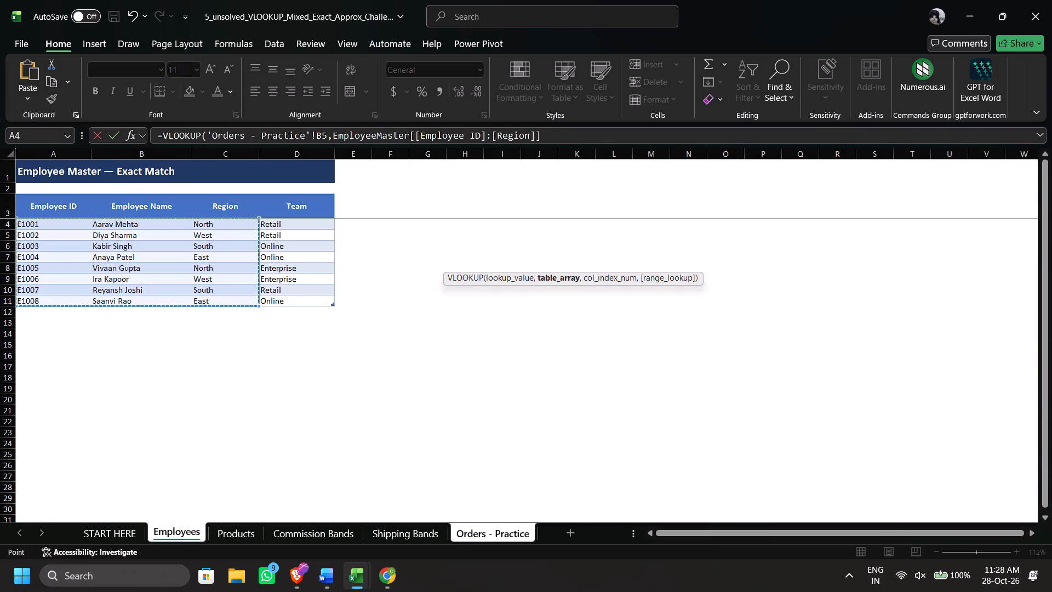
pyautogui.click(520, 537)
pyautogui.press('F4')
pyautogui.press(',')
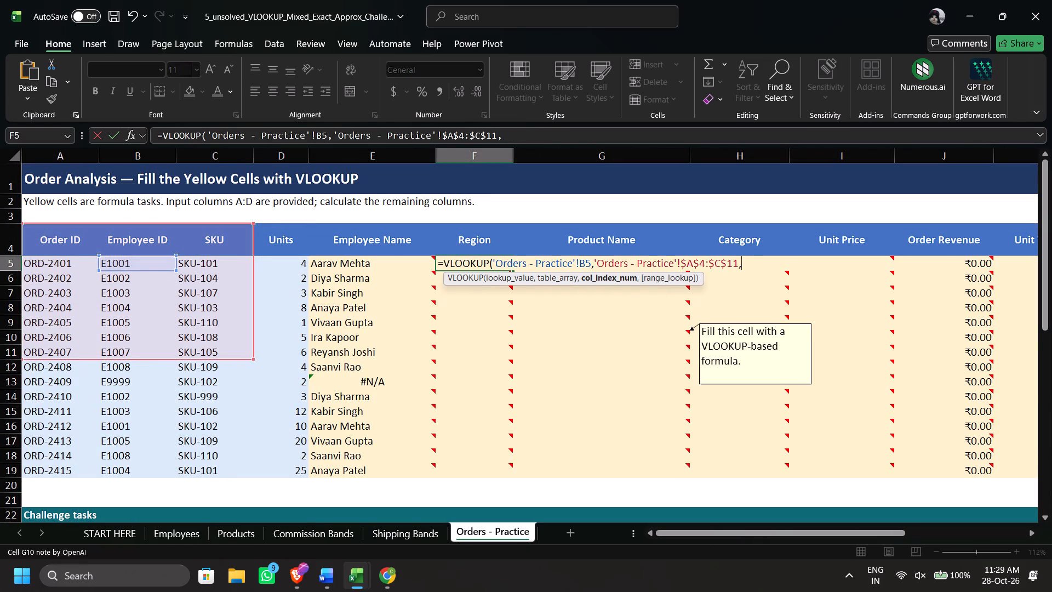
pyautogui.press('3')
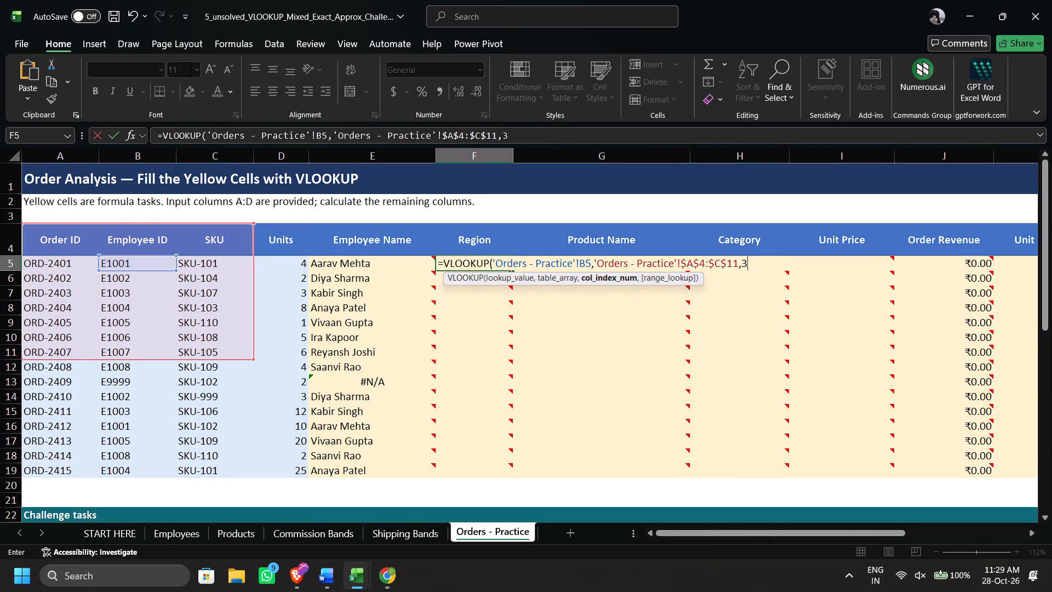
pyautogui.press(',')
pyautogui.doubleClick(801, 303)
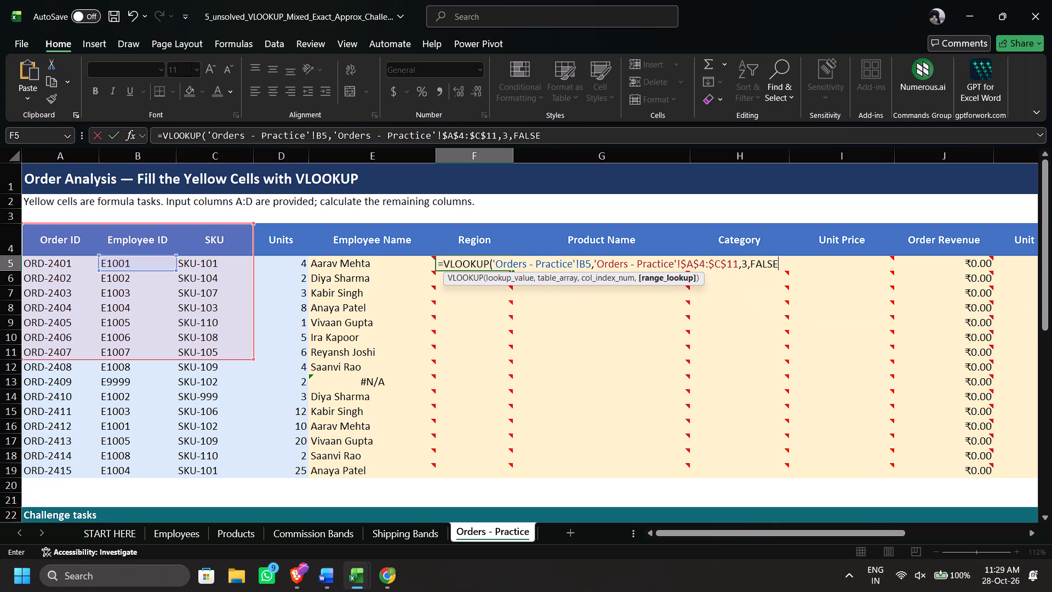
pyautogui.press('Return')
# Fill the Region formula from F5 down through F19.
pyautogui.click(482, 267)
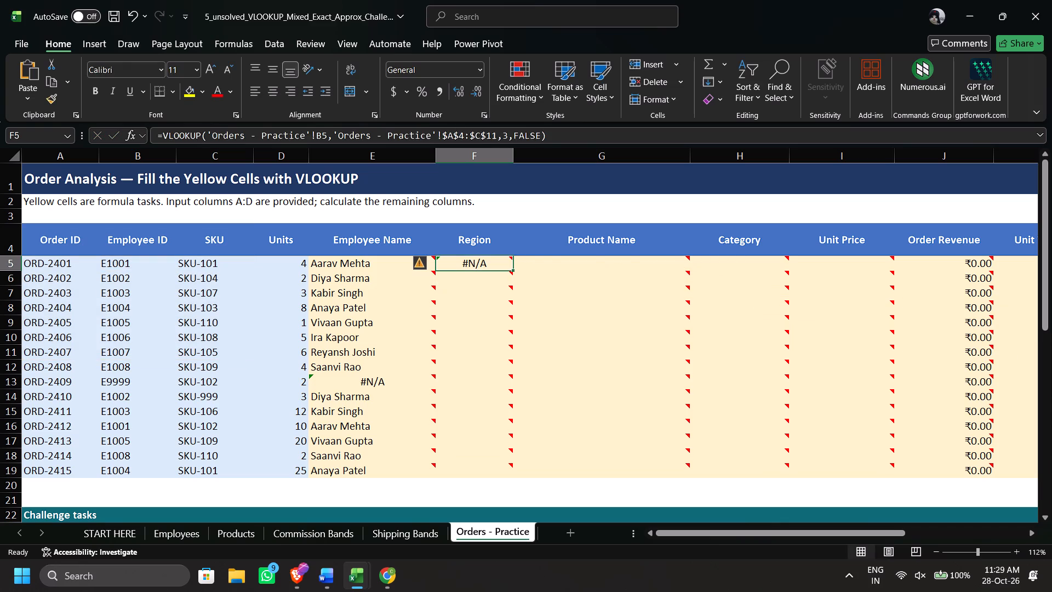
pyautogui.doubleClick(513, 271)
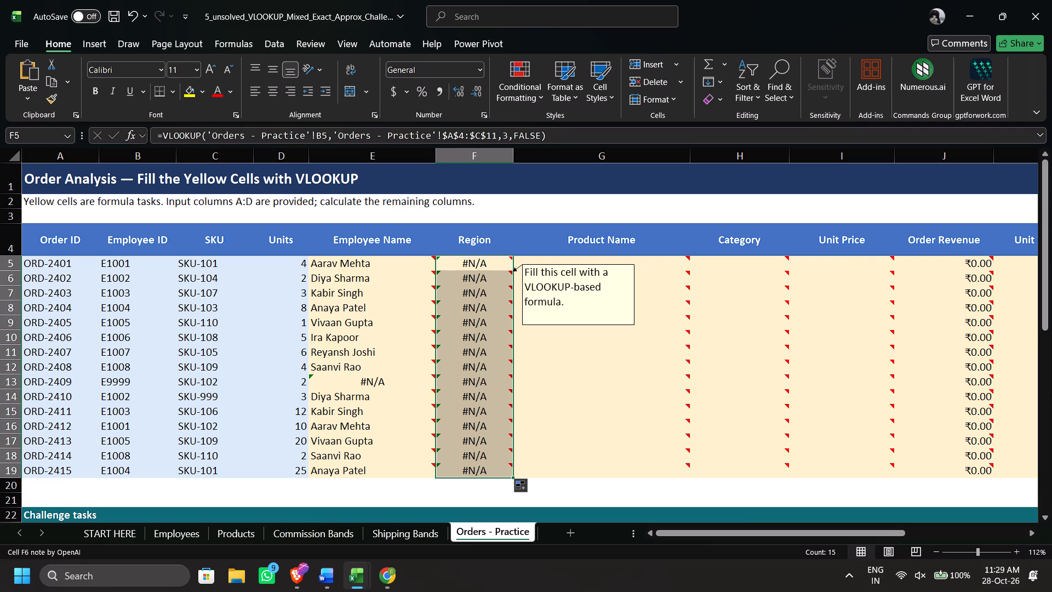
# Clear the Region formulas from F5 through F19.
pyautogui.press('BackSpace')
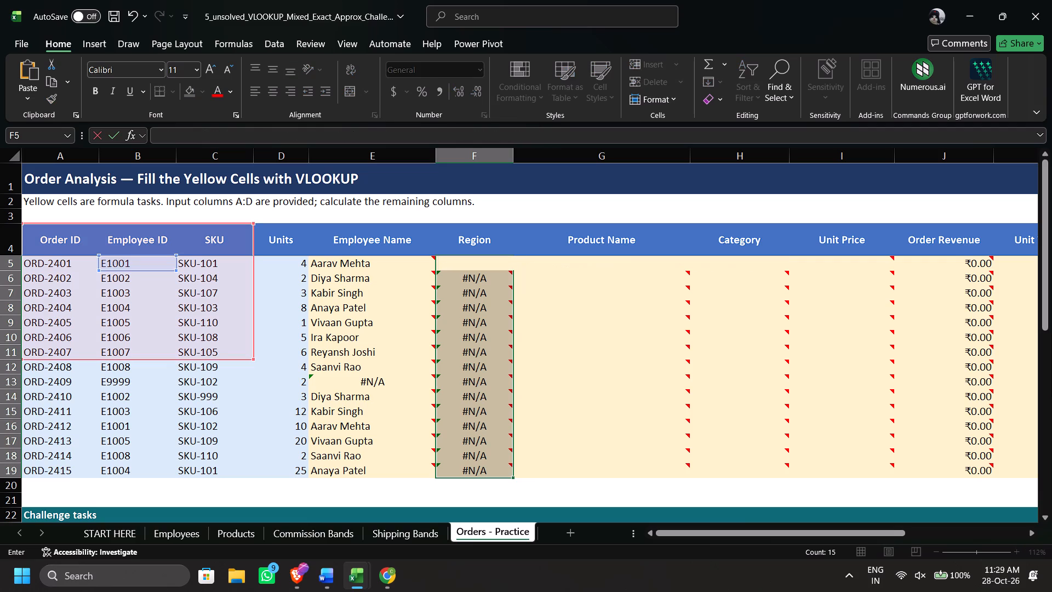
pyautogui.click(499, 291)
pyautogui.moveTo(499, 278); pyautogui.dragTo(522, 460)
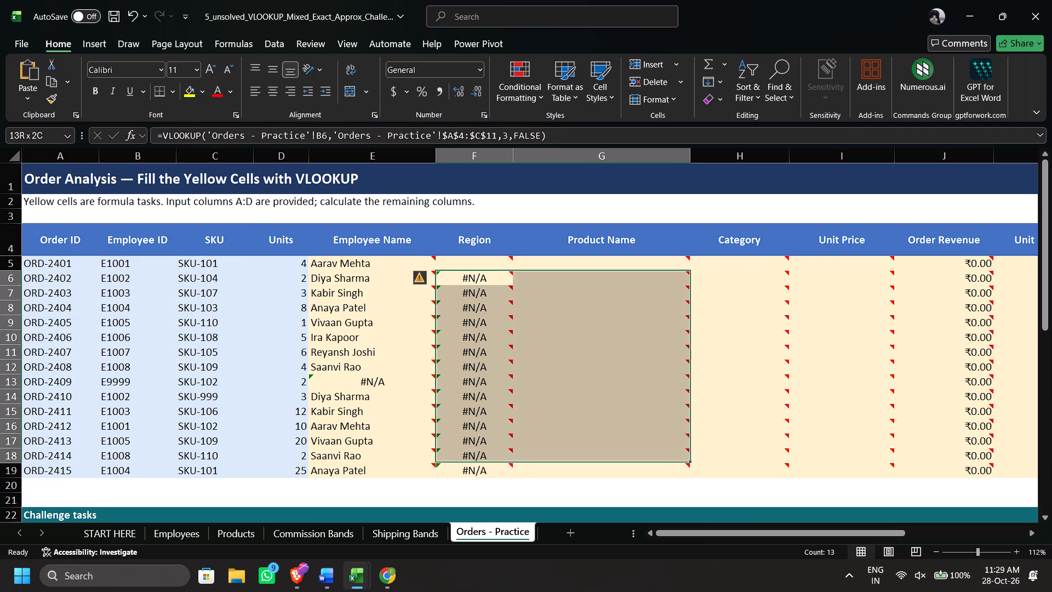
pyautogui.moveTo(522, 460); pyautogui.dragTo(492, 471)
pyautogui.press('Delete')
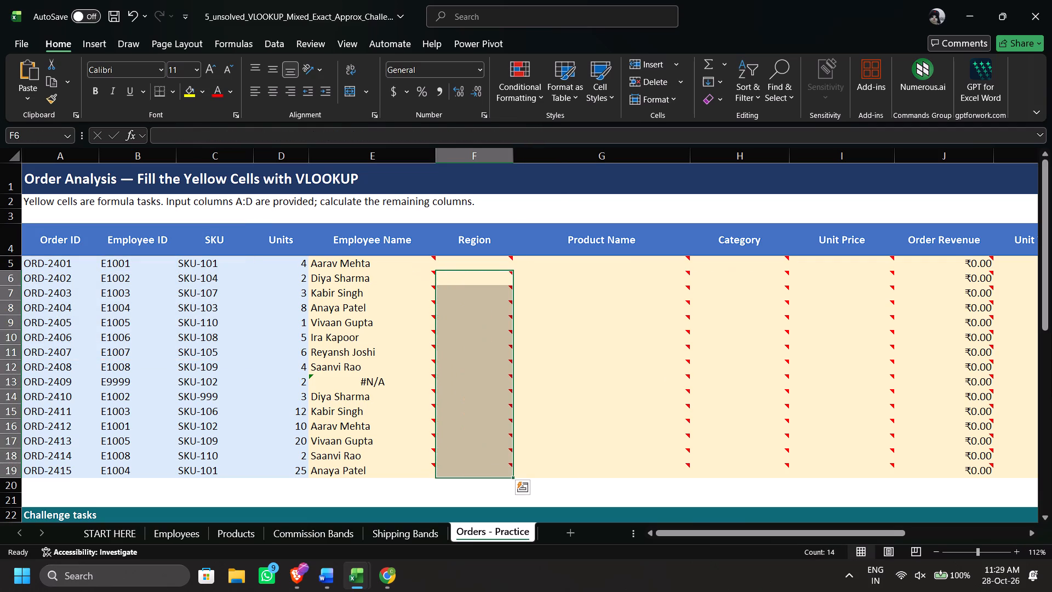
# Start a VLOOKUP in F5 with B5 as lookup value and EmployeeMaster's Employee ID to Region columns as table array.
pyautogui.click(462, 258)
pyautogui.press('=')
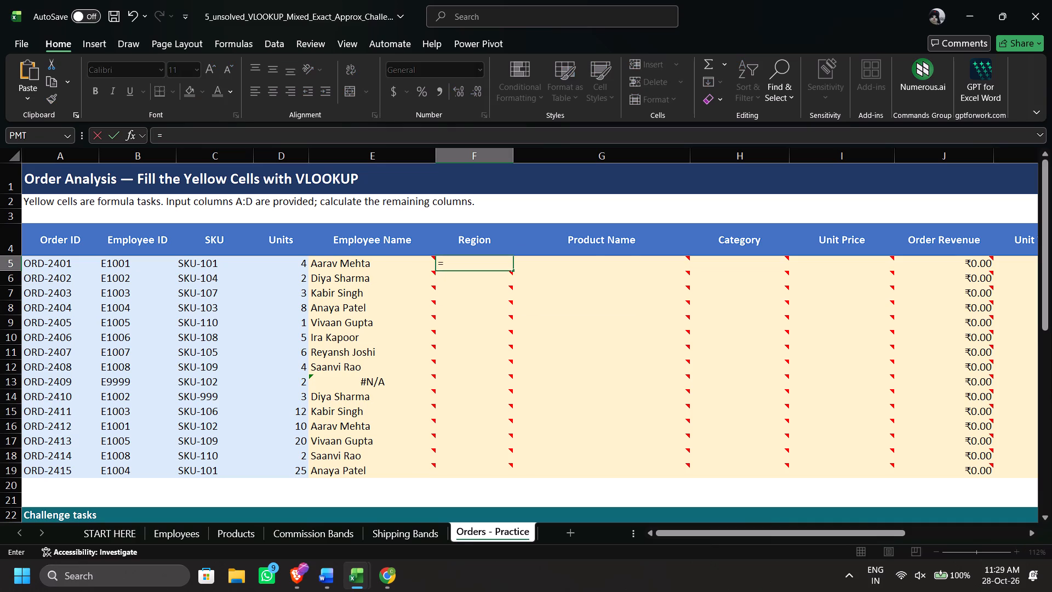
pyautogui.write('VL')
pyautogui.press('Tab')
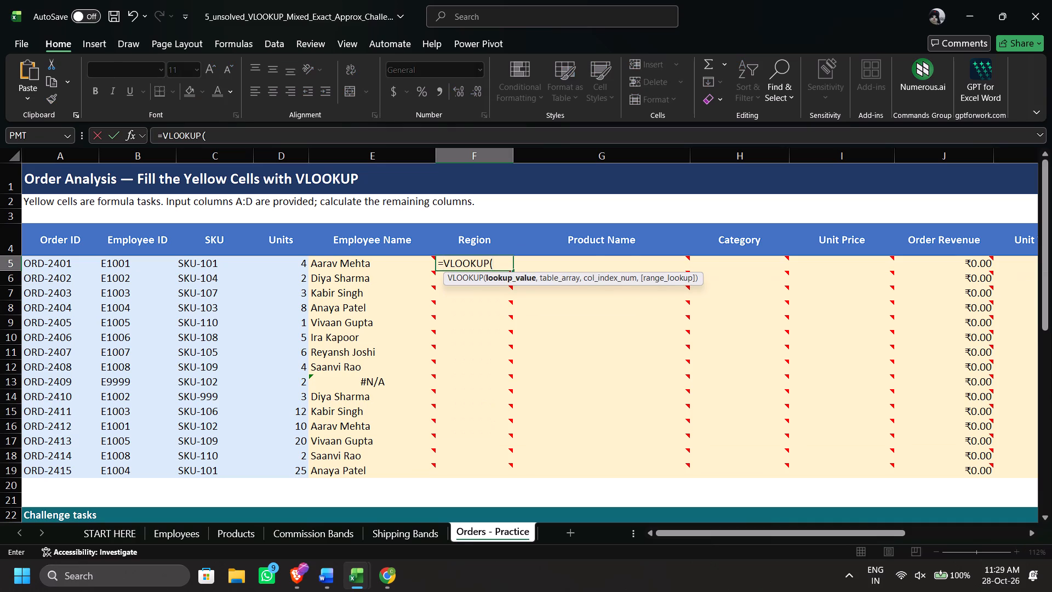
pyautogui.click(125, 265)
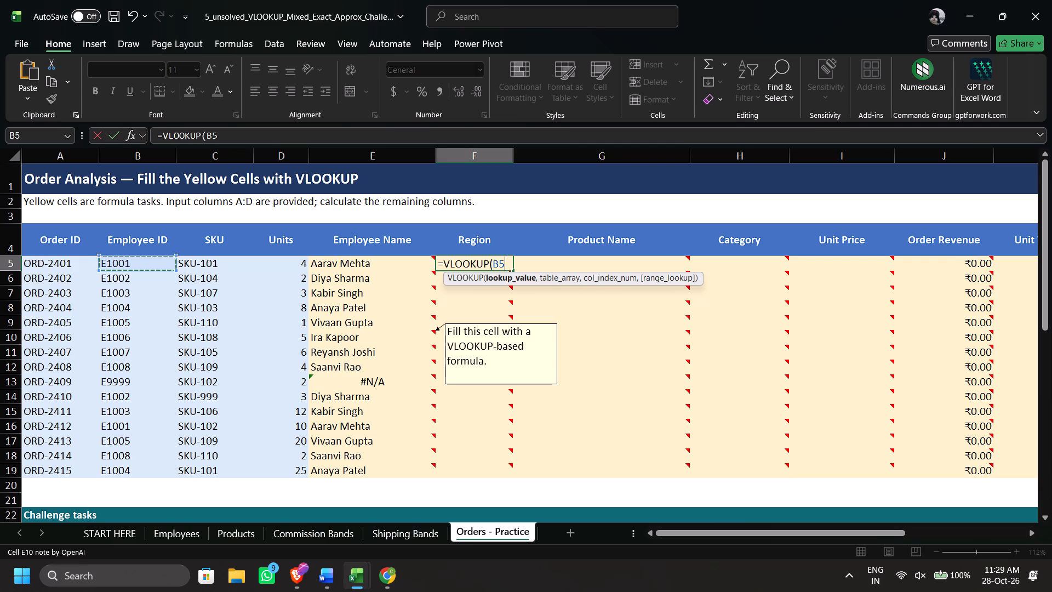
pyautogui.press(',')
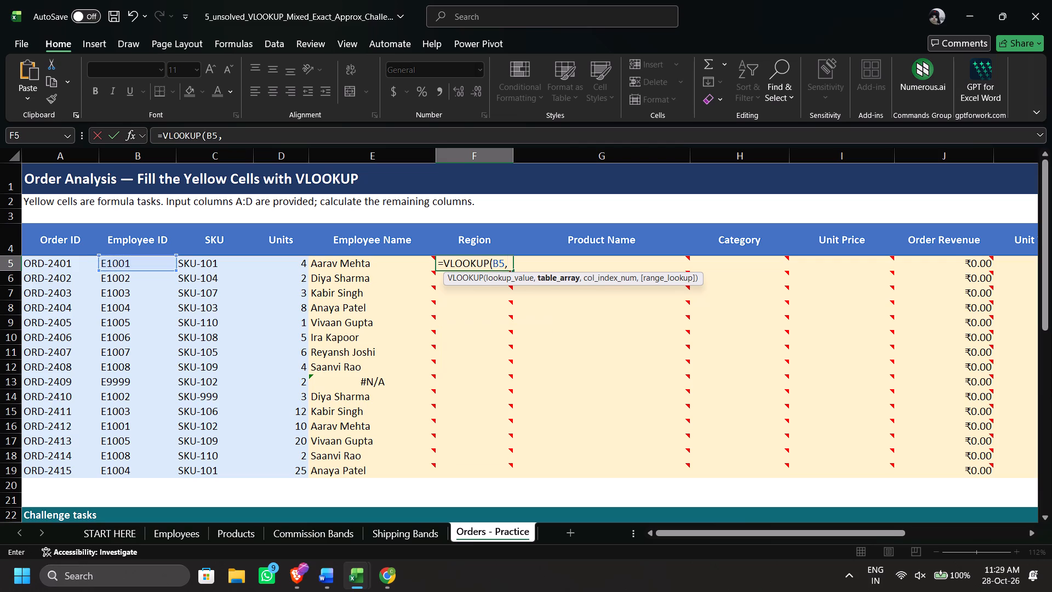
pyautogui.click(181, 534)
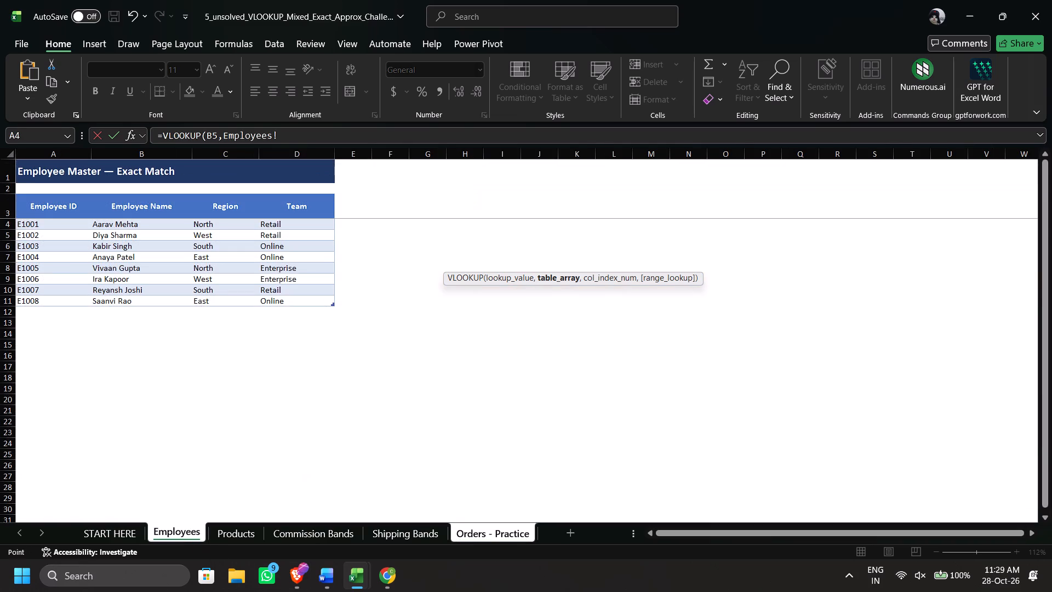
pyautogui.moveTo(60, 229); pyautogui.dragTo(240, 289)
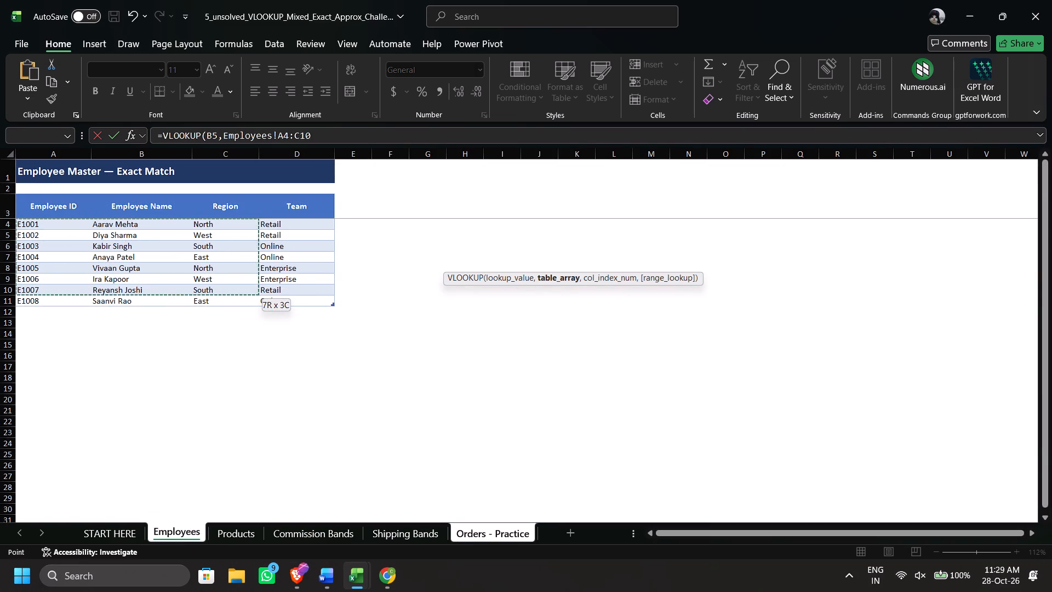
pyautogui.moveTo(240, 289); pyautogui.dragTo(239, 301)
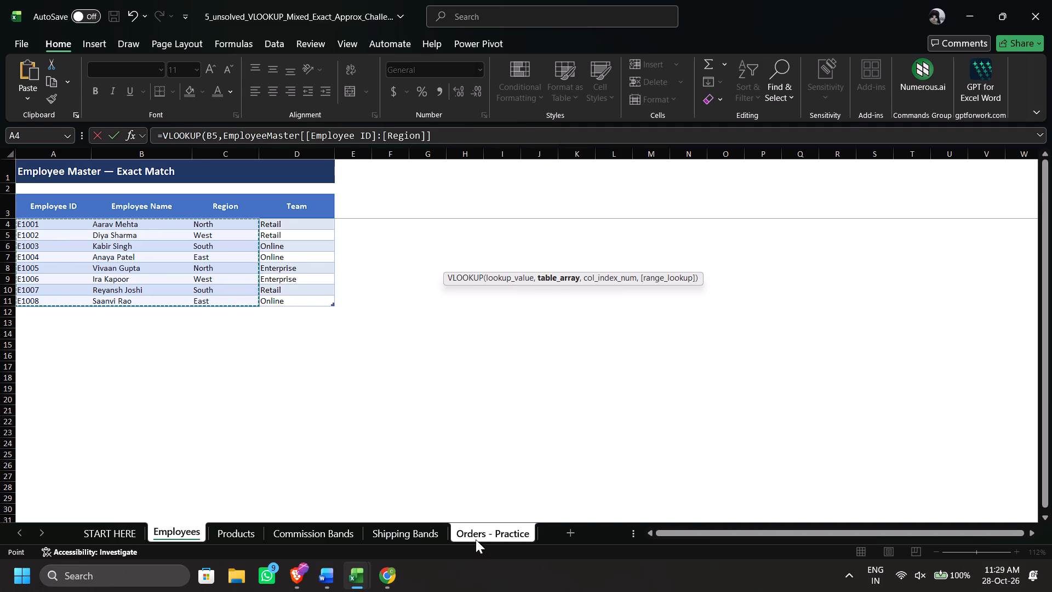
# Switch the F5 table array to 'Orders - Practice'!$A$4:$C$11, add column index 3 and FALSE, and enter the formula.
pyautogui.click(477, 536)
pyautogui.press('F4')
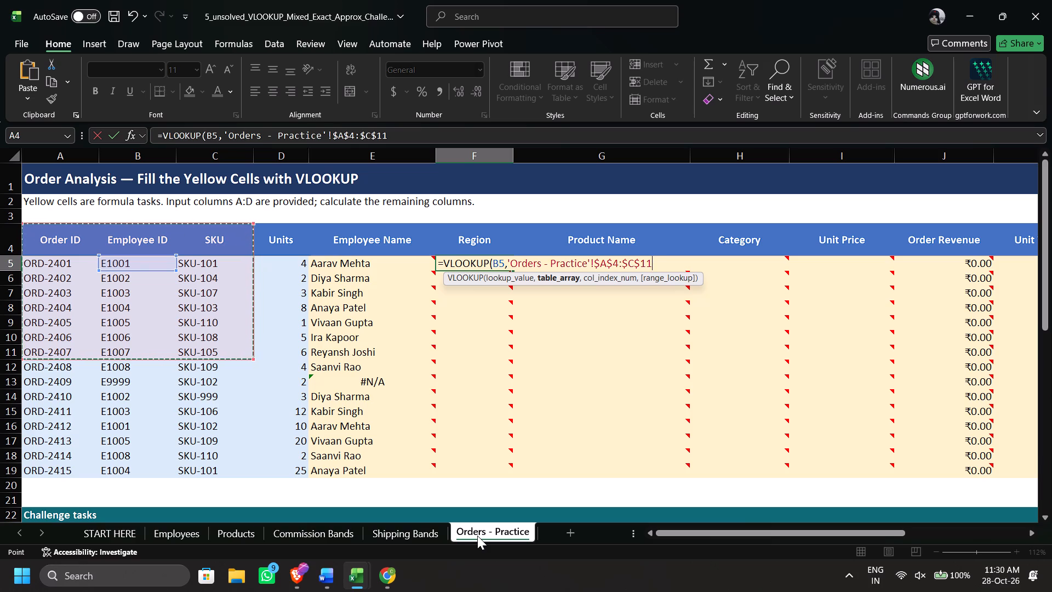
pyautogui.press(',')
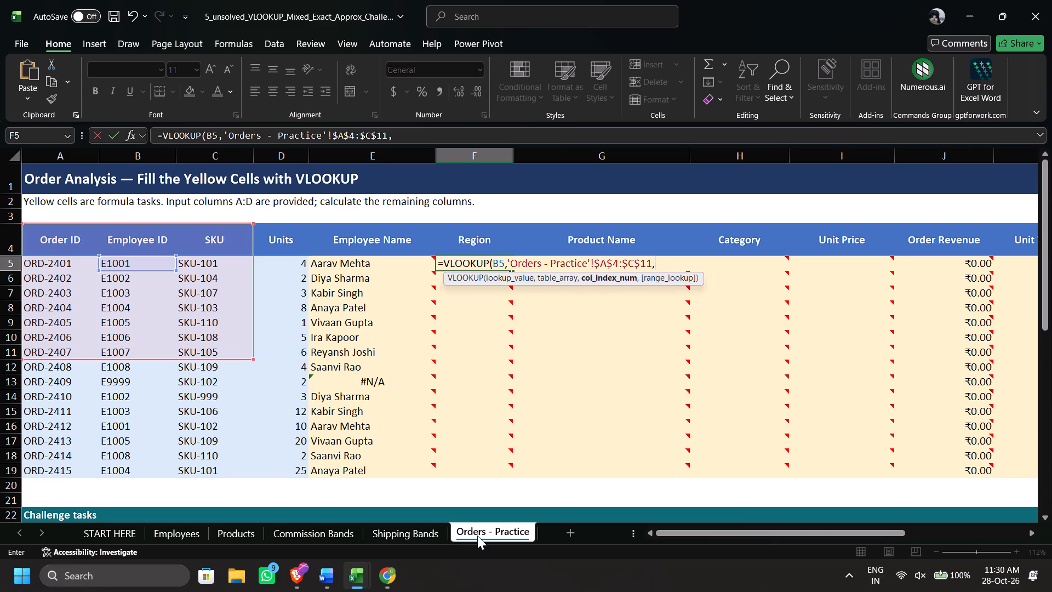
pyautogui.write('3,')
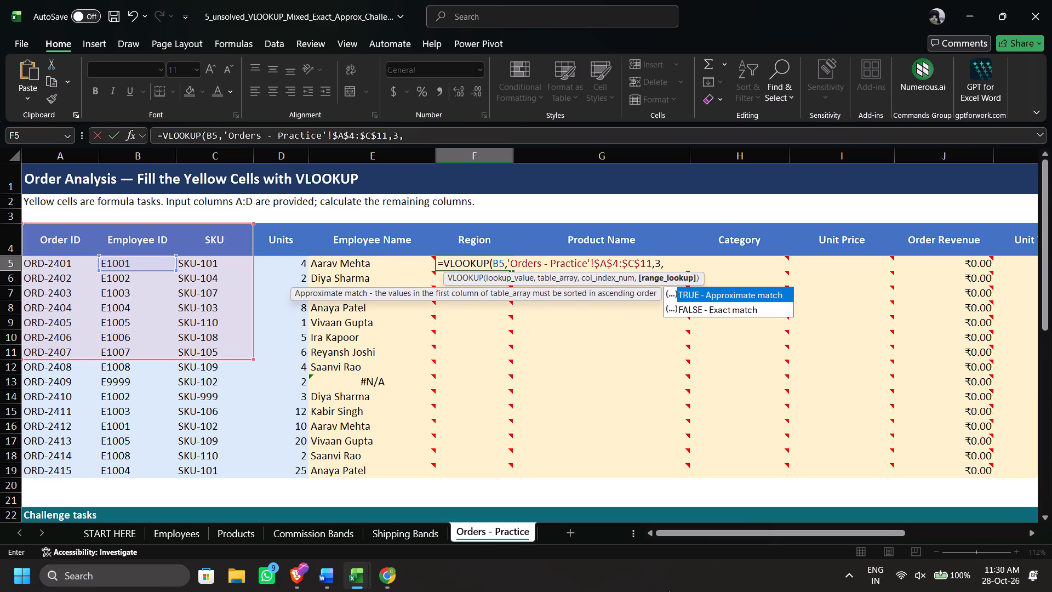
pyautogui.press('Down')
pyautogui.press('Tab')
pyautogui.hotkey('shift', ')')
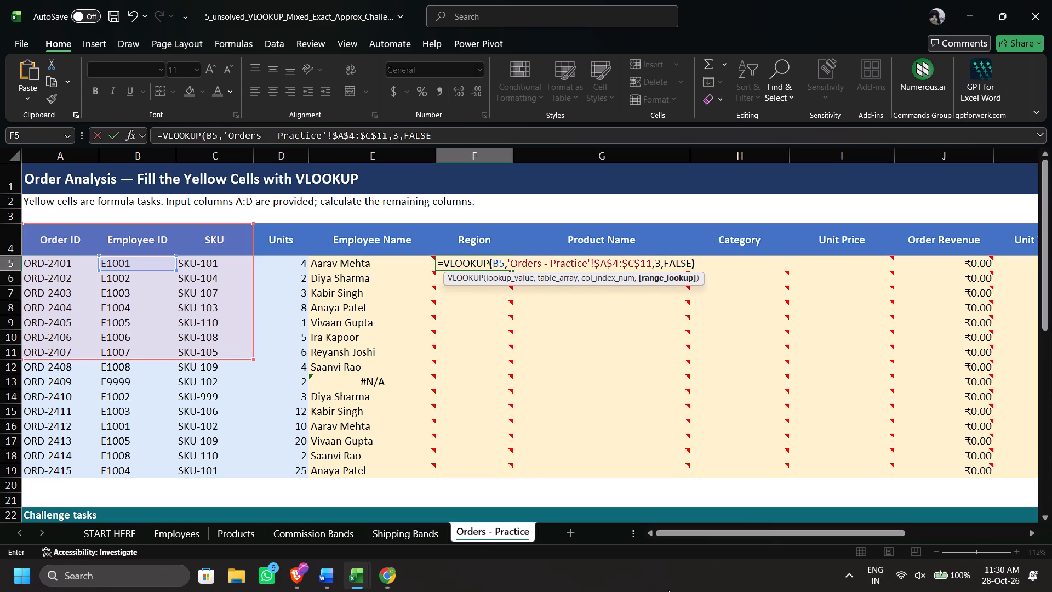
pyautogui.press('Return')
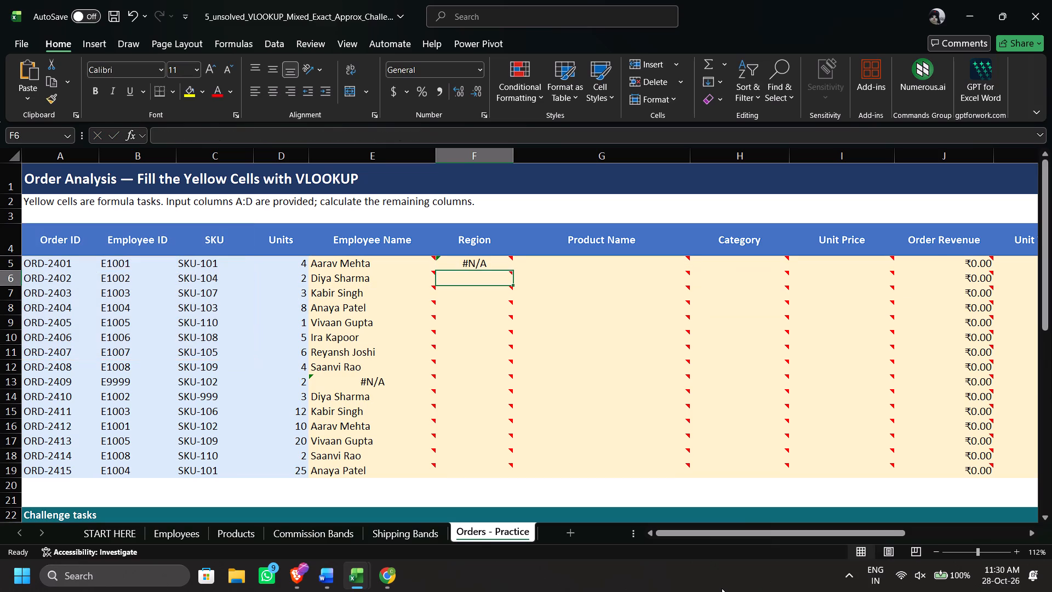
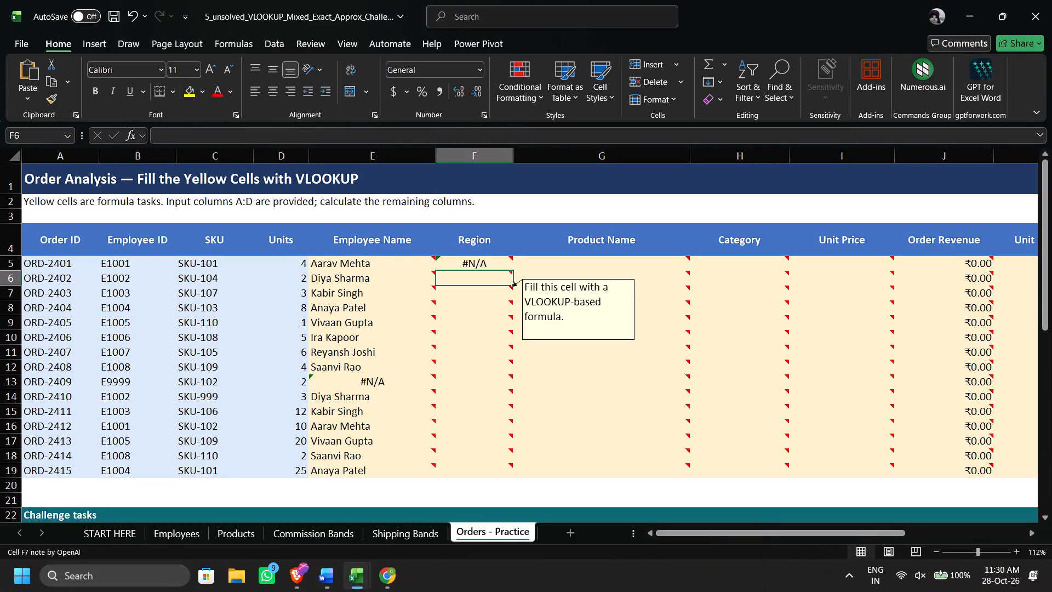
# Replace the #N/A Region formula in F5 with a fresh =VLOOKUP( that has no arguments.
pyautogui.click(471, 267)
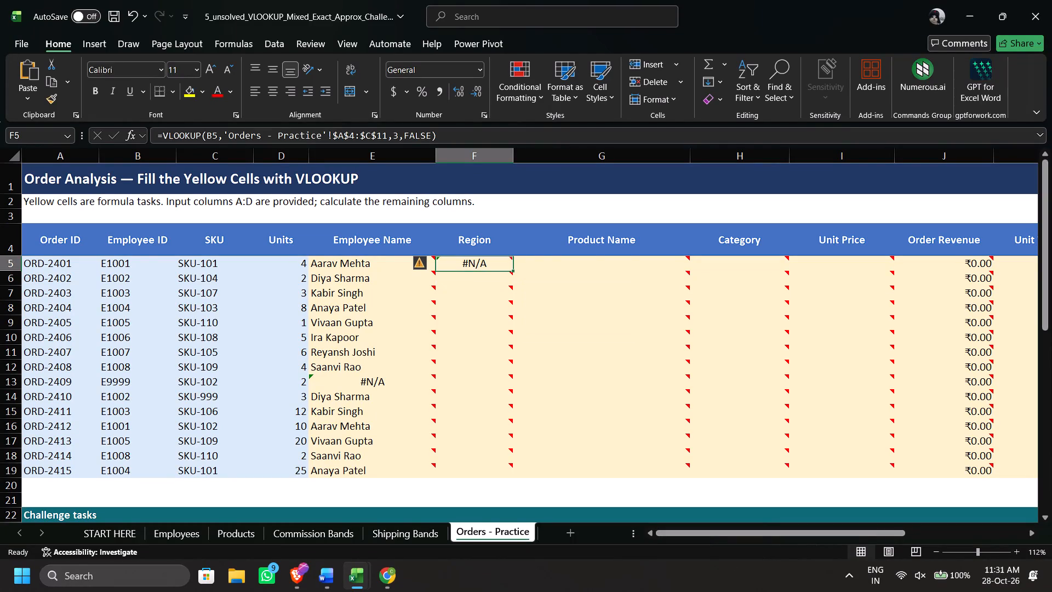
pyautogui.moveTo(463, 141); pyautogui.dragTo(205, 141)
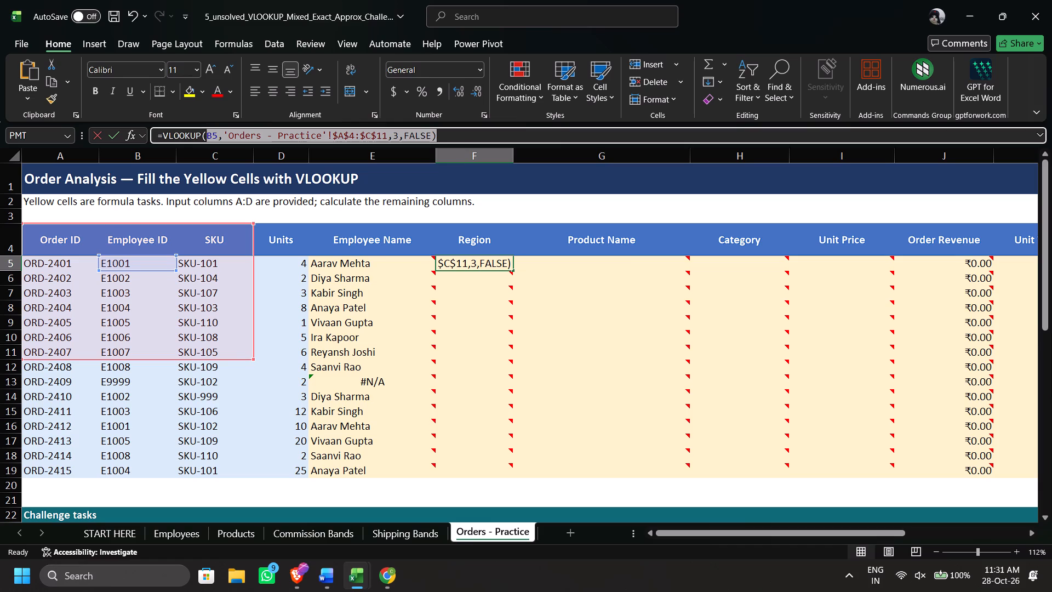
pyautogui.moveTo(205, 141); pyautogui.dragTo(205, 141)
pyautogui.press('BackSpace')
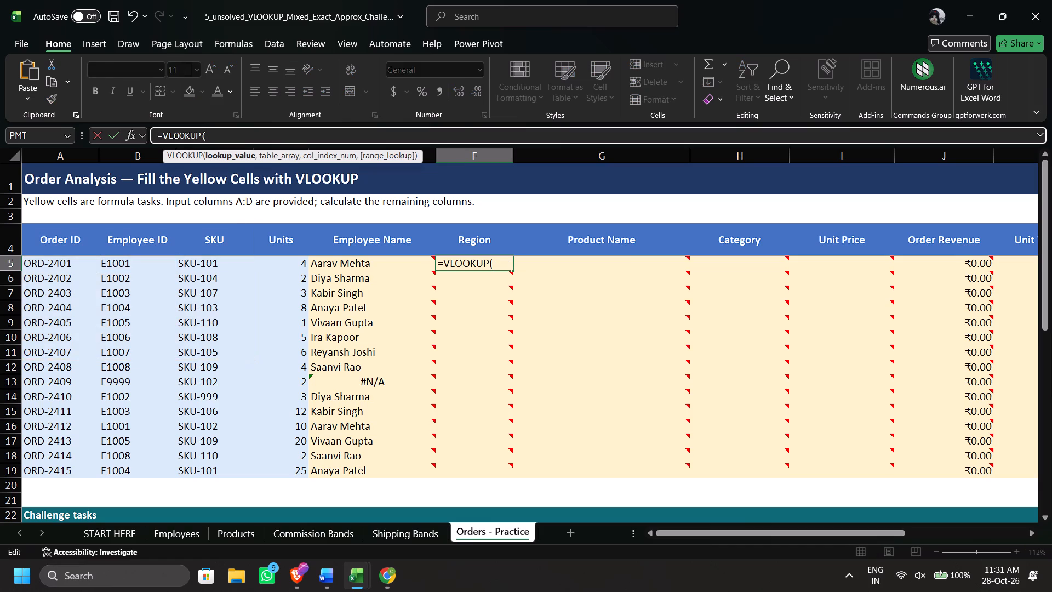
pyautogui.press('BackSpace')
pyautogui.press('BackSpace')
pyautogui.press('BackSpace')
pyautogui.press('BackSpace')
pyautogui.press('BackSpace')
pyautogui.press('BackSpace')
pyautogui.press('BackSpace')
pyautogui.press('BackSpace')
pyautogui.press('BackSpace')
pyautogui.press('BackSpace')
pyautogui.press('BackSpace')
pyautogui.press('BackSpace')
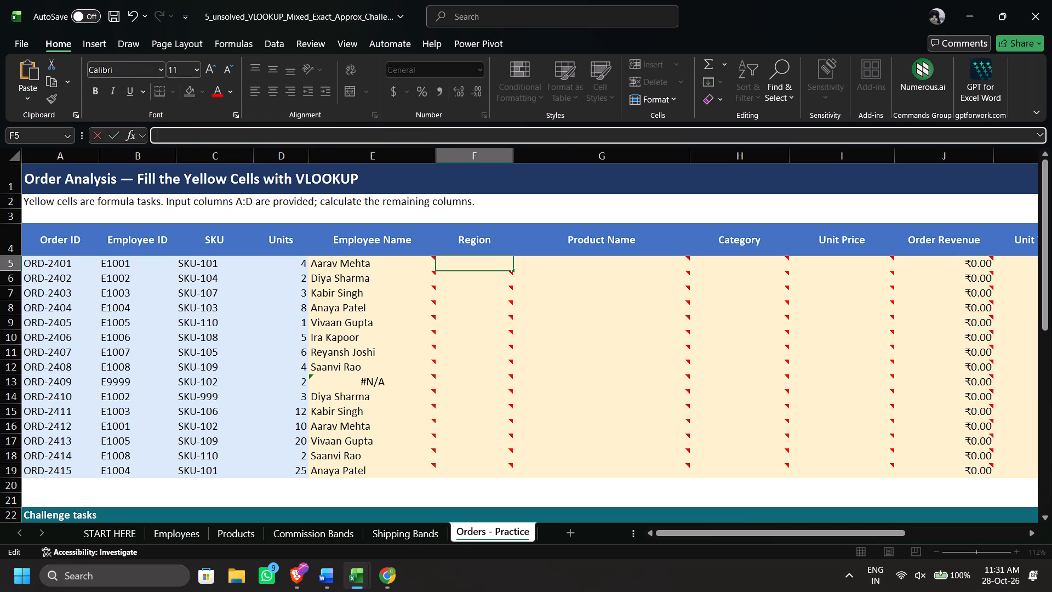
pyautogui.press('=')
pyautogui.write('VLO')
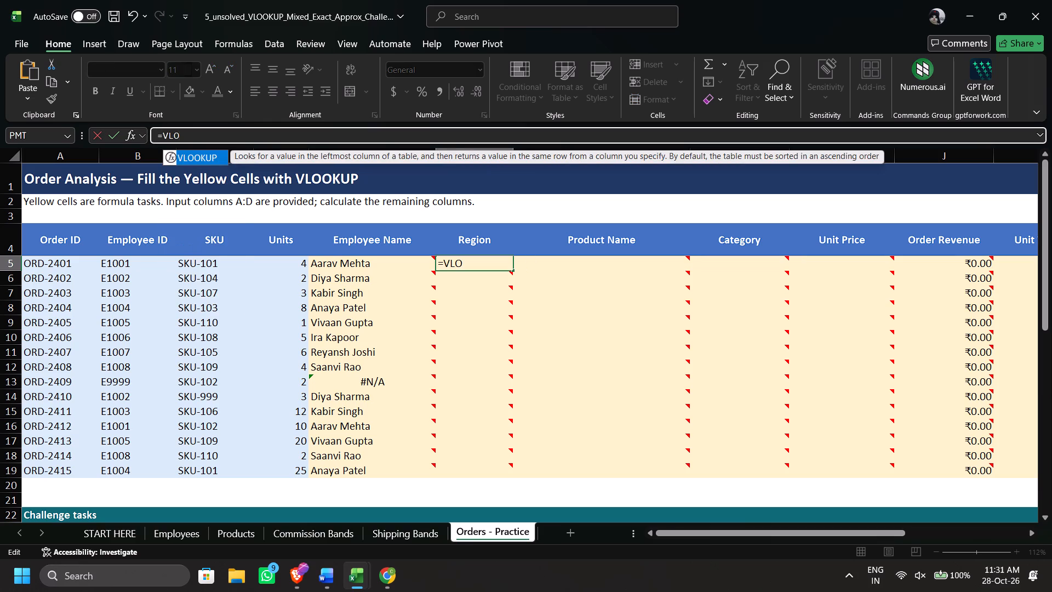
pyautogui.press('Tab')
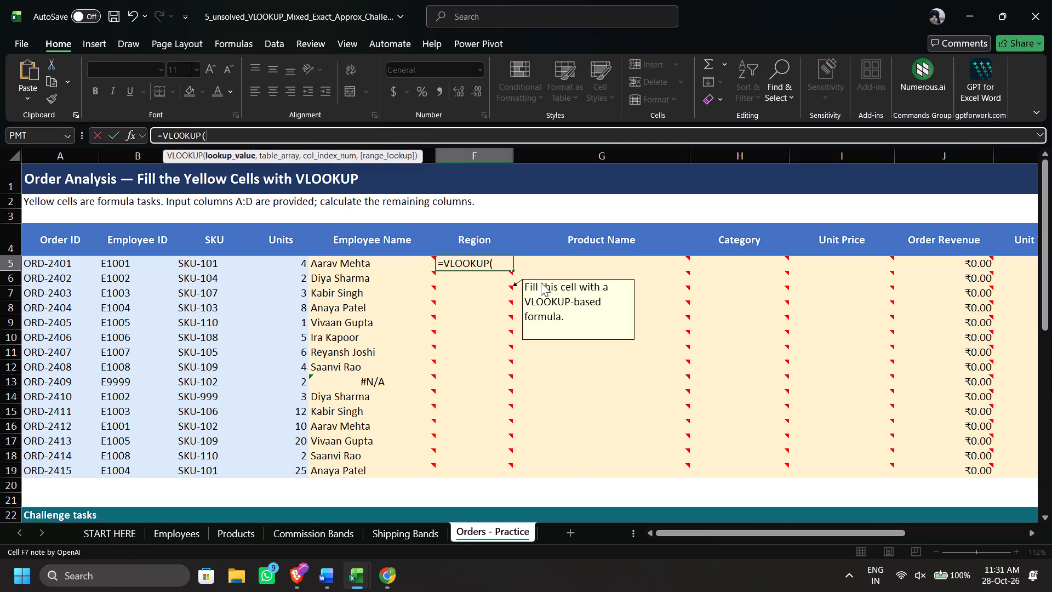
pyautogui.click(499, 261)
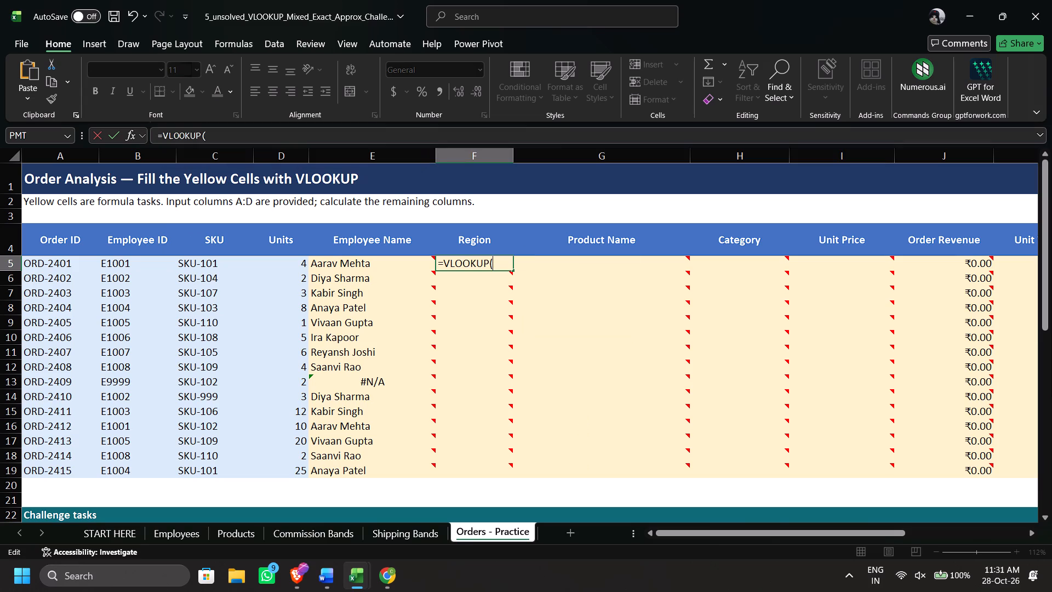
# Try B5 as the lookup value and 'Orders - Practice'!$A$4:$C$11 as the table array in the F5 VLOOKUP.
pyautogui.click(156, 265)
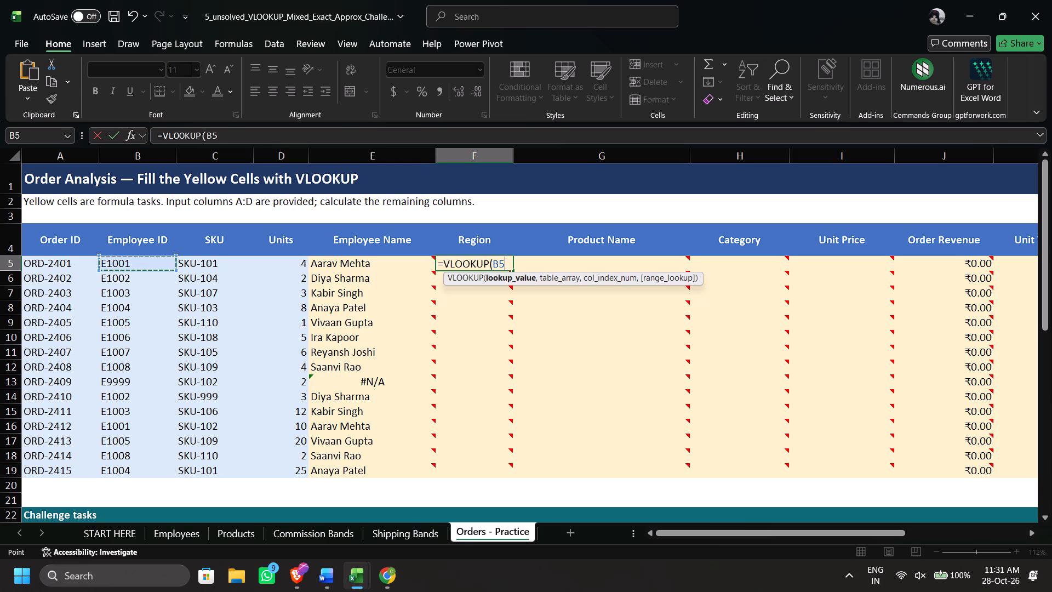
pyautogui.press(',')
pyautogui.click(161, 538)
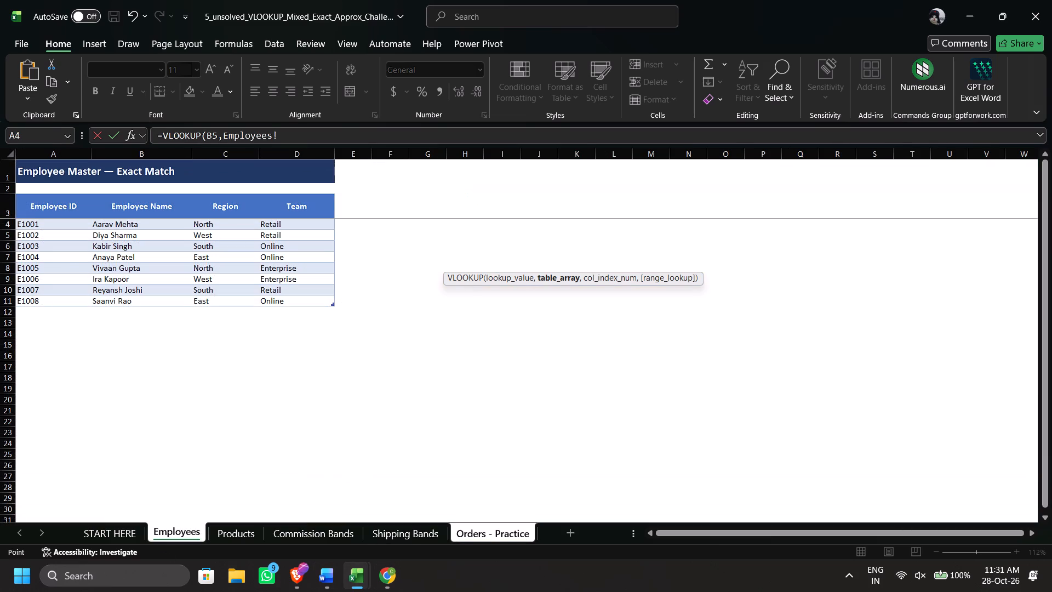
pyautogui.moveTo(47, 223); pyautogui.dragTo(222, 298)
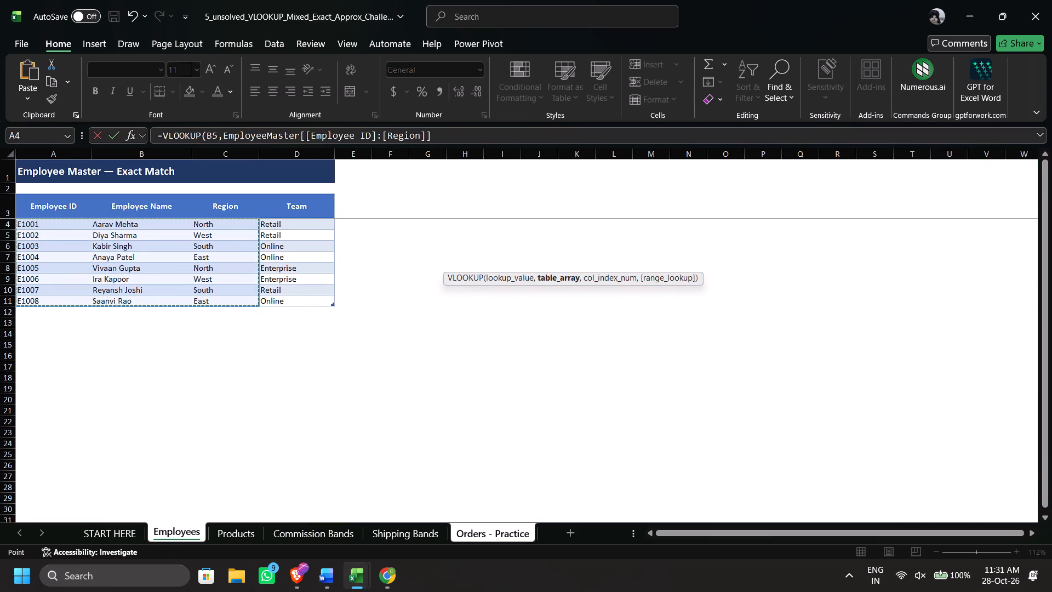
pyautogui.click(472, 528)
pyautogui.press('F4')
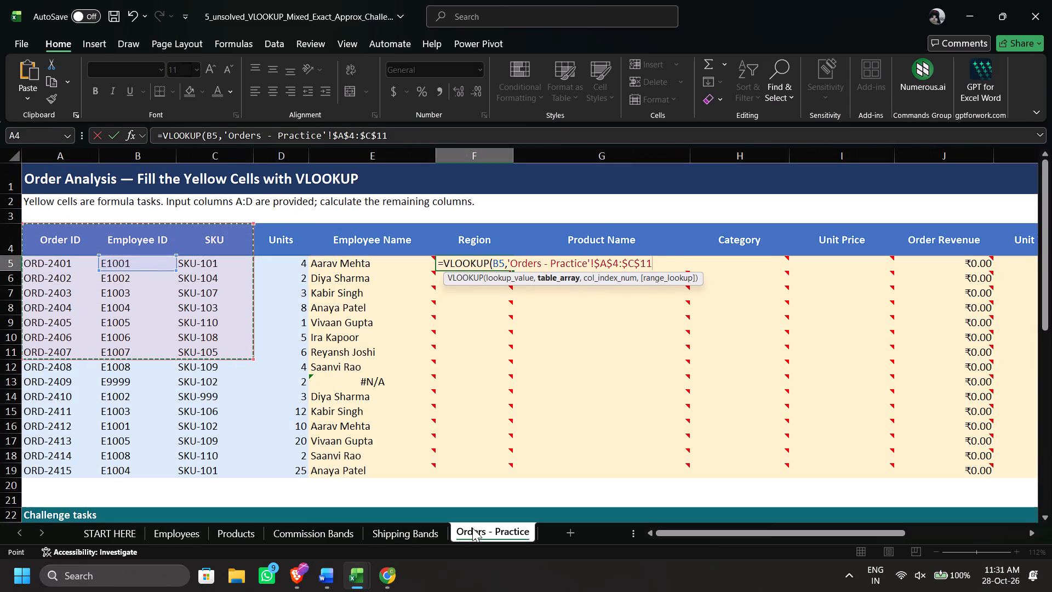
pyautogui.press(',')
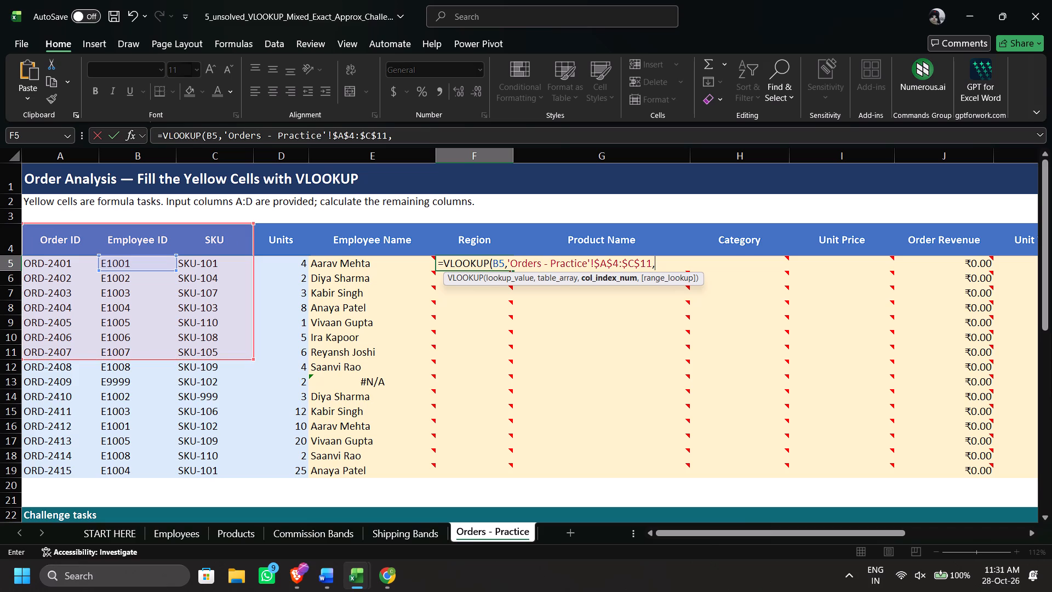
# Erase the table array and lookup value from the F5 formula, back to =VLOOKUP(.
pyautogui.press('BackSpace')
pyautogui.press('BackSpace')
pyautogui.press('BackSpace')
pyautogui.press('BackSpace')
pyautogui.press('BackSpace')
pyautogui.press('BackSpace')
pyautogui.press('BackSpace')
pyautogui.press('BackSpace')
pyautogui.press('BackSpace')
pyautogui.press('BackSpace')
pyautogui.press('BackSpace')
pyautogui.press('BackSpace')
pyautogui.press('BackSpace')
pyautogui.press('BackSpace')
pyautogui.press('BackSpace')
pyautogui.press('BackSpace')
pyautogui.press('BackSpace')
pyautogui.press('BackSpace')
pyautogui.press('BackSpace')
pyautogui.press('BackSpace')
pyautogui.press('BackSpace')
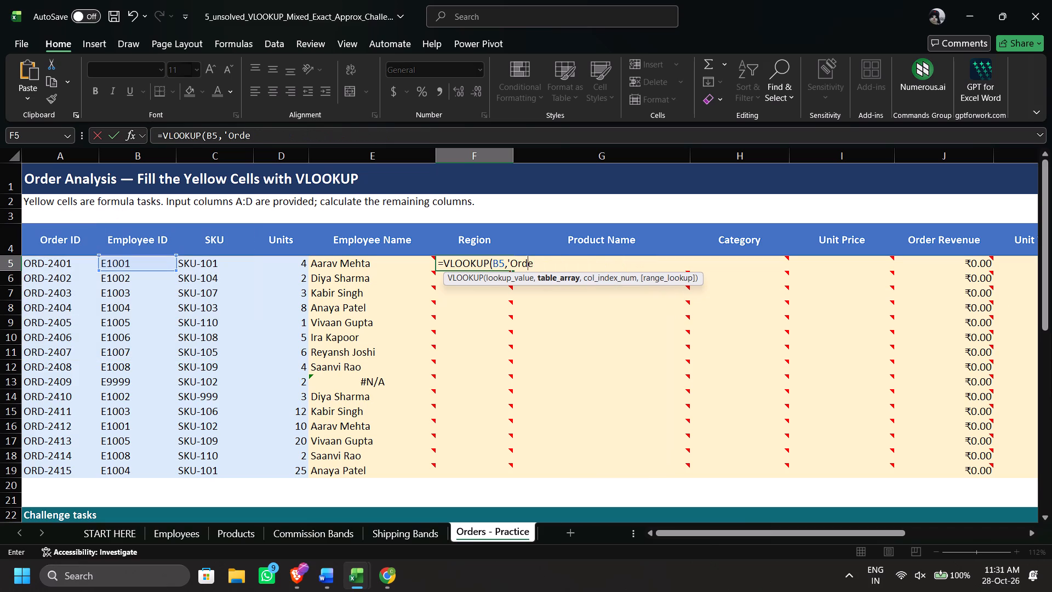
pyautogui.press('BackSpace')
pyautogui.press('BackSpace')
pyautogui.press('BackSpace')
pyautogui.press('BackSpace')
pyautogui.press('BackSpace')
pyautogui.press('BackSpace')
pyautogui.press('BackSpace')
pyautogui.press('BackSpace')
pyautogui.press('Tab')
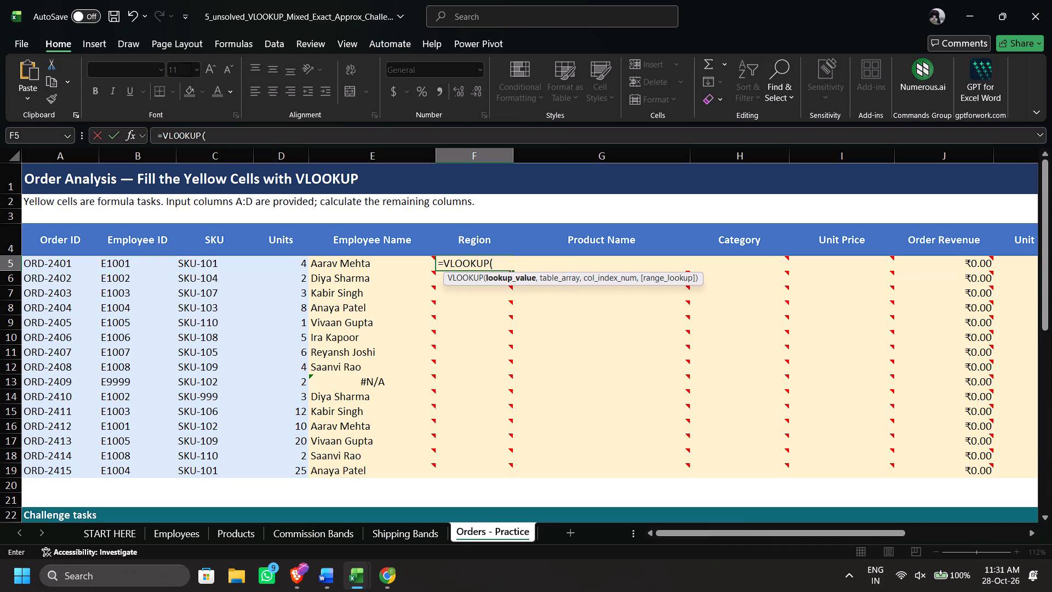
# Set 'Orders - Practice'!B5 as the F5 lookup value and EmployeeMaster[[Employee ID]:[Region]] as the table array.
pyautogui.click(115, 265)
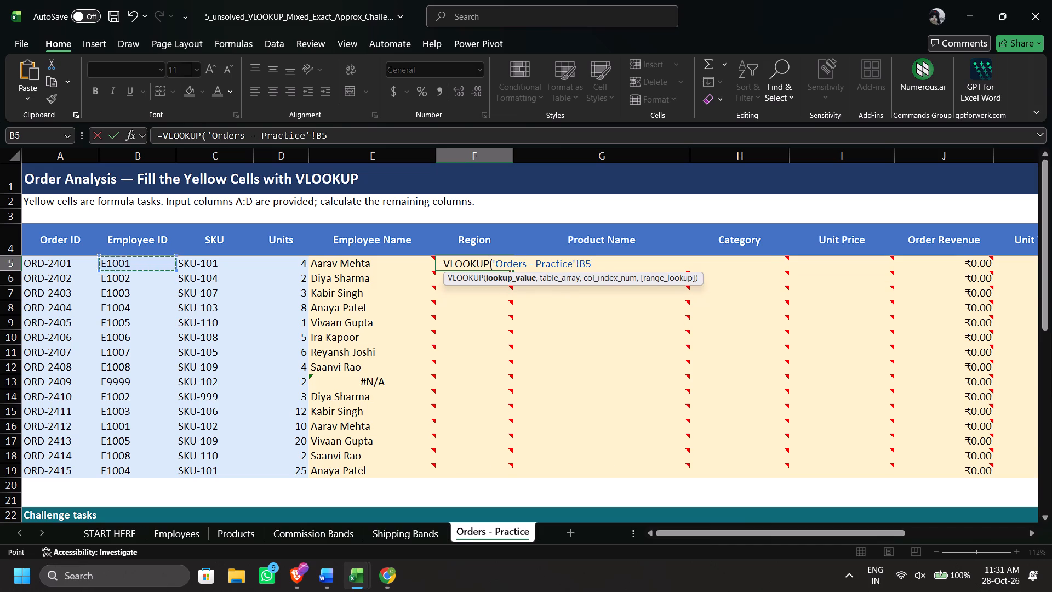
pyautogui.press(',')
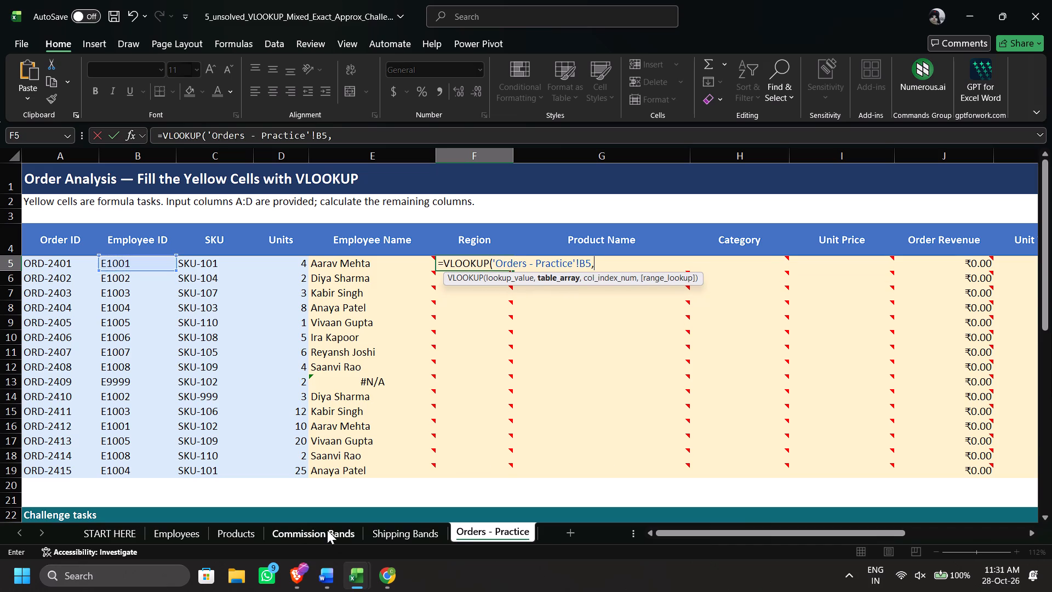
pyautogui.click(194, 533)
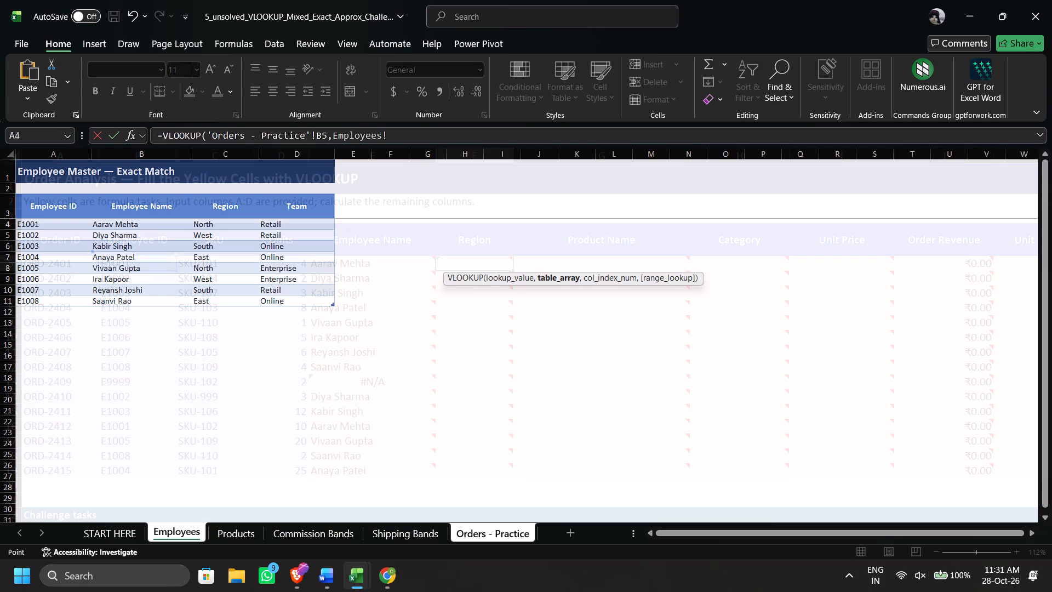
pyautogui.moveTo(44, 225); pyautogui.dragTo(208, 274)
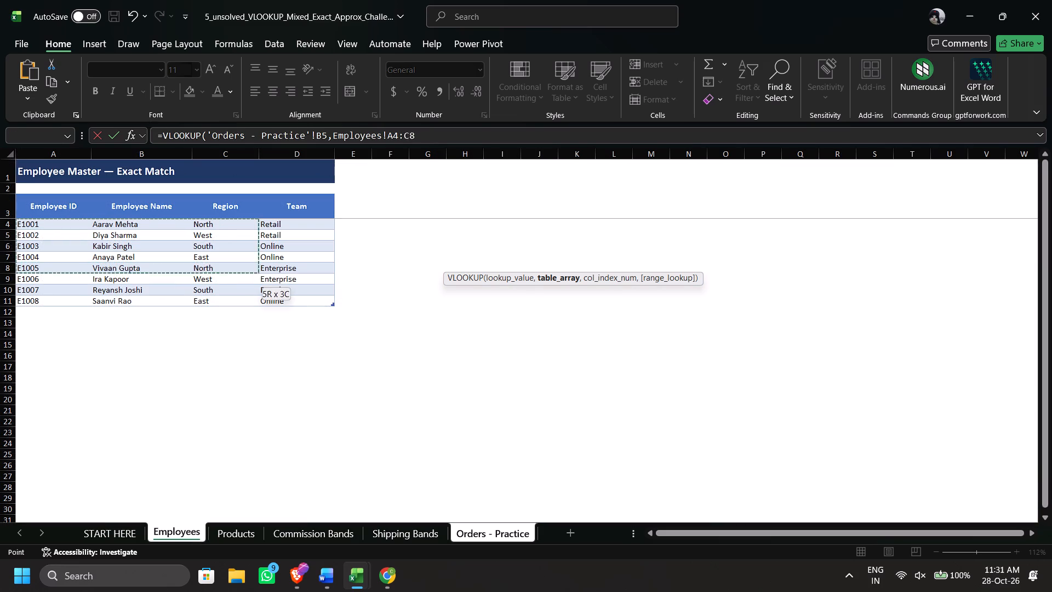
pyautogui.moveTo(208, 274); pyautogui.dragTo(238, 303)
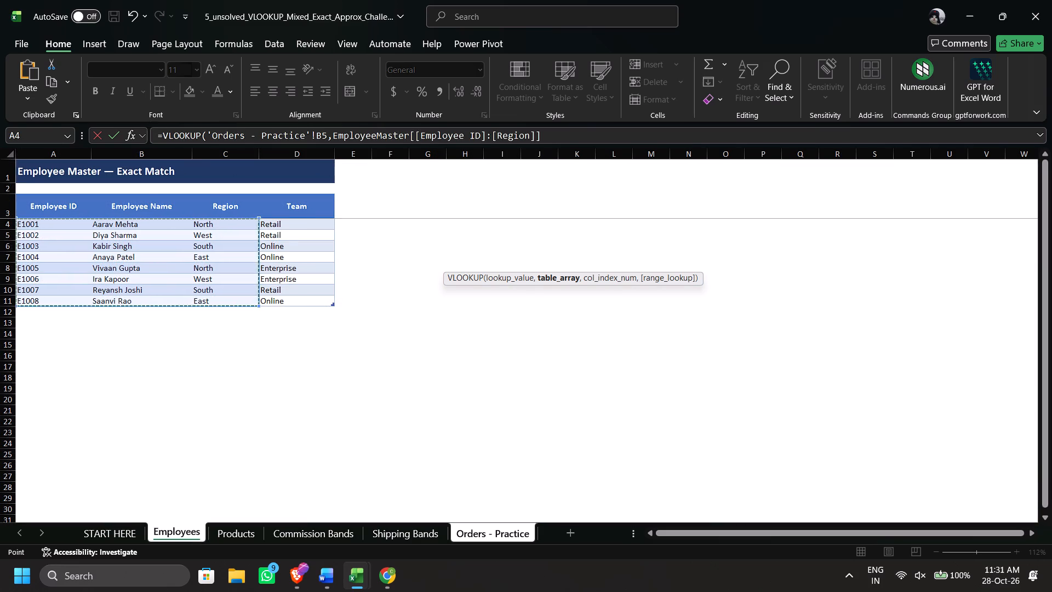
pyautogui.click(553, 136)
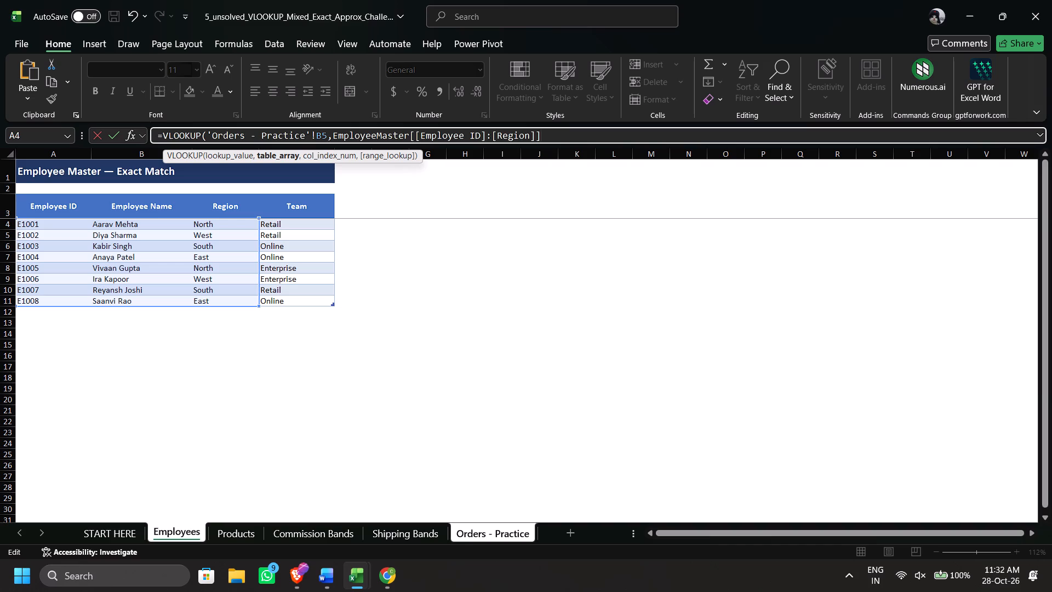
pyautogui.press(',')
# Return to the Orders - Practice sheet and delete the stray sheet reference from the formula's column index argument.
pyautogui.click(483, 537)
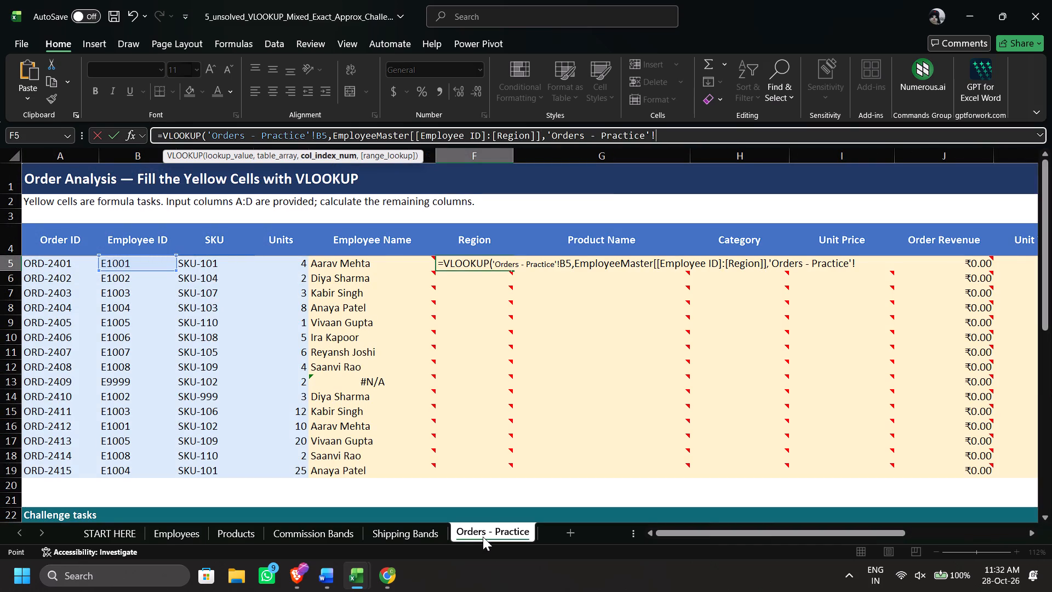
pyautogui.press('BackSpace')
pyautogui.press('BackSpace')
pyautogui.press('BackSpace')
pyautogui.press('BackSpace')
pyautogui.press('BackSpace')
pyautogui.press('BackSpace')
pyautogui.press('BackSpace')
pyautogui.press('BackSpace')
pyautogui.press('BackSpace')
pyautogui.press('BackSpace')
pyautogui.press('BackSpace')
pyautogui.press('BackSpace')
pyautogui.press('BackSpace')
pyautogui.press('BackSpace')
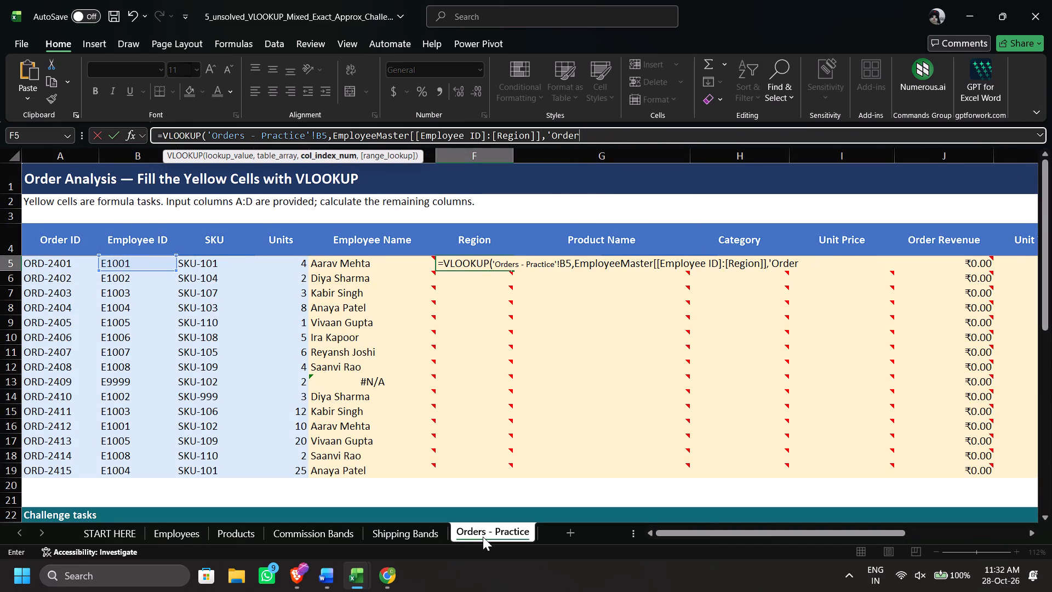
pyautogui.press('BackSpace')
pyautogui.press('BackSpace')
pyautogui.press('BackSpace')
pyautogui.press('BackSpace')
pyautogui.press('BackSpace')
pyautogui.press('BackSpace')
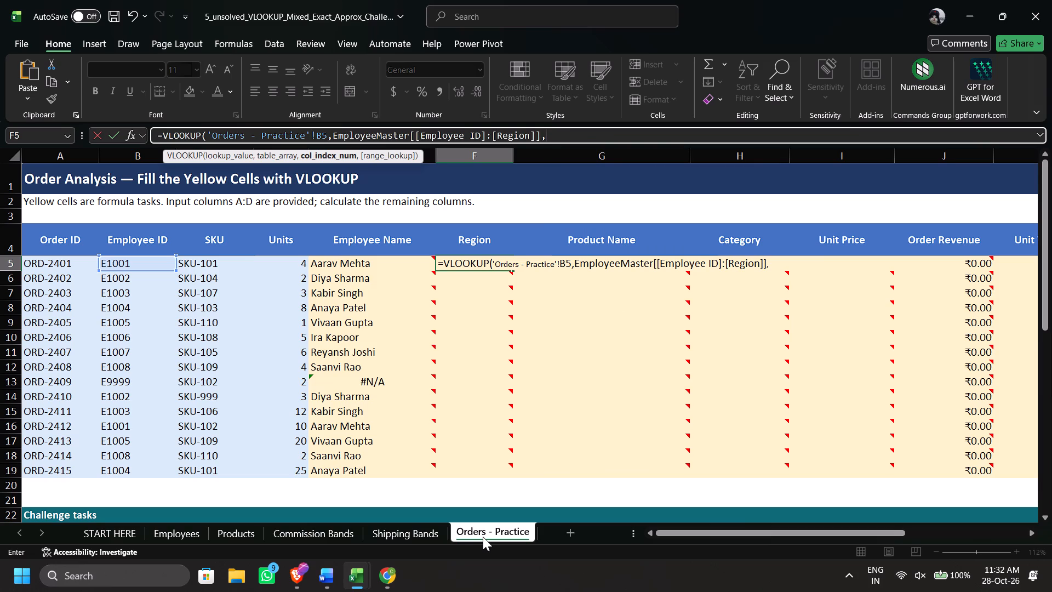
# Complete the F5 Region VLOOKUP with column index 3 and FALSE for exact match, and enter it.
pyautogui.press('3')
pyautogui.press(',')
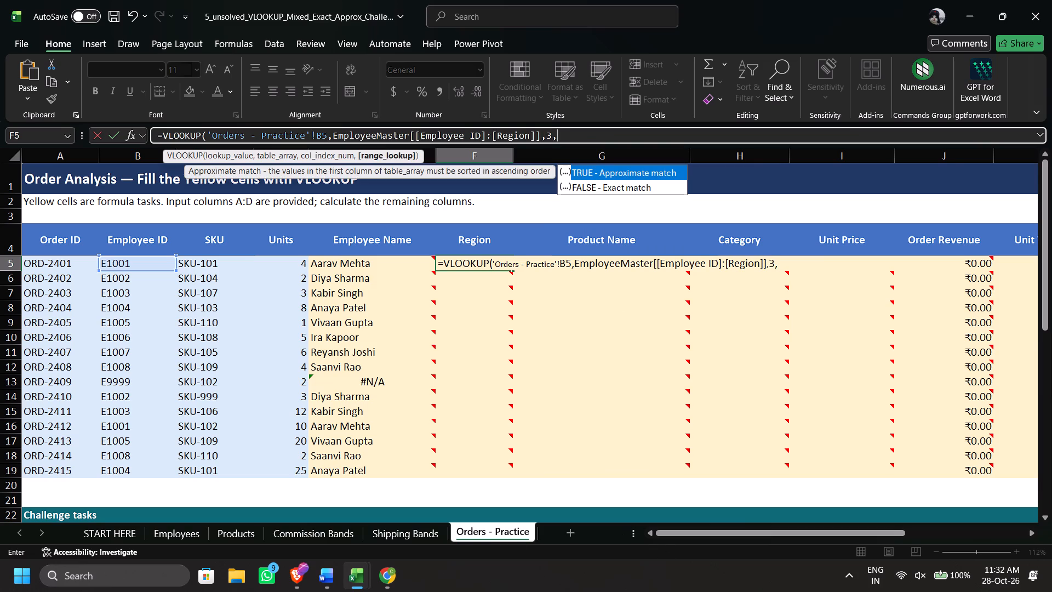
pyautogui.click(634, 181)
pyautogui.doubleClick(634, 181)
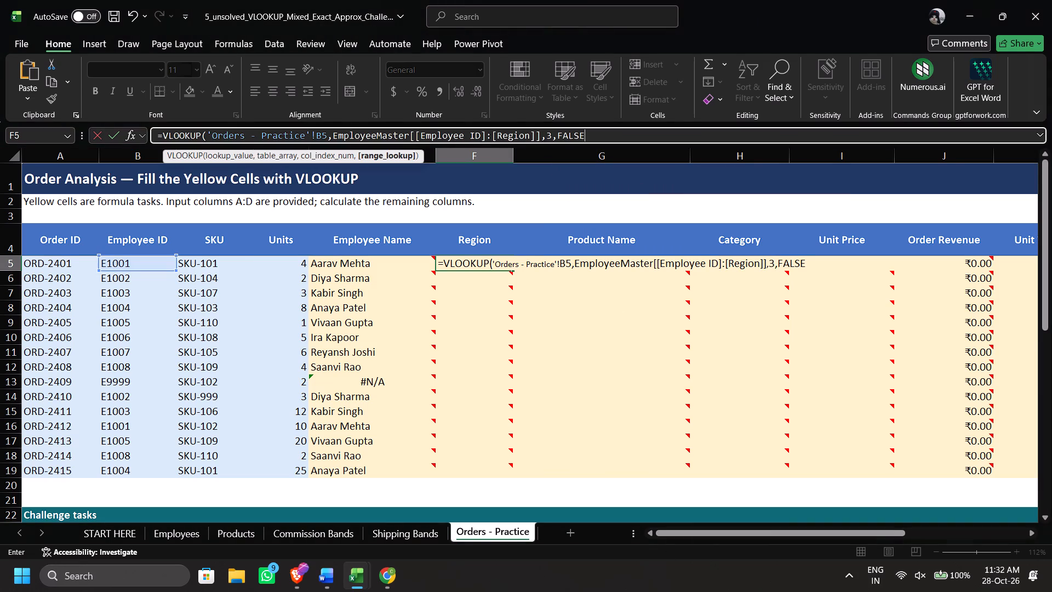
pyautogui.hotkey('shift', ')')
pyautogui.press('Return')
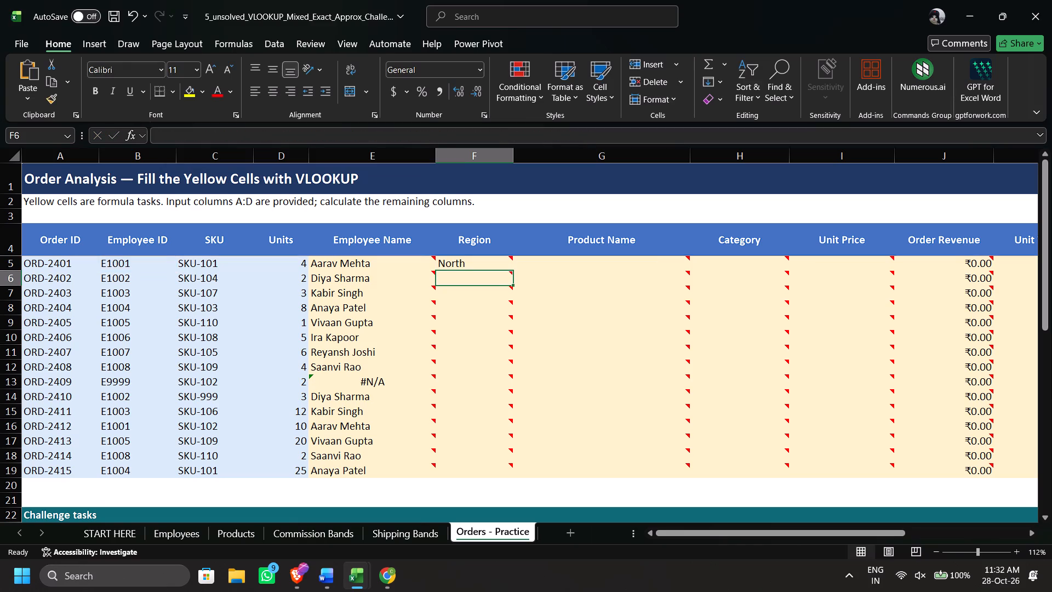
# Fill the Region formula from F5 down through F19.
pyautogui.moveTo(498, 260); pyautogui.dragTo(513, 269)
pyautogui.click(513, 269)
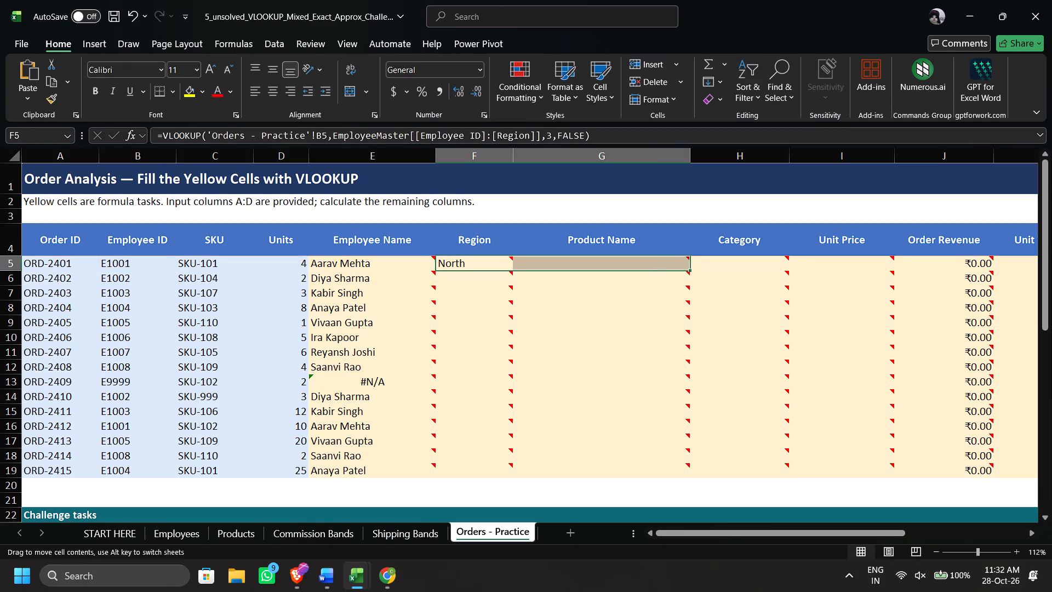
pyautogui.moveTo(512, 269); pyautogui.dragTo(502, 266)
pyautogui.click(502, 266)
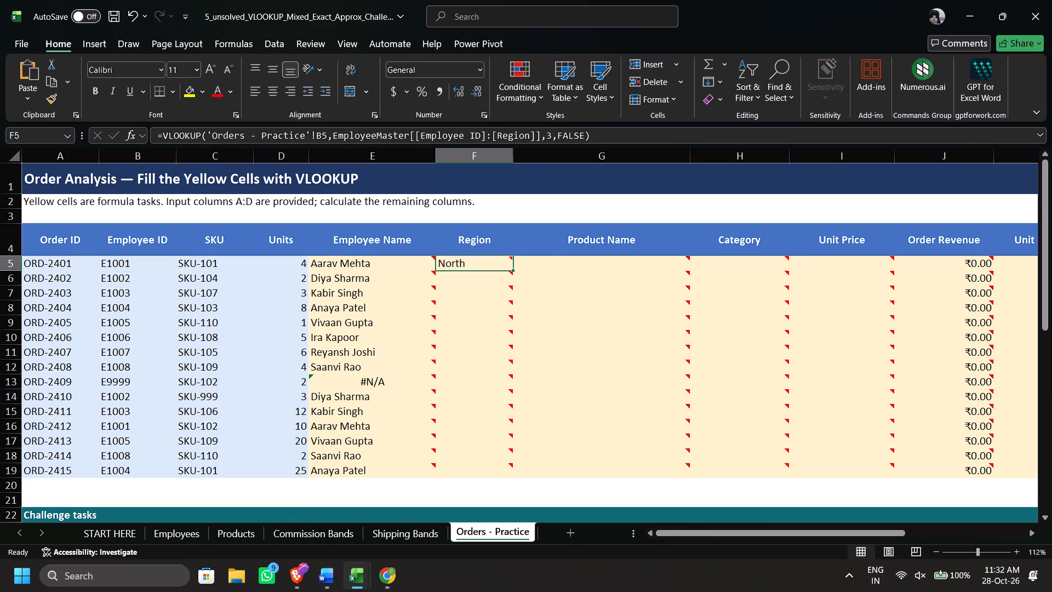
pyautogui.doubleClick(512, 270)
pyautogui.click(569, 408)
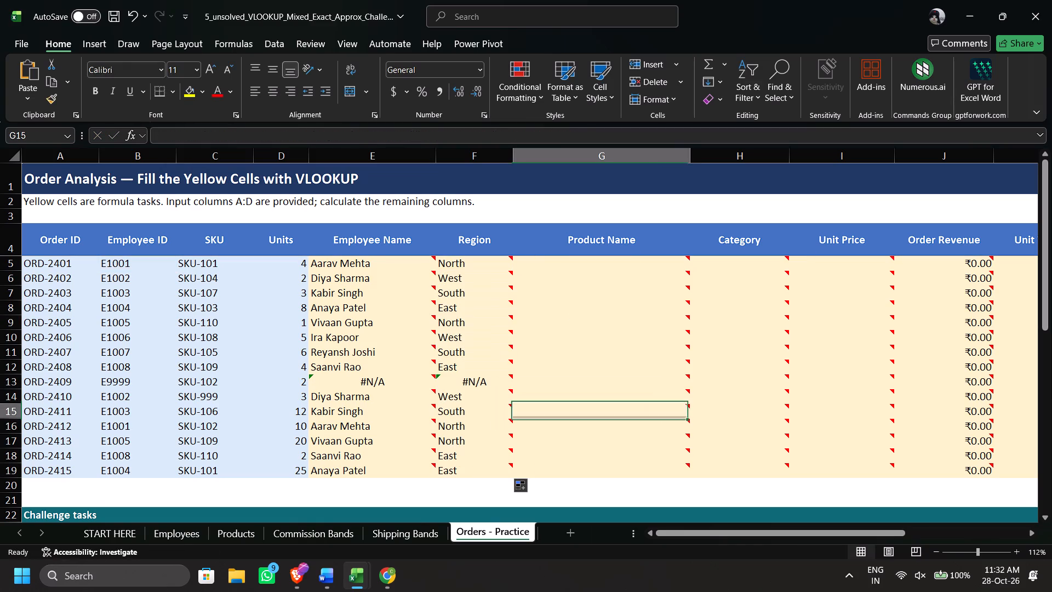
# Start a formula in G5 under Product Name.
pyautogui.click(609, 263)
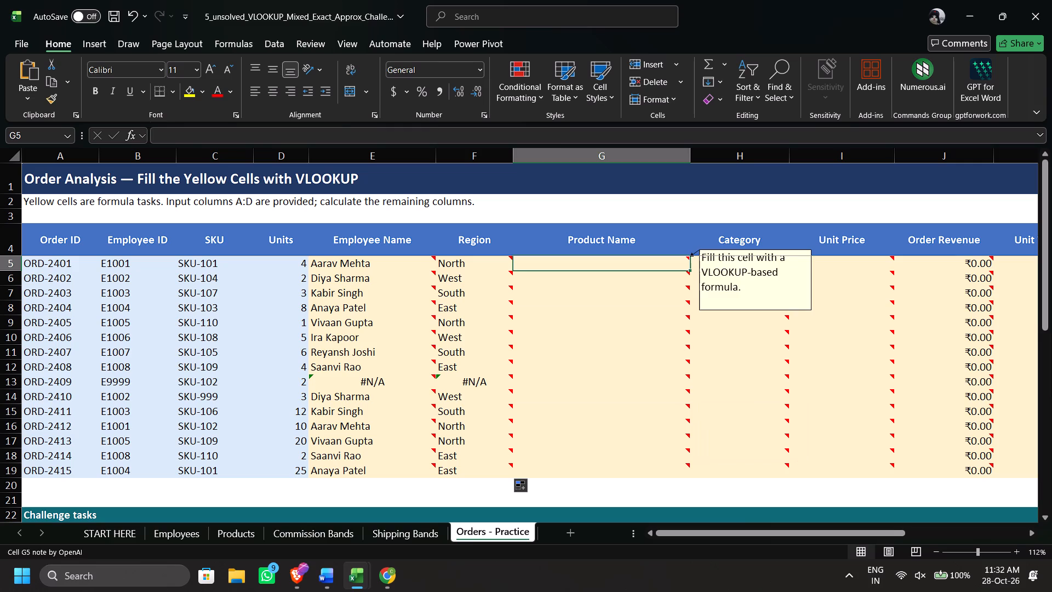
pyautogui.press('=')
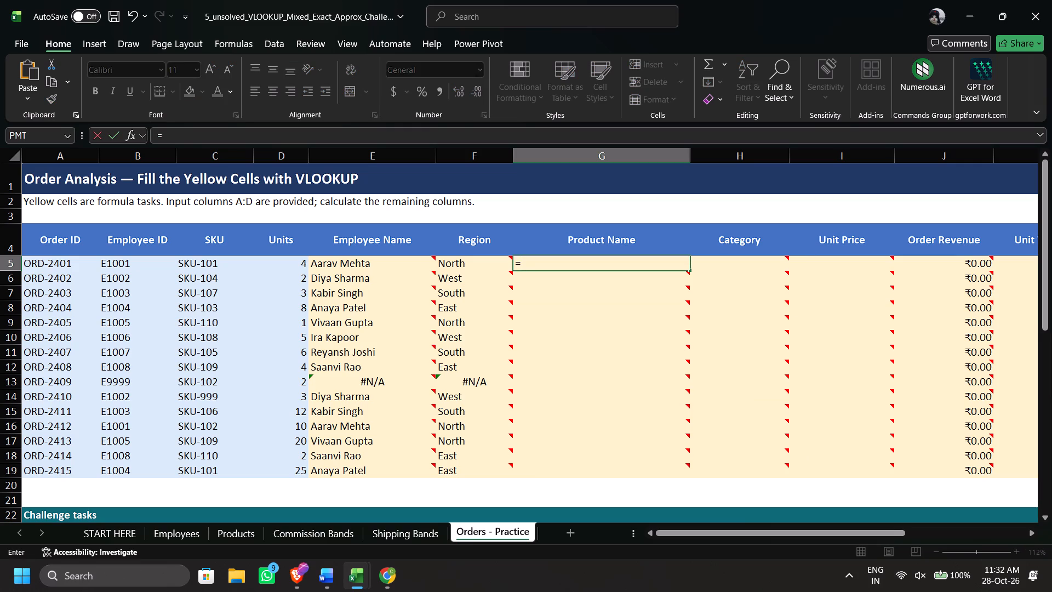
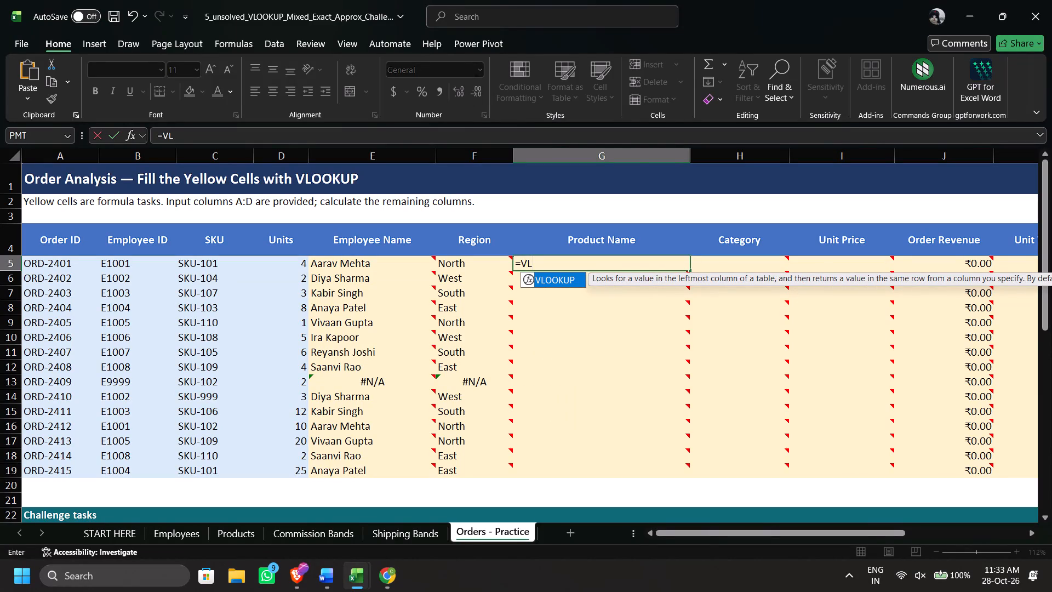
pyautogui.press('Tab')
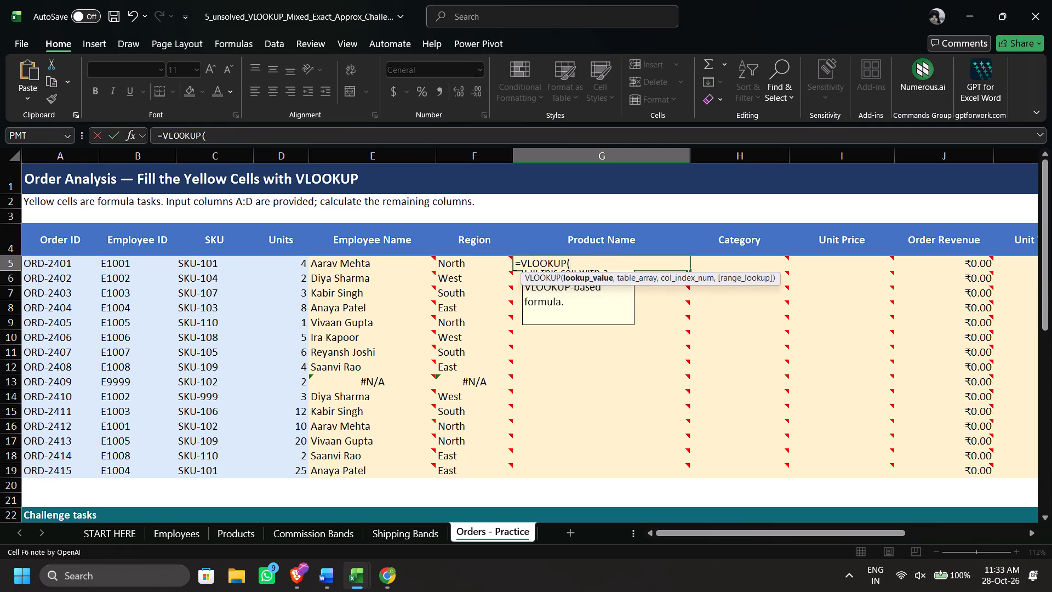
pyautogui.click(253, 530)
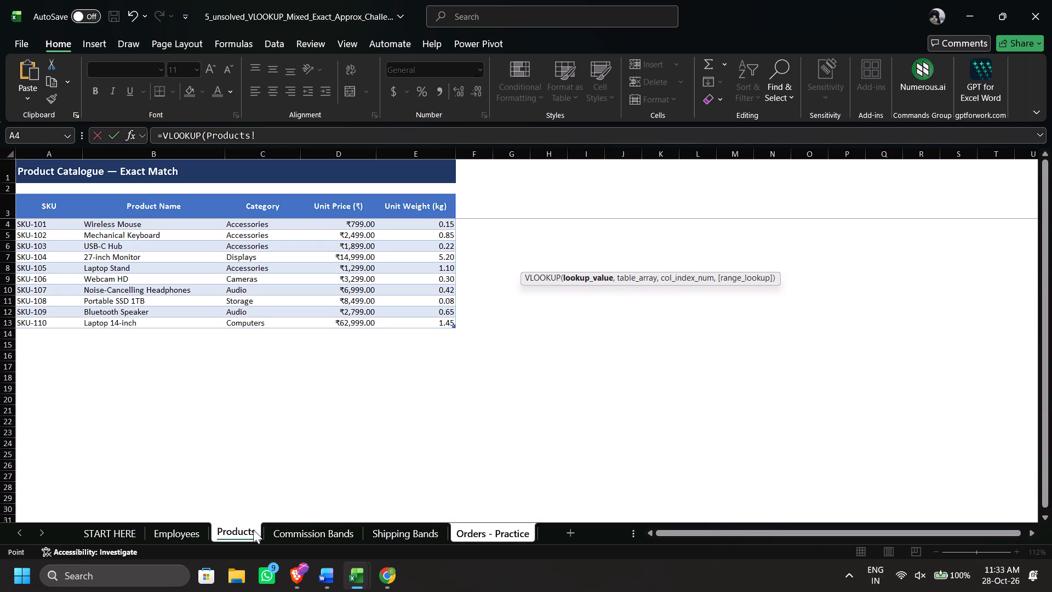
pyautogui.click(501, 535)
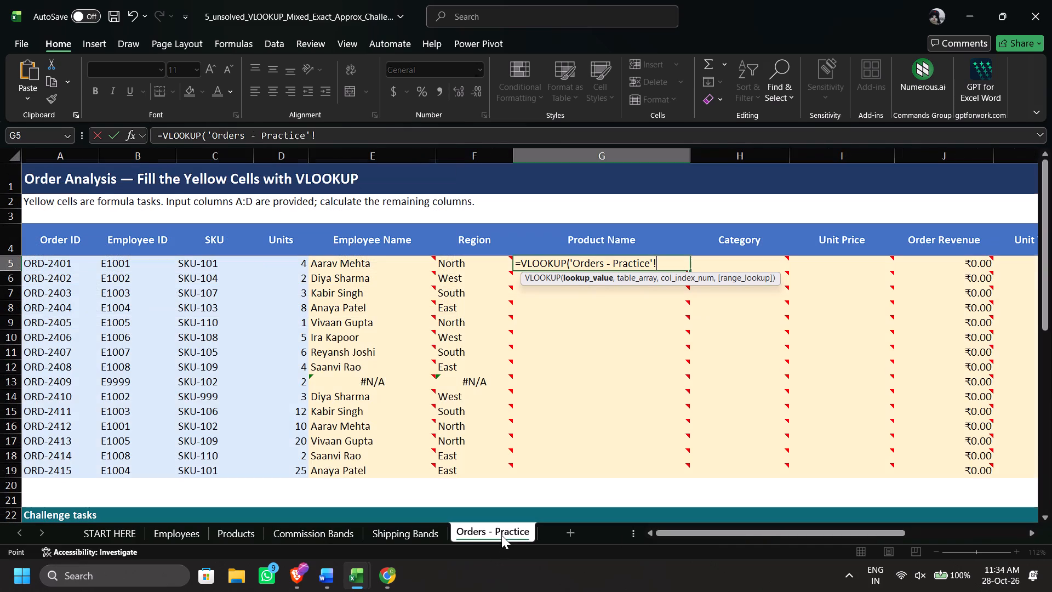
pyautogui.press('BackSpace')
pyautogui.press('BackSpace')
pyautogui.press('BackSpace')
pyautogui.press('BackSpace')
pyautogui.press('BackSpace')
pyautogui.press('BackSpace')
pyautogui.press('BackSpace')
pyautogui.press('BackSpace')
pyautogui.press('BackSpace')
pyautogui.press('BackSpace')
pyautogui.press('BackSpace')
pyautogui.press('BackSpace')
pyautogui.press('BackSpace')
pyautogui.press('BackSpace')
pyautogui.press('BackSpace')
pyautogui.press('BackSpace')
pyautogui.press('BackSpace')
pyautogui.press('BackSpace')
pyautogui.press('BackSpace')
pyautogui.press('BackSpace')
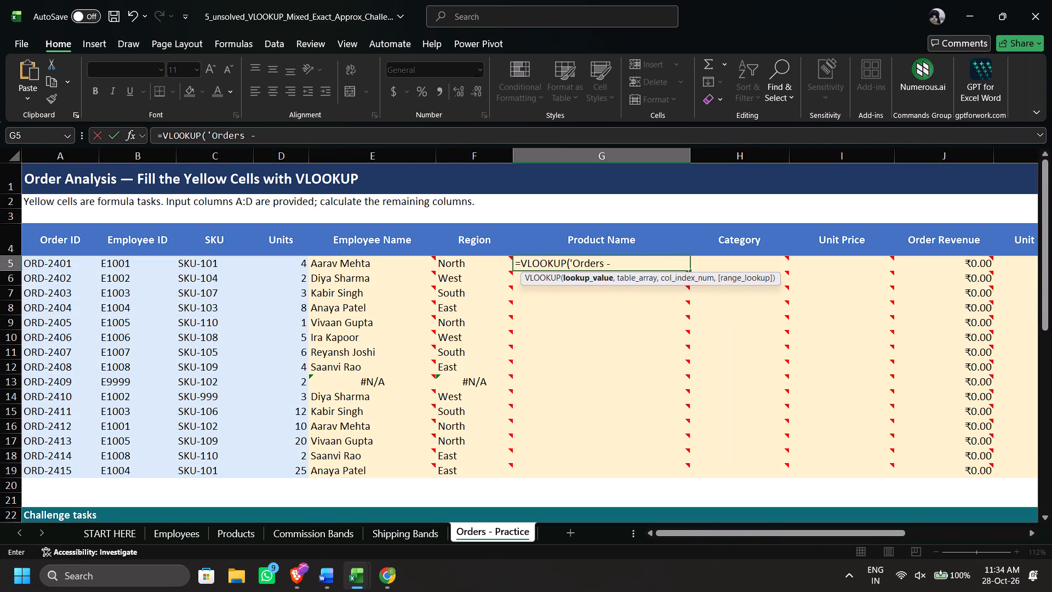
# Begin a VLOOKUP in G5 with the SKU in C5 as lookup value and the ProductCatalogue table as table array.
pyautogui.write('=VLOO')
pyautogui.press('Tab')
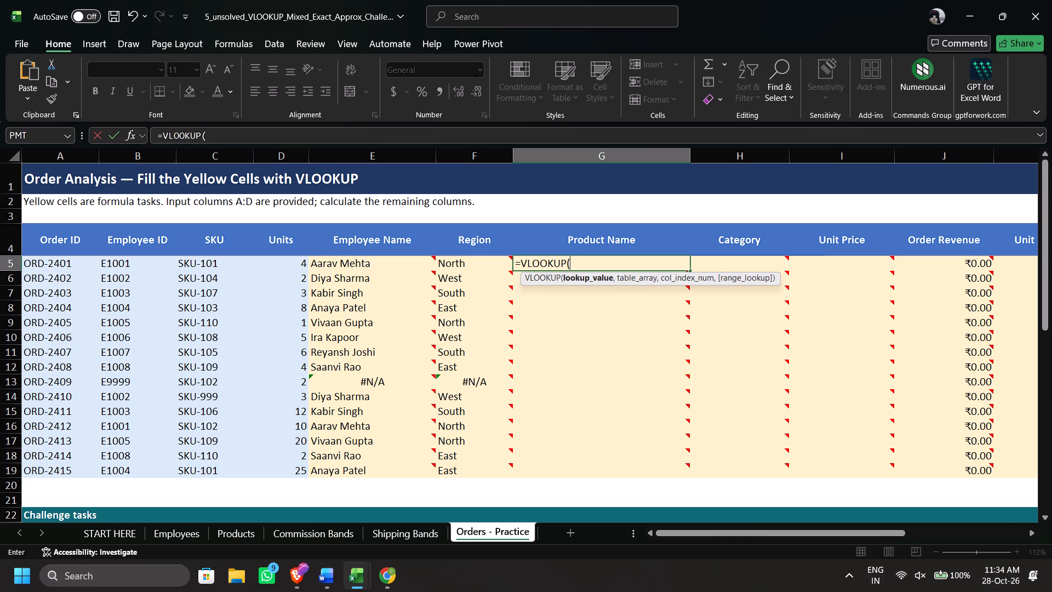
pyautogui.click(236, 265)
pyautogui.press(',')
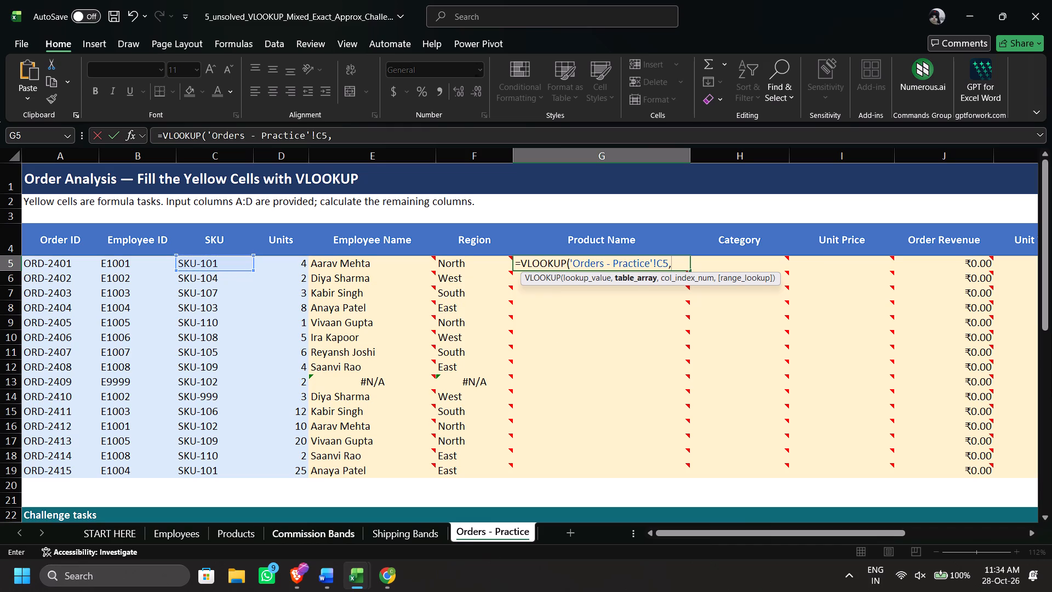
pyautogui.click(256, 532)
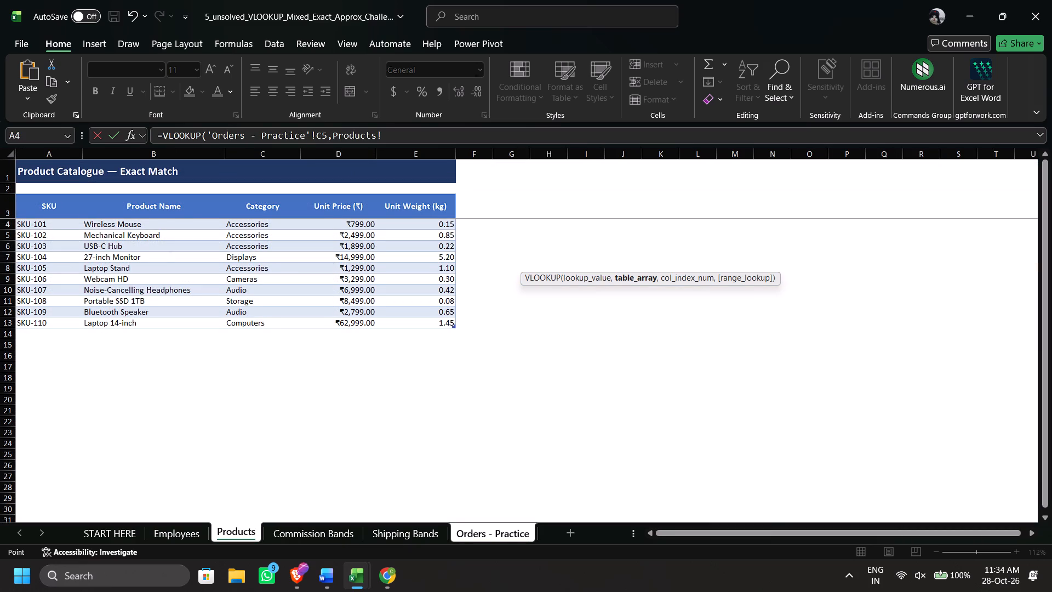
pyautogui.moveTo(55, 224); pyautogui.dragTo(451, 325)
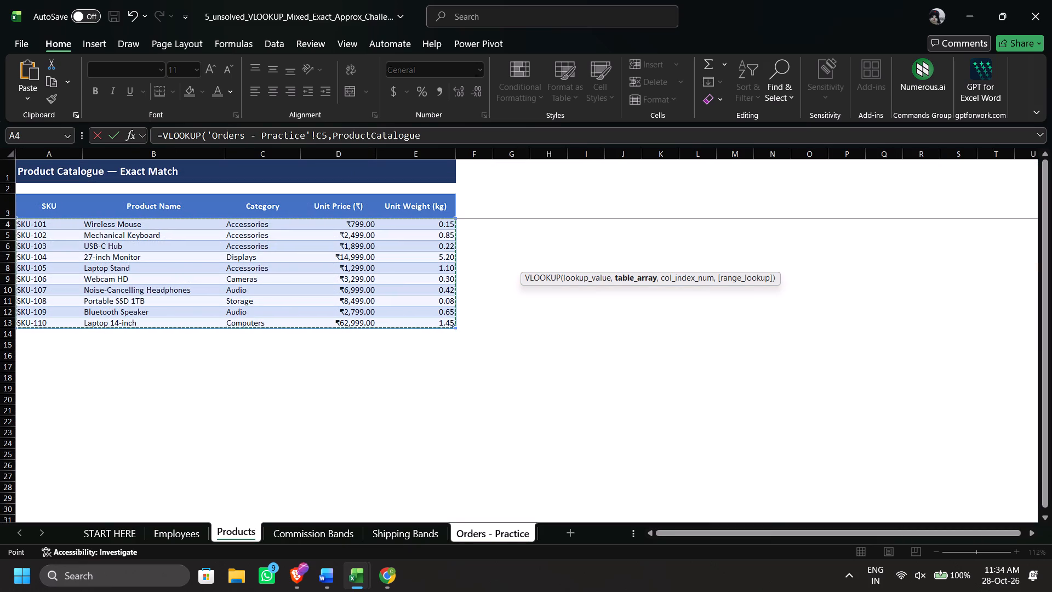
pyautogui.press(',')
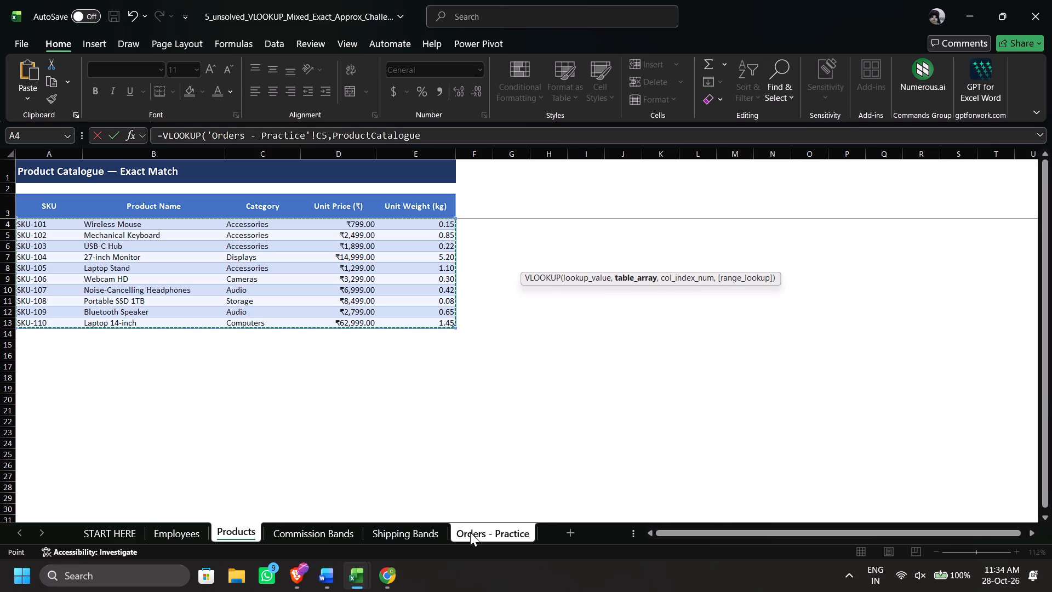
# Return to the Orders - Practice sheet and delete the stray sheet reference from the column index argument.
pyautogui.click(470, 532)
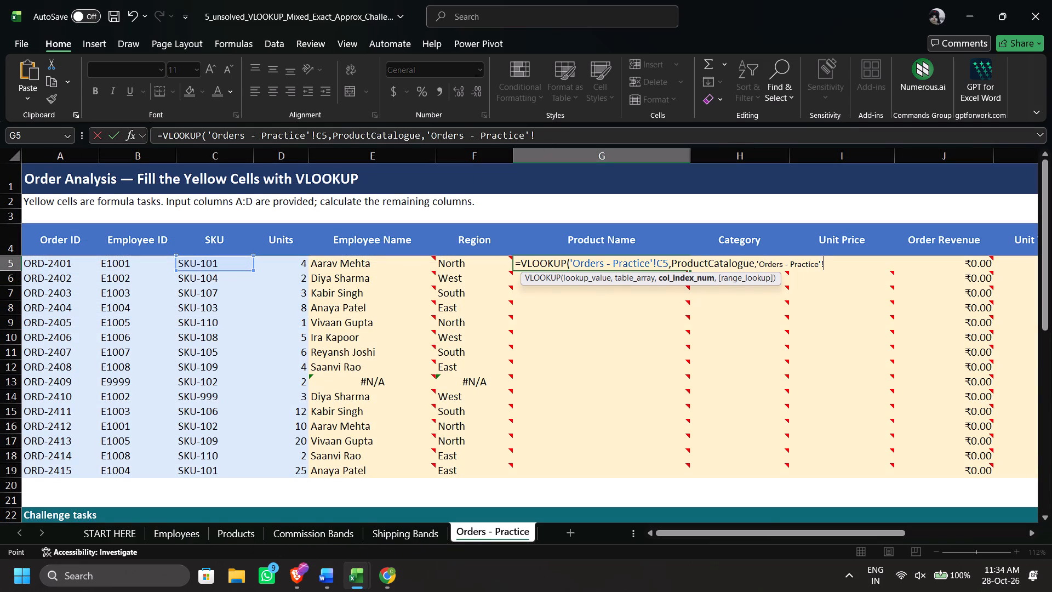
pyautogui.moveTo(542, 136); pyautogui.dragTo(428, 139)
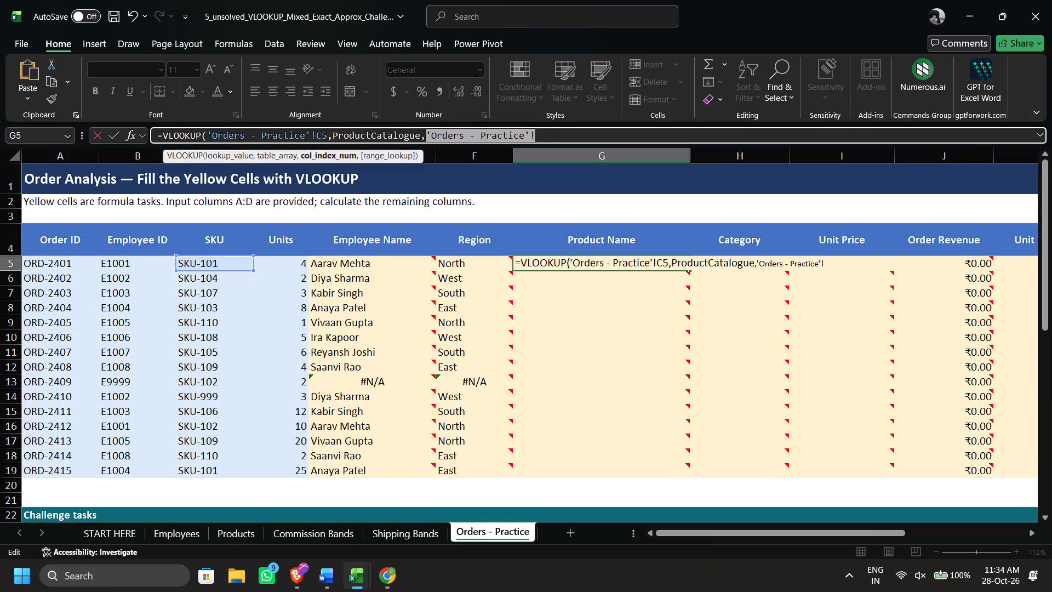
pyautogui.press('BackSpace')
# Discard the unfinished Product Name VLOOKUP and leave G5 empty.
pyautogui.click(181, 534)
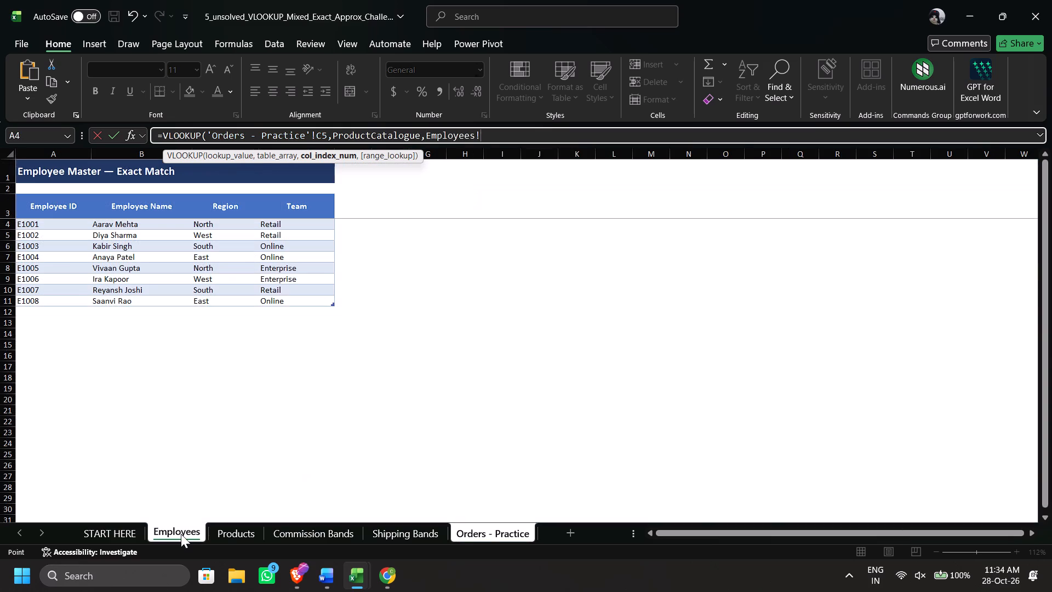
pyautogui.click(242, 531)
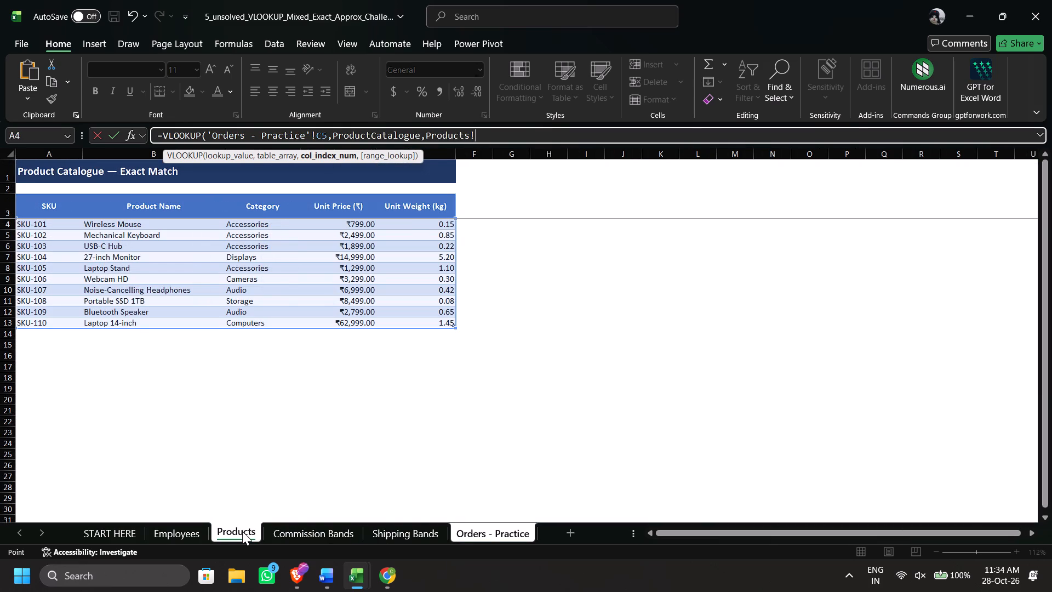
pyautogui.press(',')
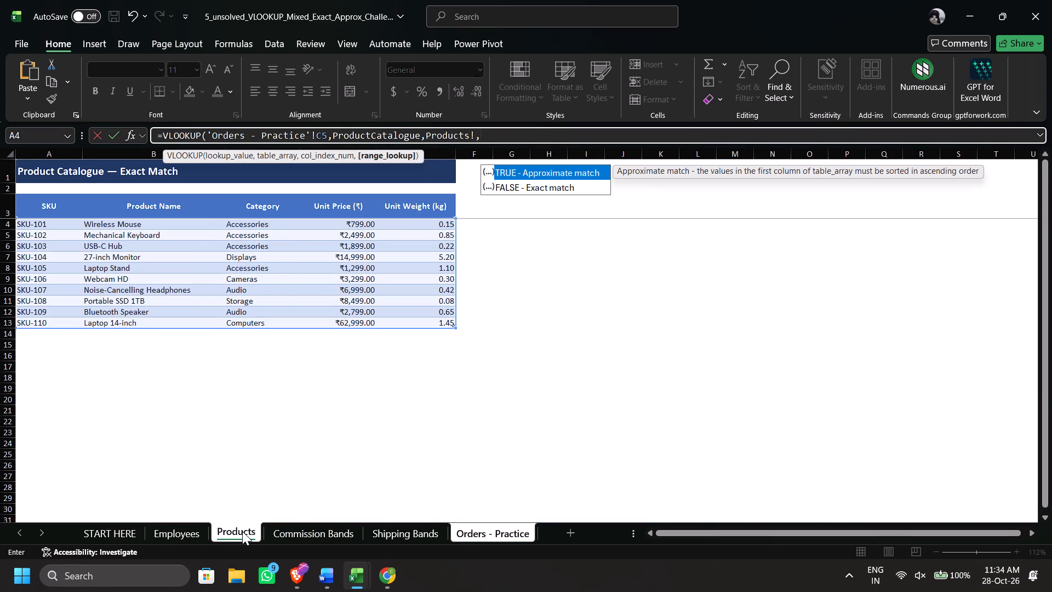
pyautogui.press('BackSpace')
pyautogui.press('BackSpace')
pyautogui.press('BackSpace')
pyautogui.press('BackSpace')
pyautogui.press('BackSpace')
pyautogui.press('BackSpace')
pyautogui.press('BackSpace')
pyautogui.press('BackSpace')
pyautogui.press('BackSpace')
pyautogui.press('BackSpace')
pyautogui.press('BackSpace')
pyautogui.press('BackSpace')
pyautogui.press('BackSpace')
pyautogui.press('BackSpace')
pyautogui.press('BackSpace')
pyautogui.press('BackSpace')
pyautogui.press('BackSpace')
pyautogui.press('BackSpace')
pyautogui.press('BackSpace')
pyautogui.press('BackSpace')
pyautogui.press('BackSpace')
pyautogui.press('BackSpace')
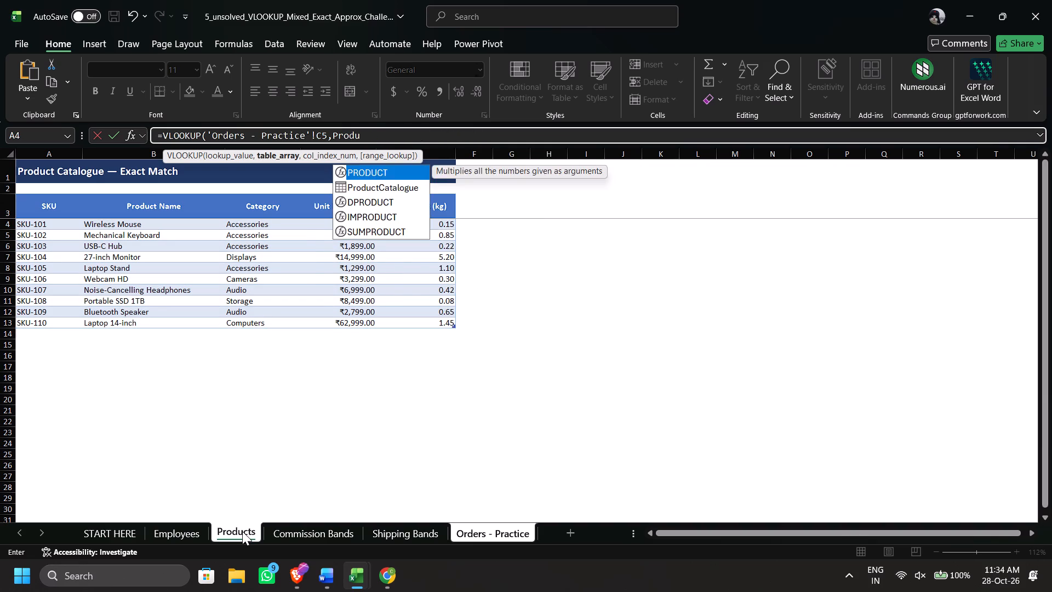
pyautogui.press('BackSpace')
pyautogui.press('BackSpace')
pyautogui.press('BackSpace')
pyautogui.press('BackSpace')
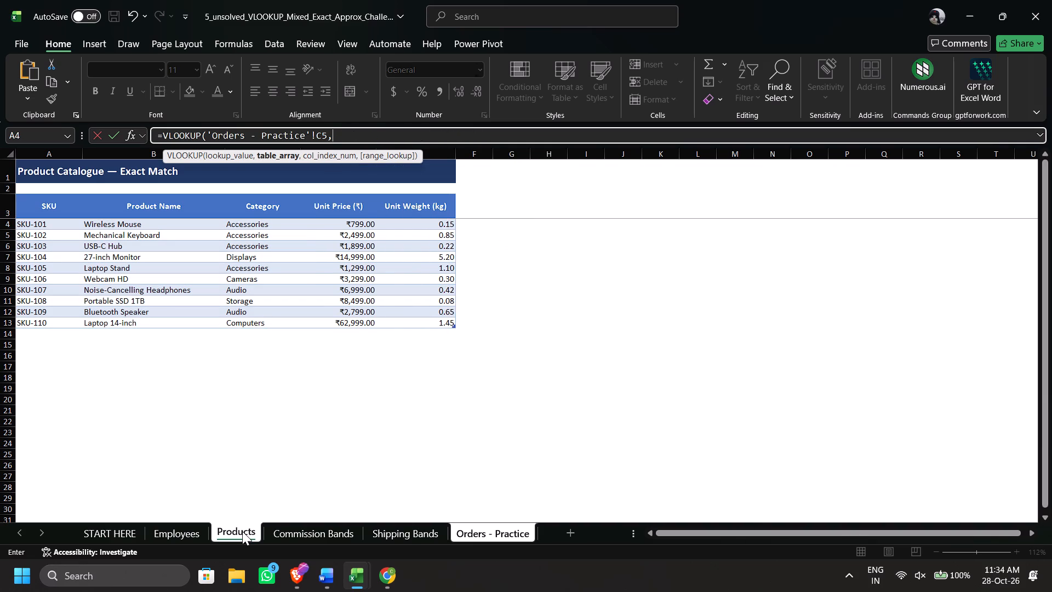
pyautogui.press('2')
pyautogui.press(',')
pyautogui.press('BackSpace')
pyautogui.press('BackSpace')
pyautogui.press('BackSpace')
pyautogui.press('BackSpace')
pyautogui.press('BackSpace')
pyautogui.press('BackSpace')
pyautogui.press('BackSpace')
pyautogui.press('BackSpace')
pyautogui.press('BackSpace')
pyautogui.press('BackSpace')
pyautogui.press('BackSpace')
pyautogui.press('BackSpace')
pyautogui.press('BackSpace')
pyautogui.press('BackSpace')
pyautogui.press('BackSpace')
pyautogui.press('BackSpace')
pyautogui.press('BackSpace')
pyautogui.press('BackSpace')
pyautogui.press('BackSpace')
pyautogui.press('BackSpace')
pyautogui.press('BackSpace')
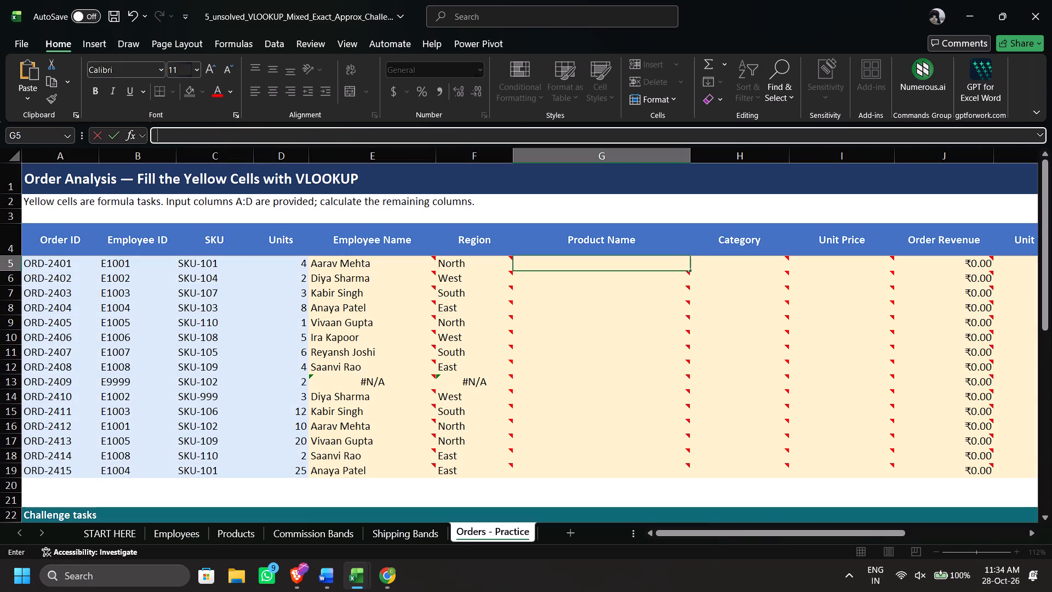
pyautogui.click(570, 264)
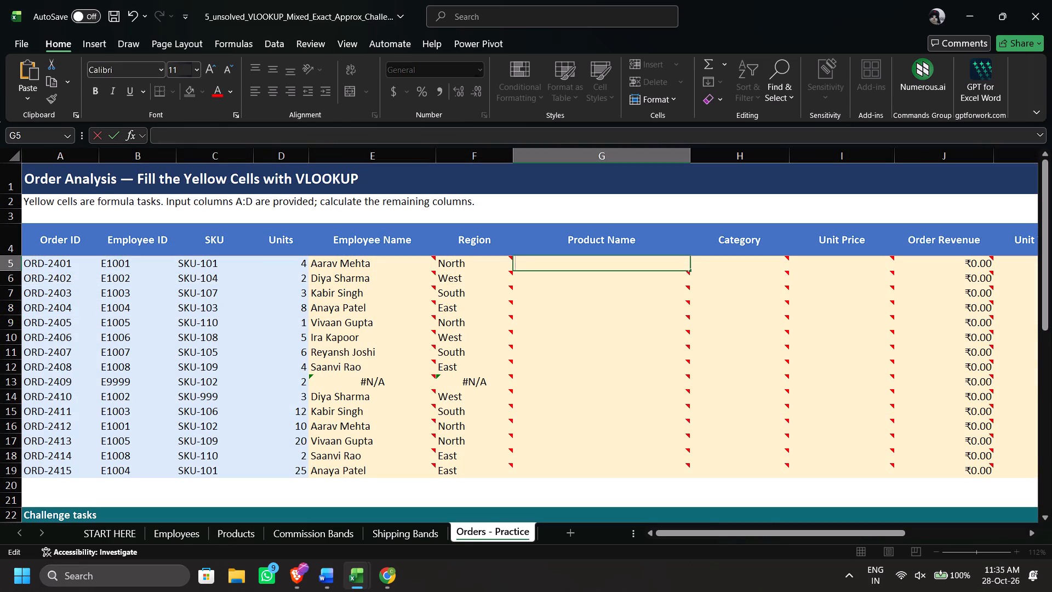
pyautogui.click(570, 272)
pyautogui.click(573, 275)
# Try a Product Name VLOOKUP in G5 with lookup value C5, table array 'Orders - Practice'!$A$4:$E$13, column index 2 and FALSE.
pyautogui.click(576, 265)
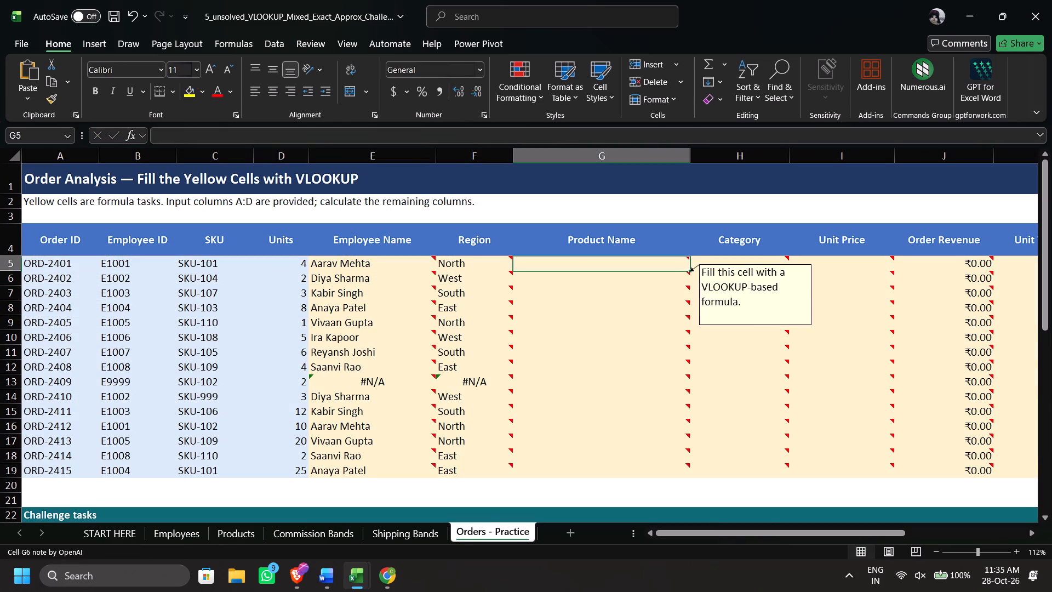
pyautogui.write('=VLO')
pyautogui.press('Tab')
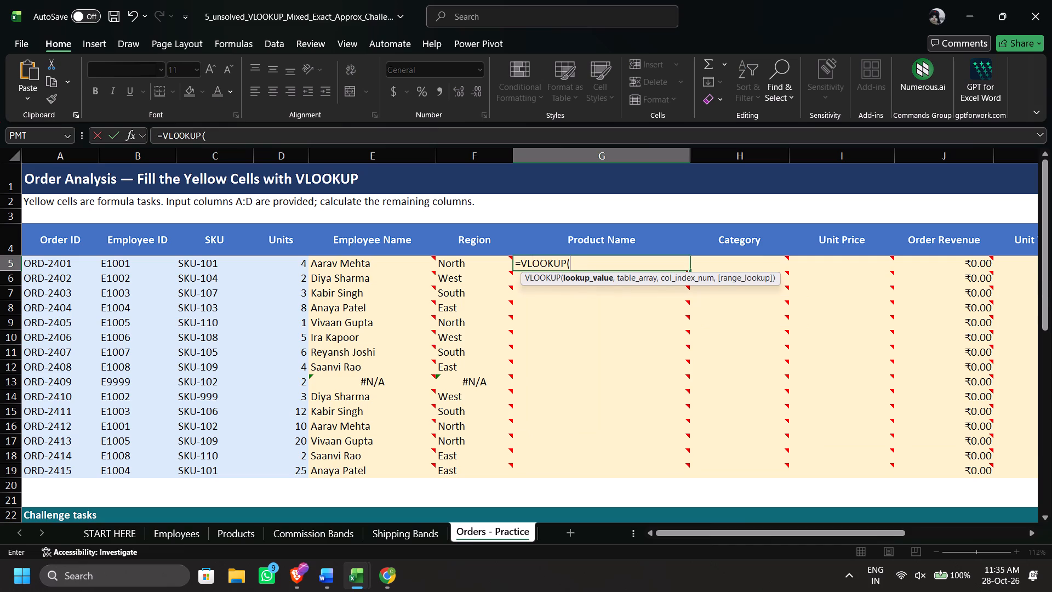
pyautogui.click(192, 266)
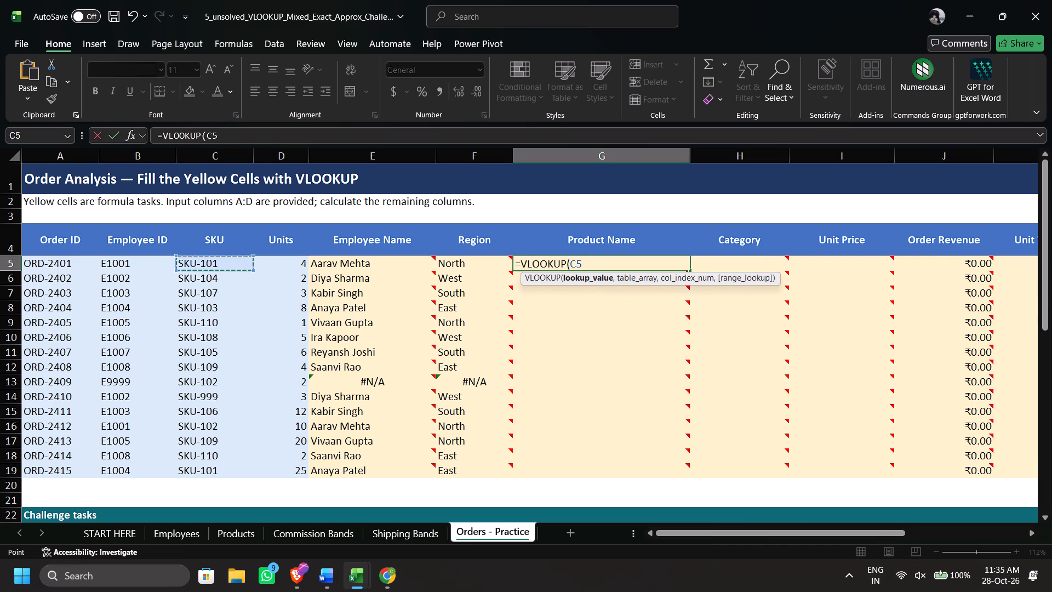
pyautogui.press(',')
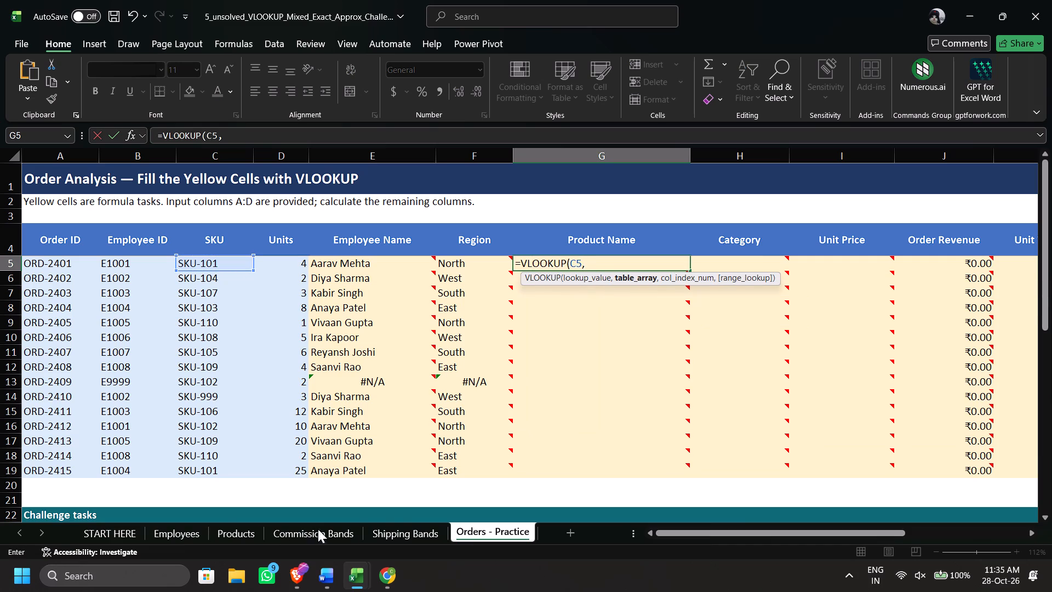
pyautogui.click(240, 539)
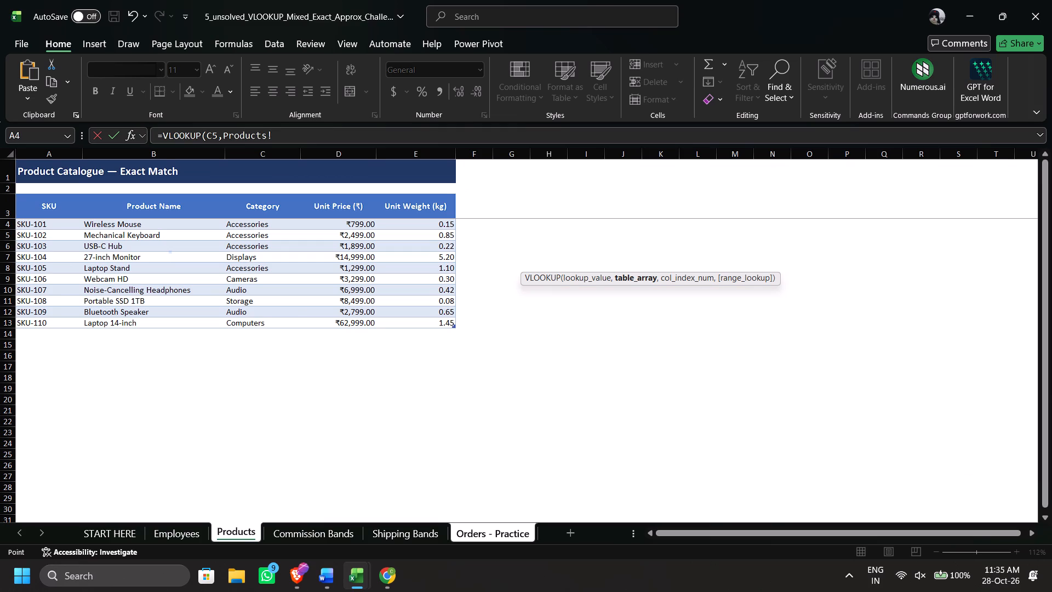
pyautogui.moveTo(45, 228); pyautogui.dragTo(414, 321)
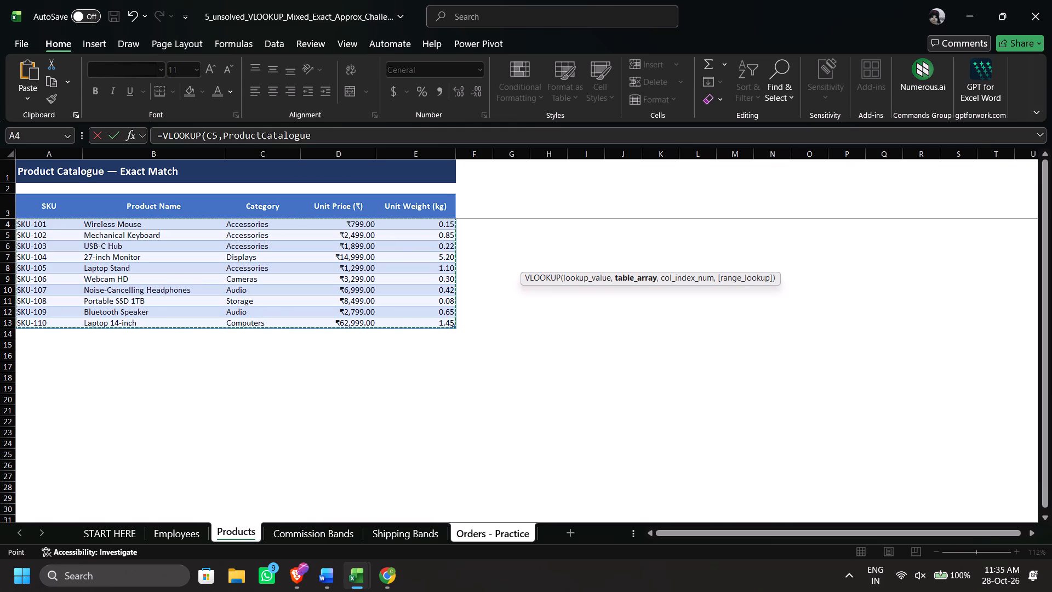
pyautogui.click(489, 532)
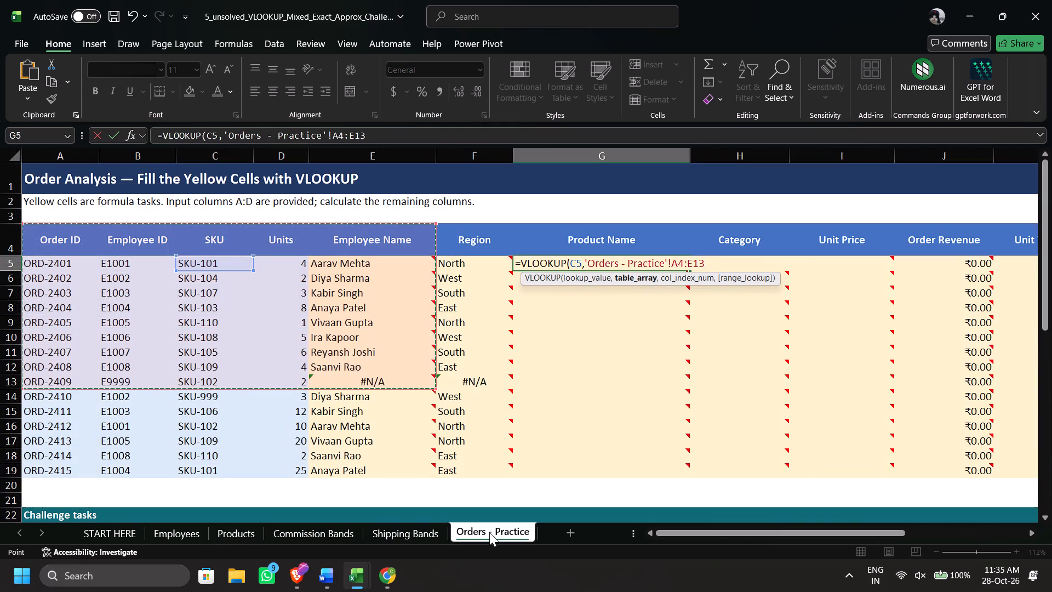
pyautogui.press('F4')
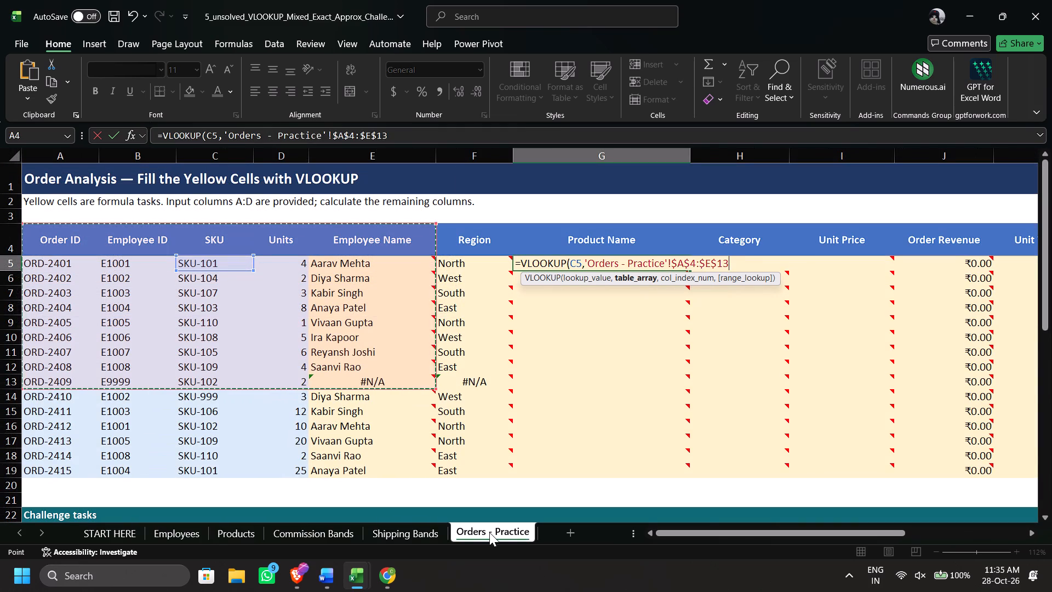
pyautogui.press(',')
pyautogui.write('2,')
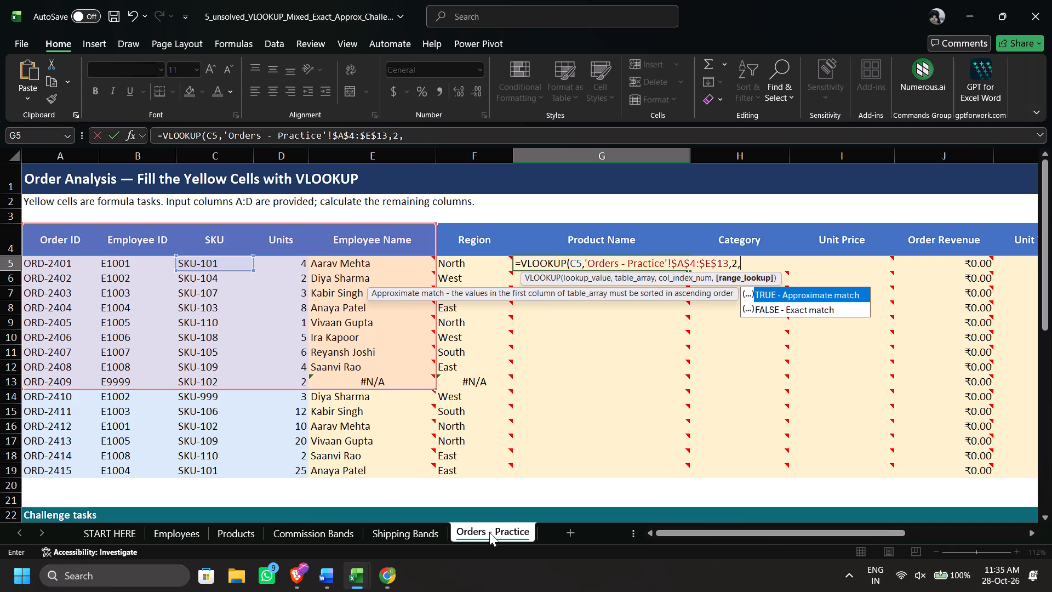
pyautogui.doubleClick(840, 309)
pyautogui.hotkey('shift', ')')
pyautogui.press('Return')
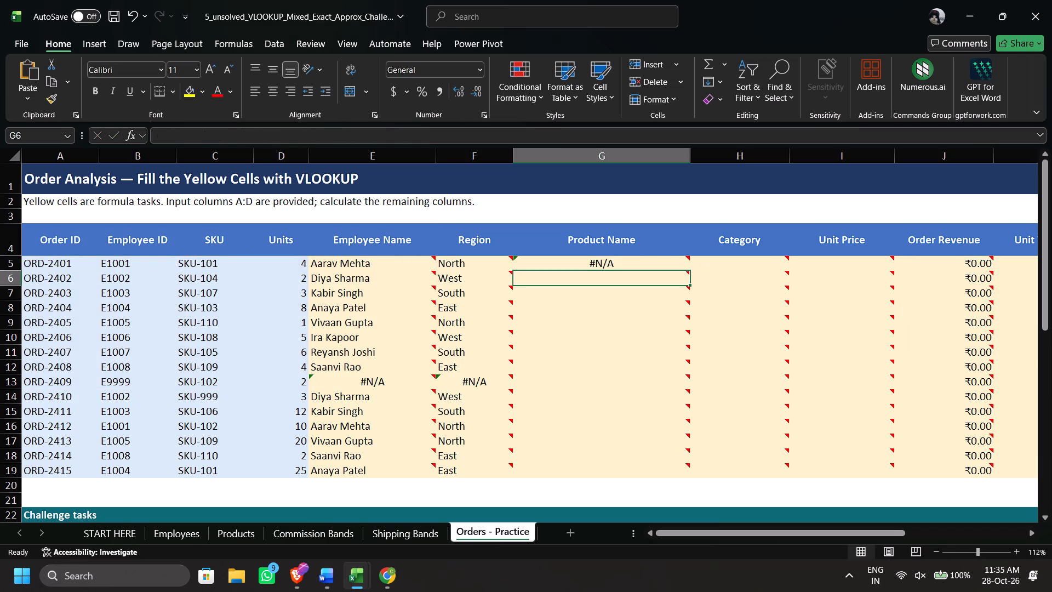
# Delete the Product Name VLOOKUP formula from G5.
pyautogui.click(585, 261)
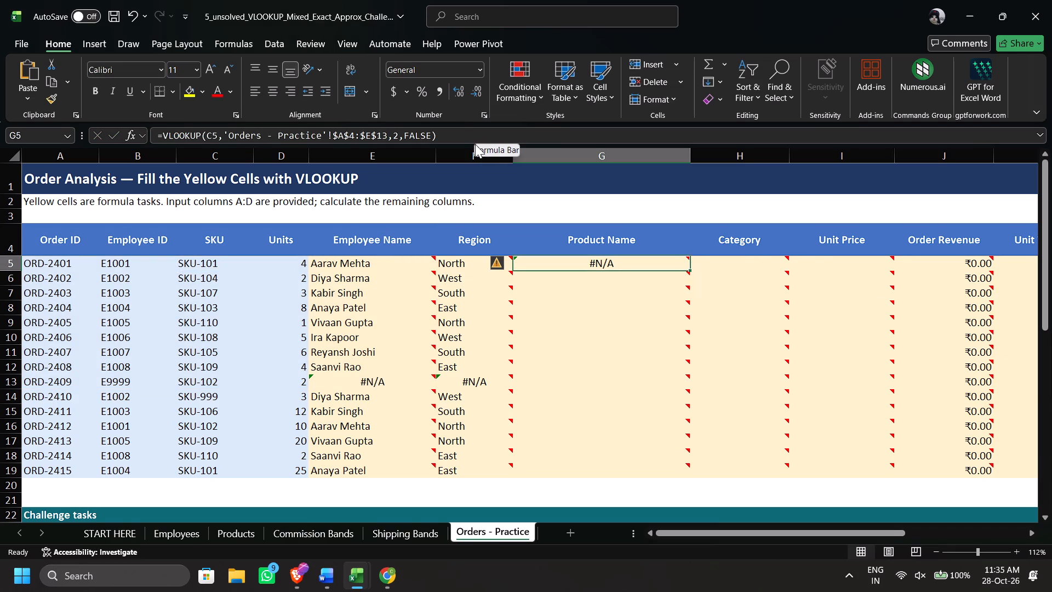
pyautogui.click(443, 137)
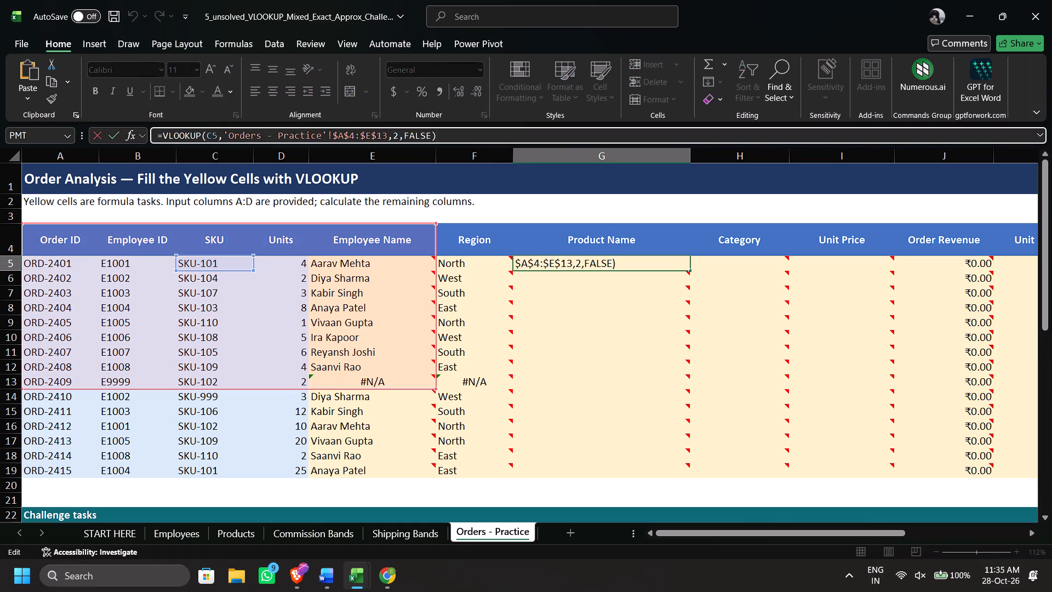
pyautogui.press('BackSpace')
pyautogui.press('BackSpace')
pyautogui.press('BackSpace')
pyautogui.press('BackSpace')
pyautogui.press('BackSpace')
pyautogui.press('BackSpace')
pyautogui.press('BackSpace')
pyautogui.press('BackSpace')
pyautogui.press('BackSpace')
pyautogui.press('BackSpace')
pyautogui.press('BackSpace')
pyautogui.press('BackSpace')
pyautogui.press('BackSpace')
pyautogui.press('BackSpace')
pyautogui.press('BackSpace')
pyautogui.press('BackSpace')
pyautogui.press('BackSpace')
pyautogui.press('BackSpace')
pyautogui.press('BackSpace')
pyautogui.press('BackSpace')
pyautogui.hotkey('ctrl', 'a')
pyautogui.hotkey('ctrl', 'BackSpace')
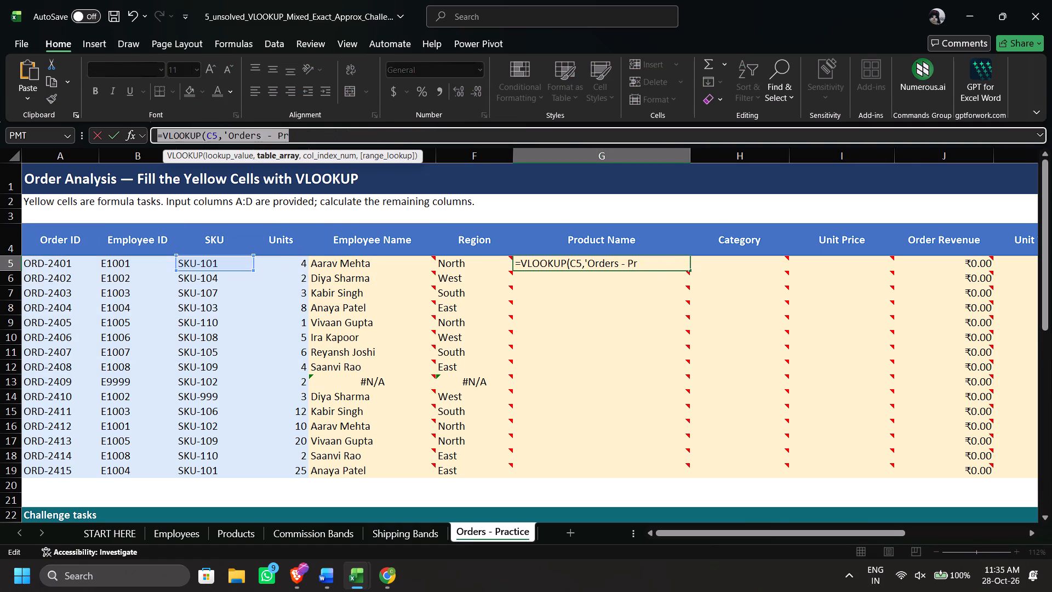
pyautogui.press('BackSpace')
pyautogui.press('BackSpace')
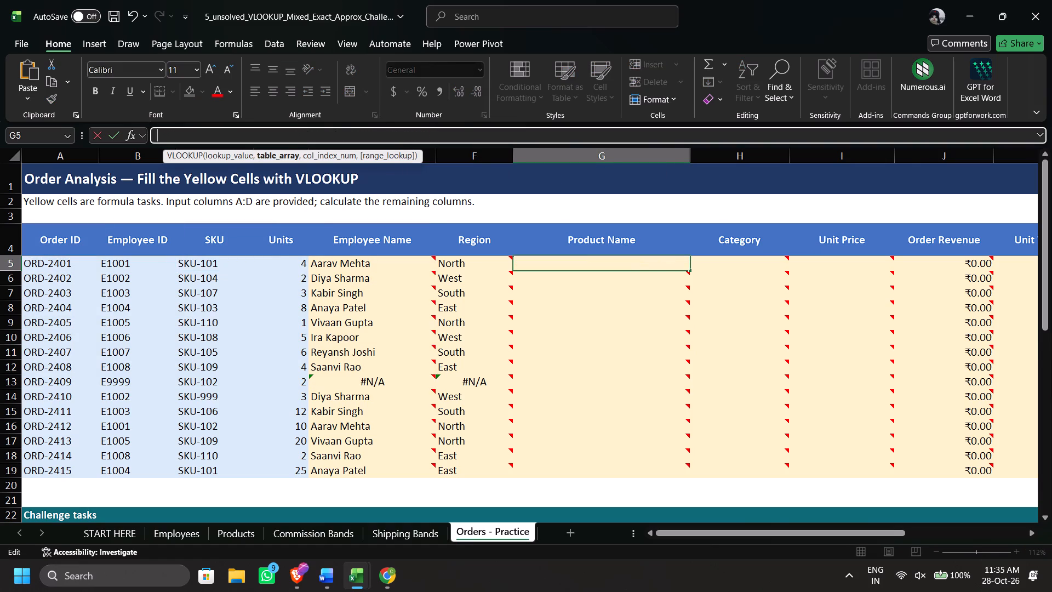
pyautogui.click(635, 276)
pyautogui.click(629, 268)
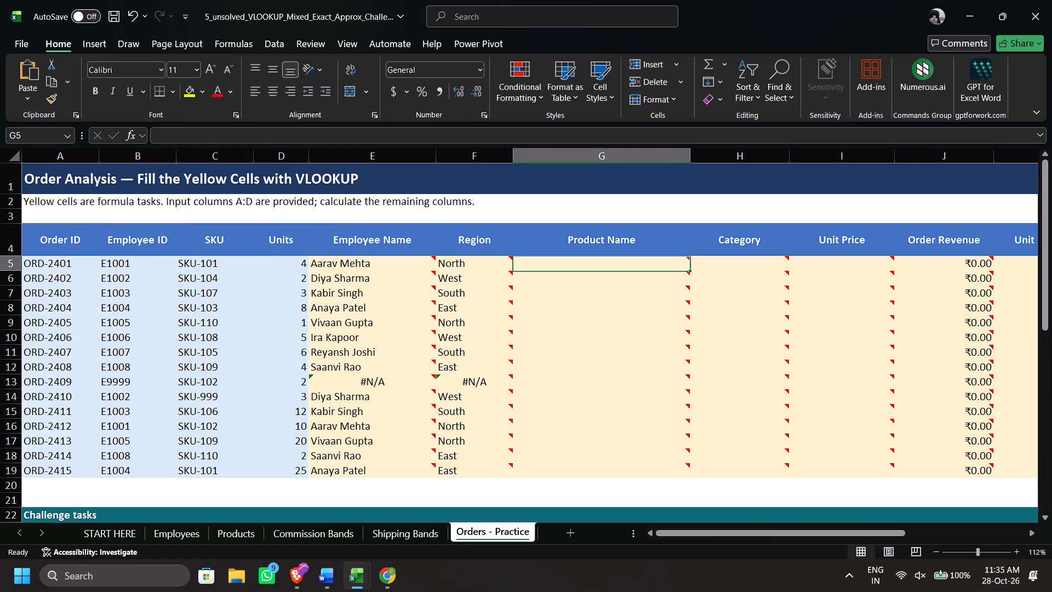
# Enter a Product Name VLOOKUP in G5 with lookup value C5, table array ProductCatalogue[[SKU]:[Product Name]], column index 2 and range lookup 0.
pyautogui.write('=V')
pyautogui.write('LO')
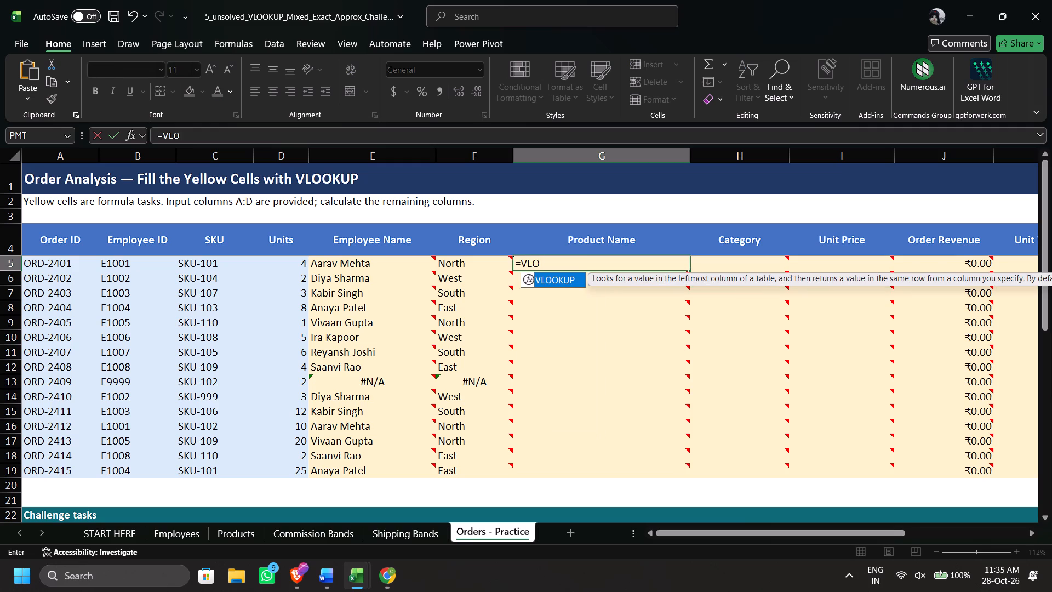
pyautogui.press('Tab')
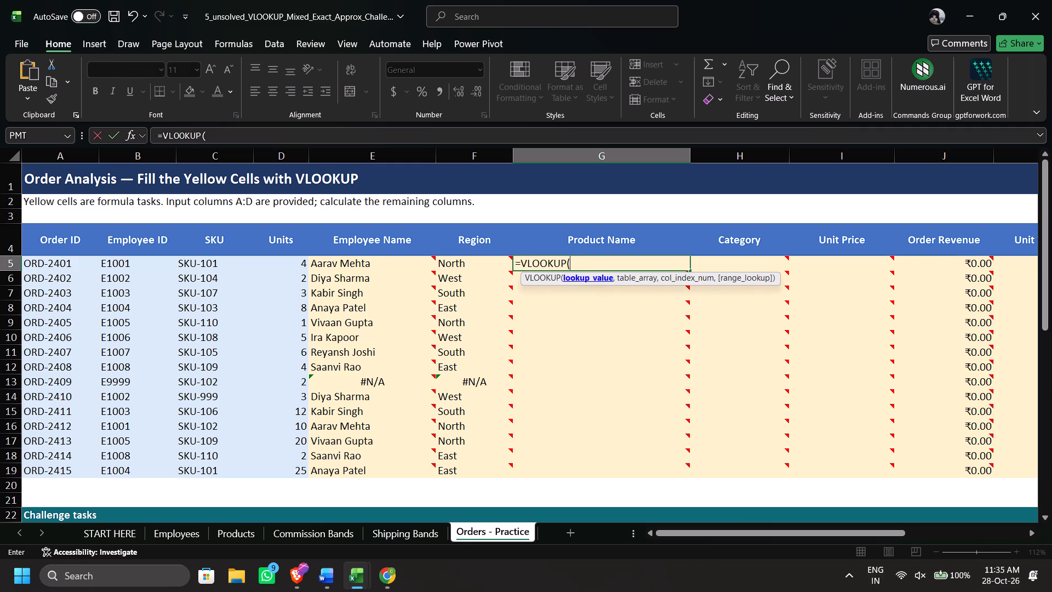
pyautogui.click(208, 264)
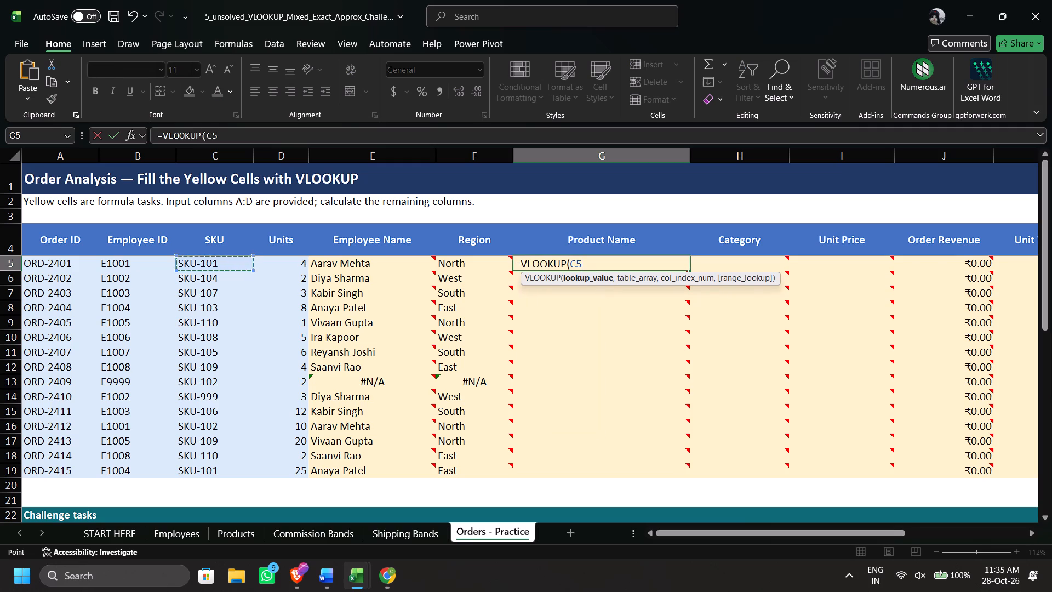
pyautogui.press(',')
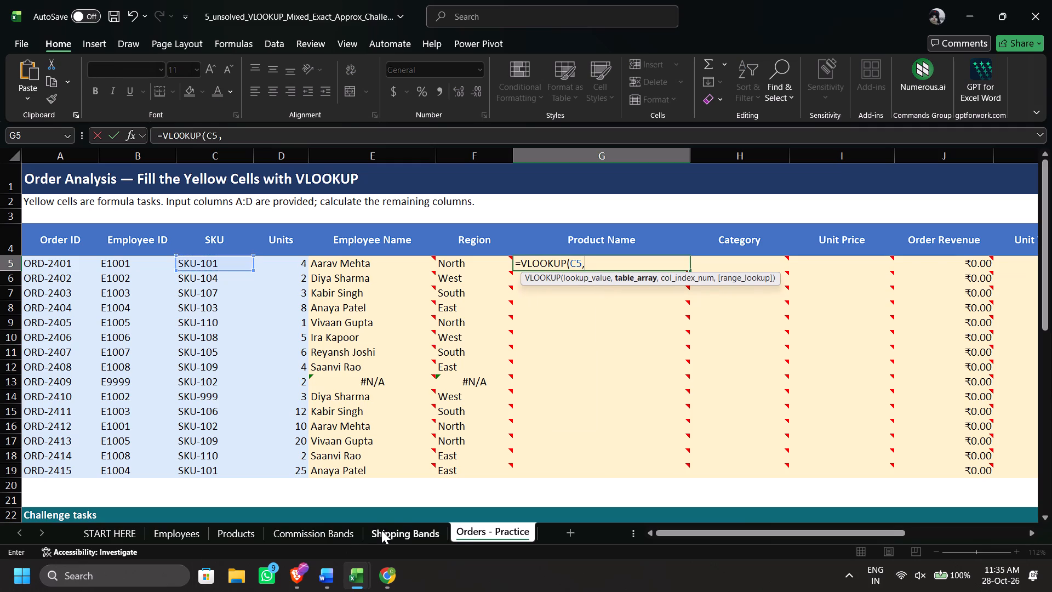
pyautogui.click(256, 527)
pyautogui.moveTo(53, 225); pyautogui.dragTo(410, 305)
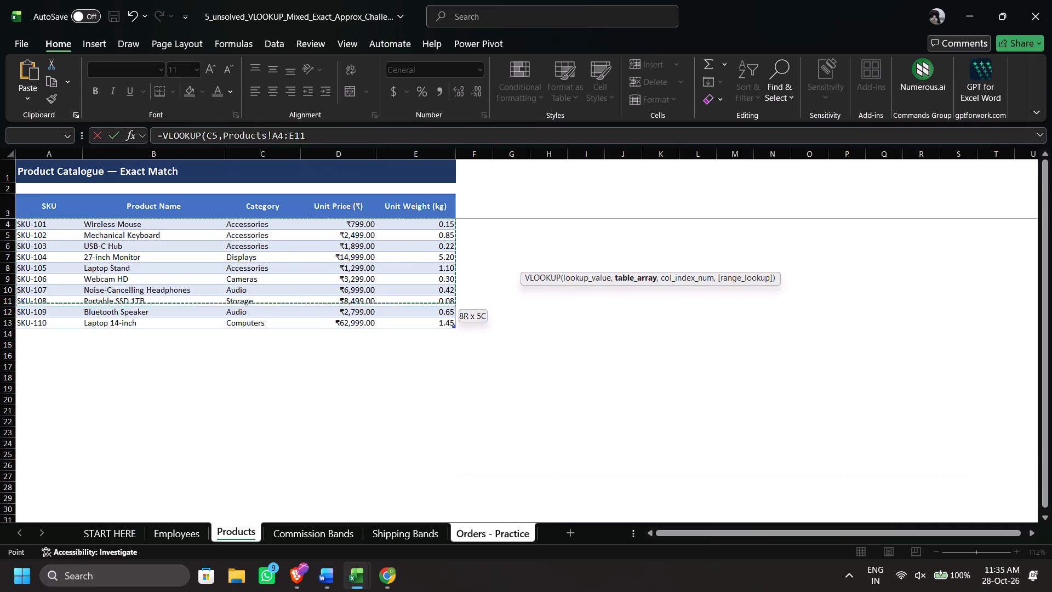
pyautogui.moveTo(410, 305); pyautogui.dragTo(420, 329)
pyautogui.click(56, 217)
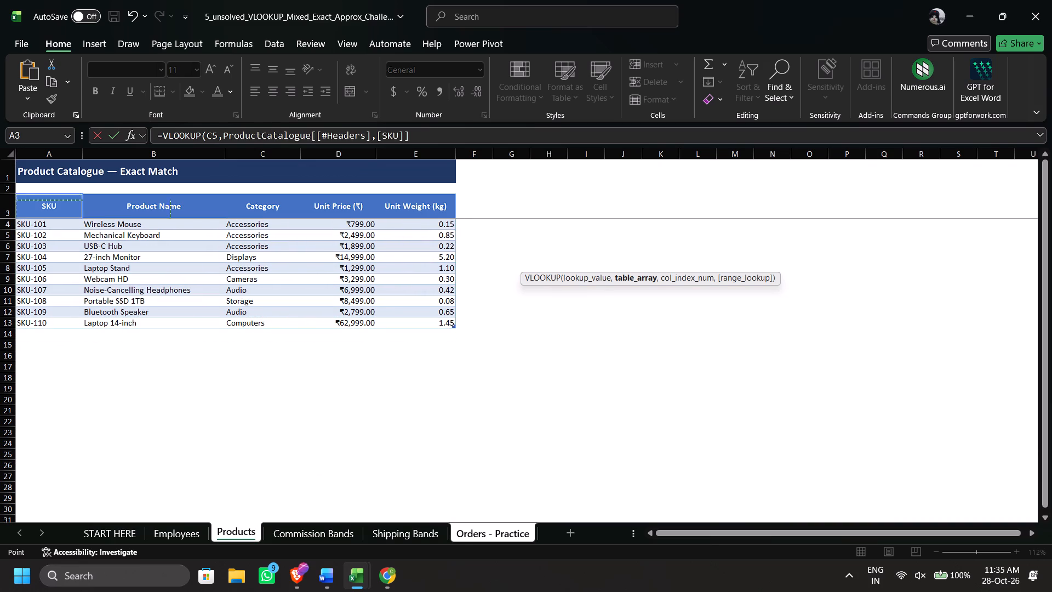
pyautogui.click(56, 217)
pyautogui.moveTo(55, 225); pyautogui.dragTo(180, 325)
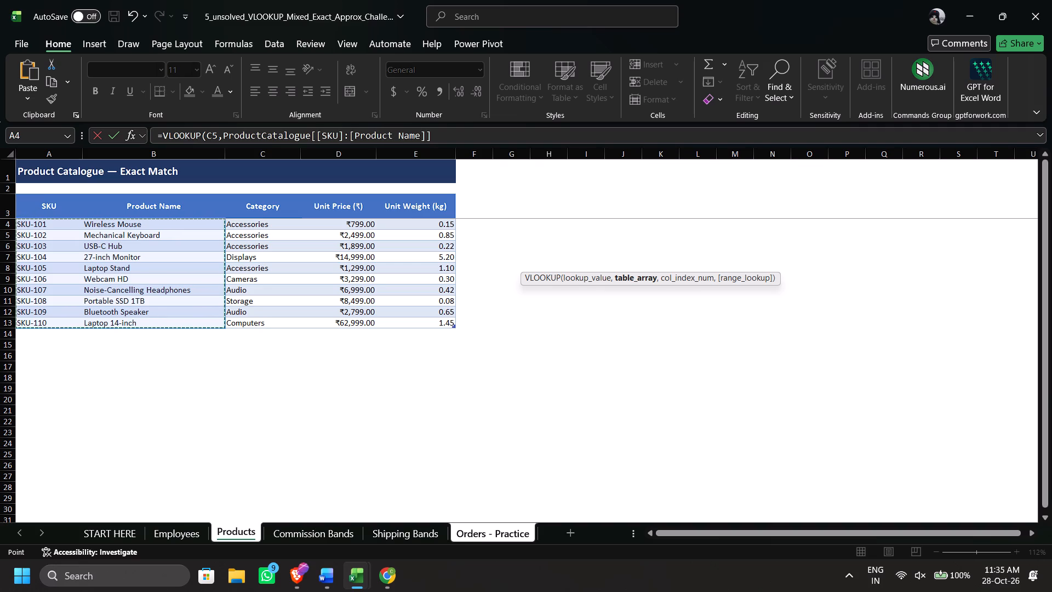
pyautogui.write(',2,')
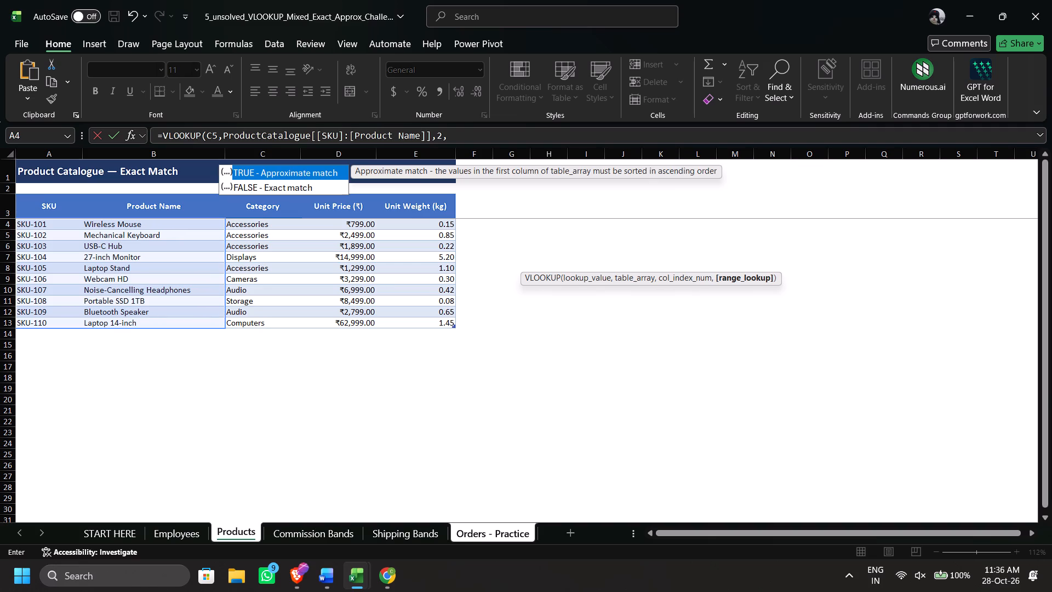
pyautogui.press('0')
pyautogui.hotkey('shift', ')')
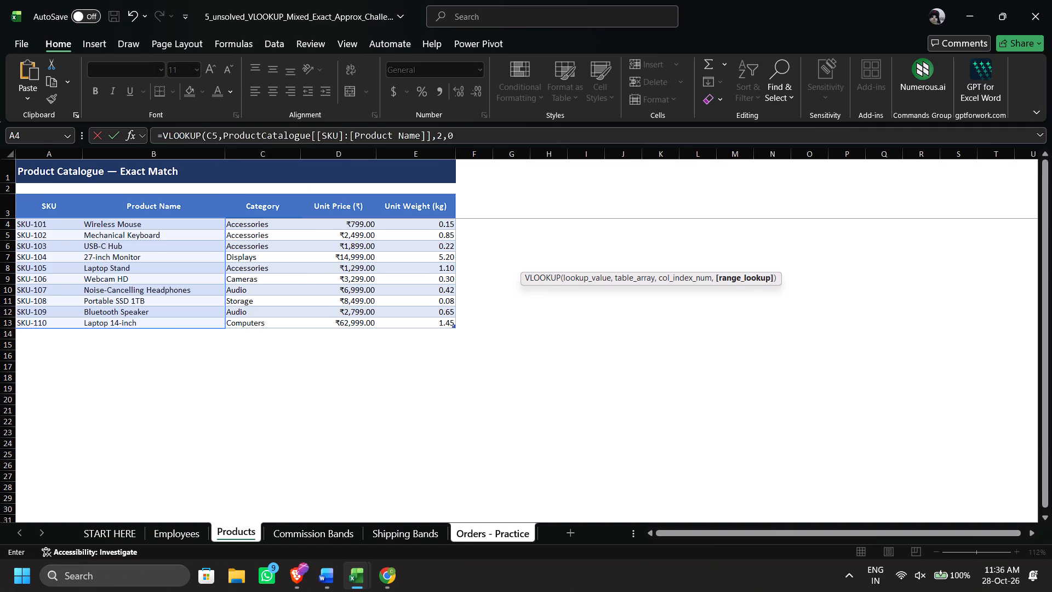
pyautogui.press('Return')
# Fill the Product Name formula from G5 down to G19.
pyautogui.click(563, 267)
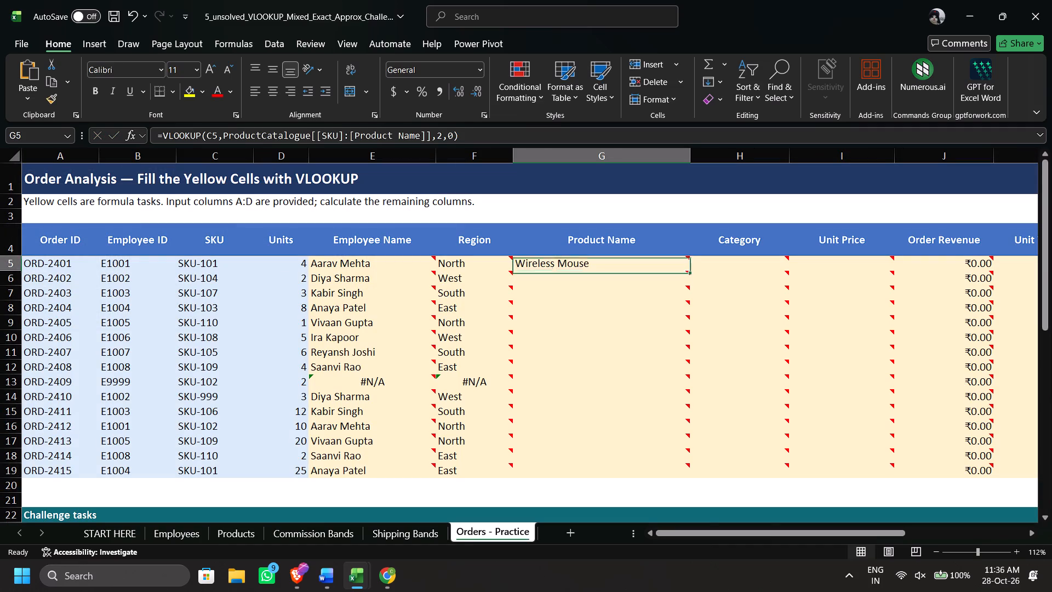
pyautogui.doubleClick(692, 270)
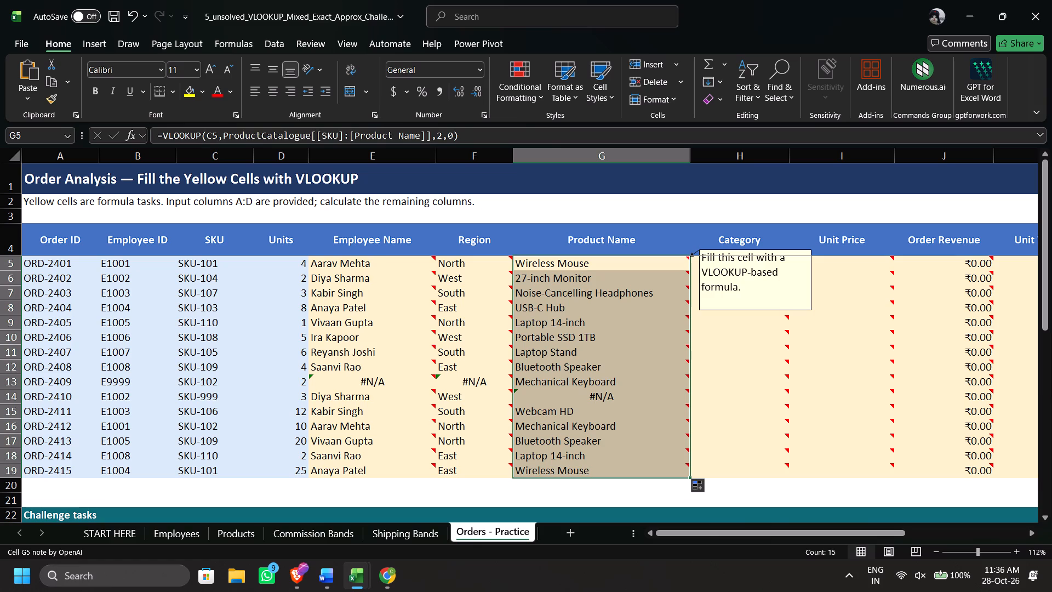
pyautogui.click(700, 266)
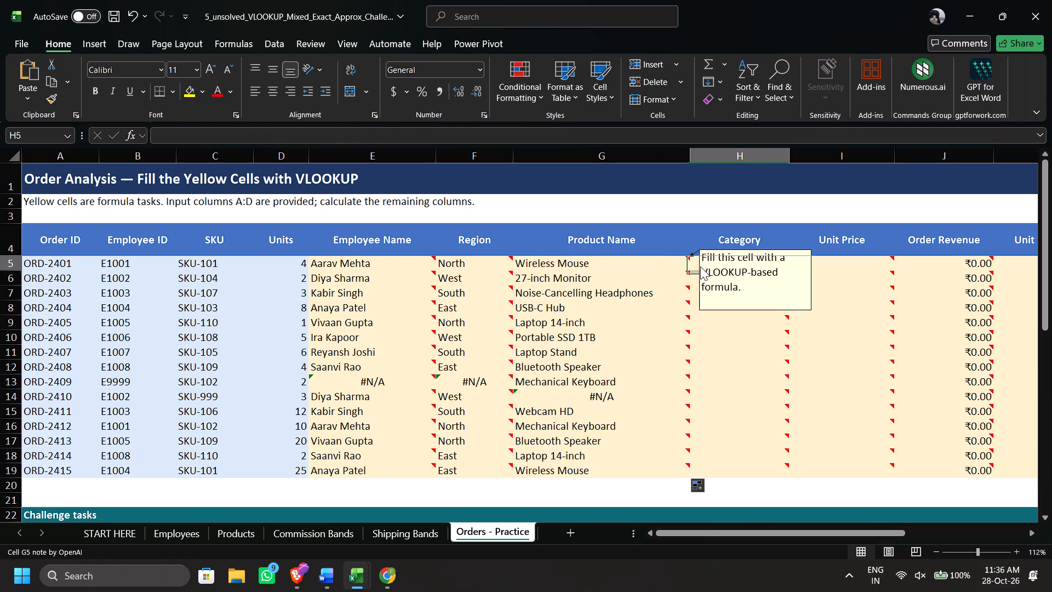
pyautogui.click(633, 276)
pyautogui.click(632, 270)
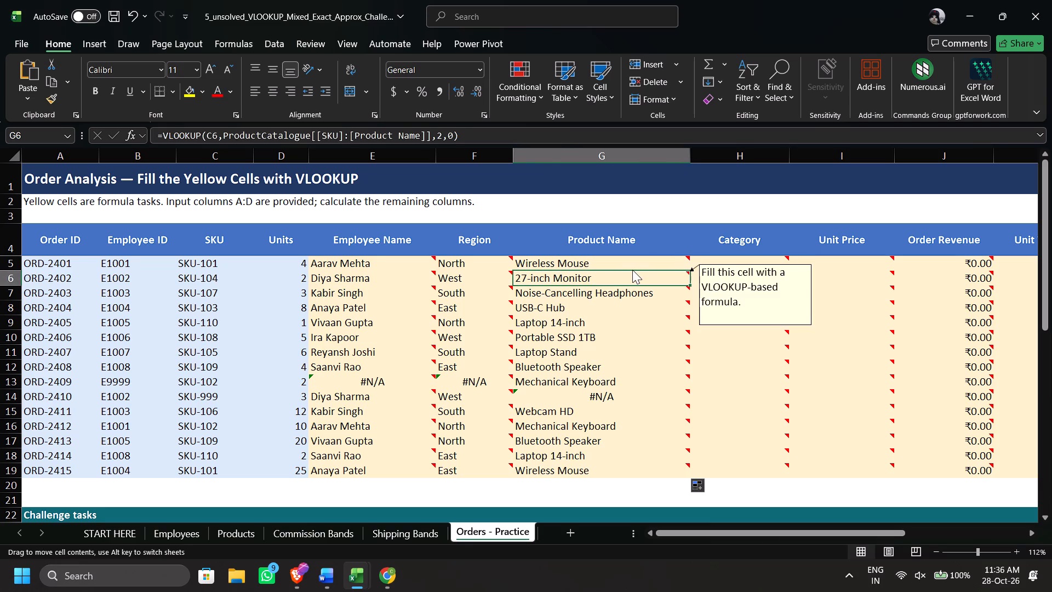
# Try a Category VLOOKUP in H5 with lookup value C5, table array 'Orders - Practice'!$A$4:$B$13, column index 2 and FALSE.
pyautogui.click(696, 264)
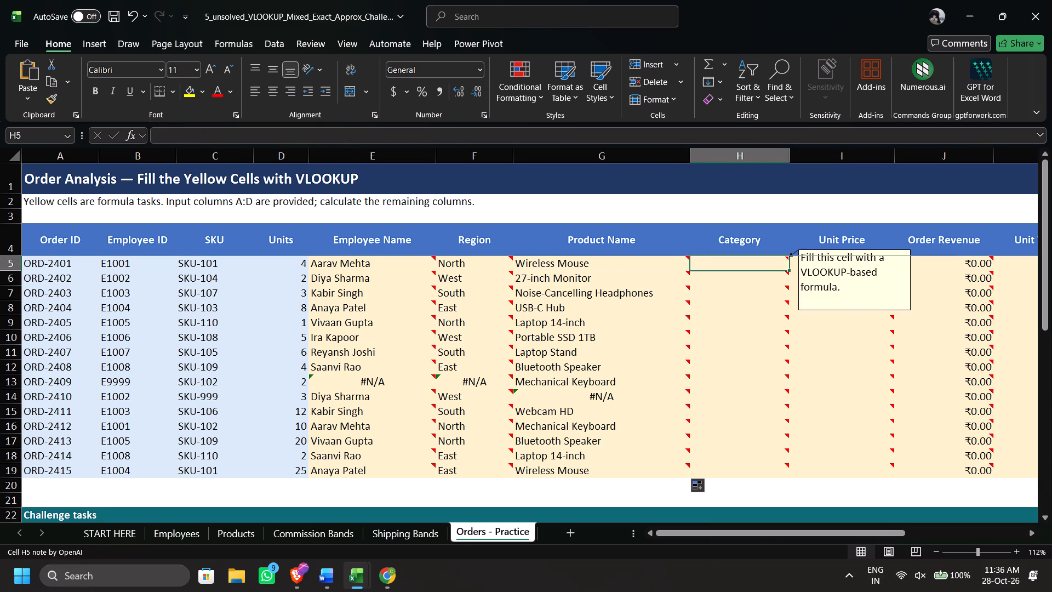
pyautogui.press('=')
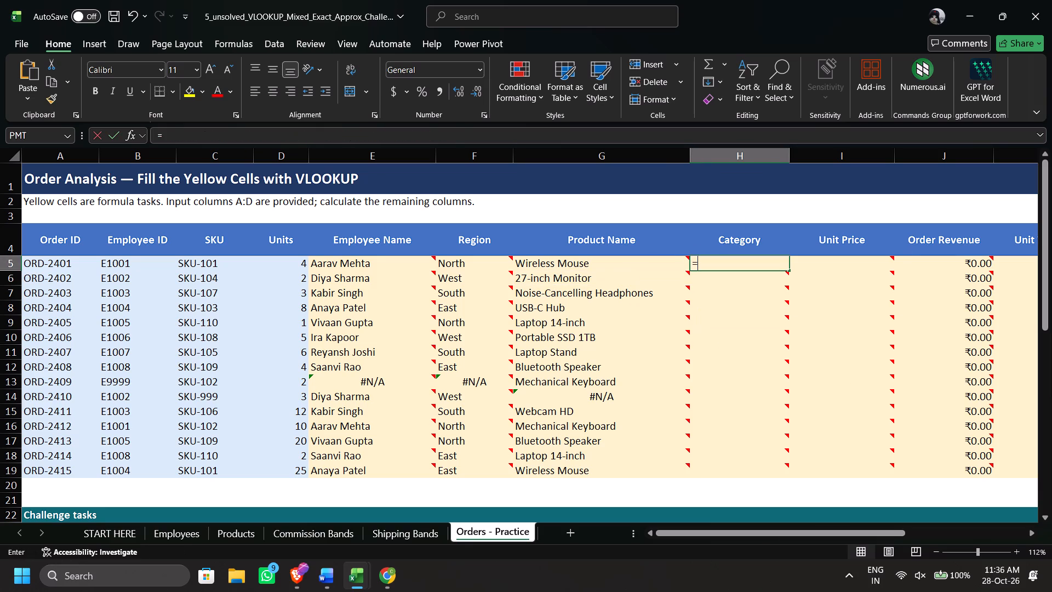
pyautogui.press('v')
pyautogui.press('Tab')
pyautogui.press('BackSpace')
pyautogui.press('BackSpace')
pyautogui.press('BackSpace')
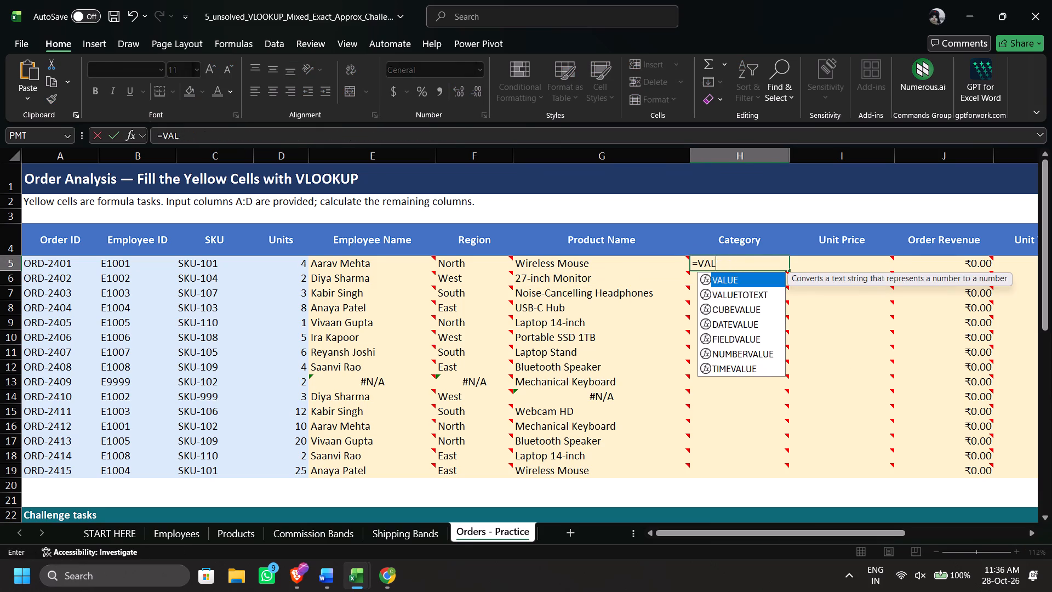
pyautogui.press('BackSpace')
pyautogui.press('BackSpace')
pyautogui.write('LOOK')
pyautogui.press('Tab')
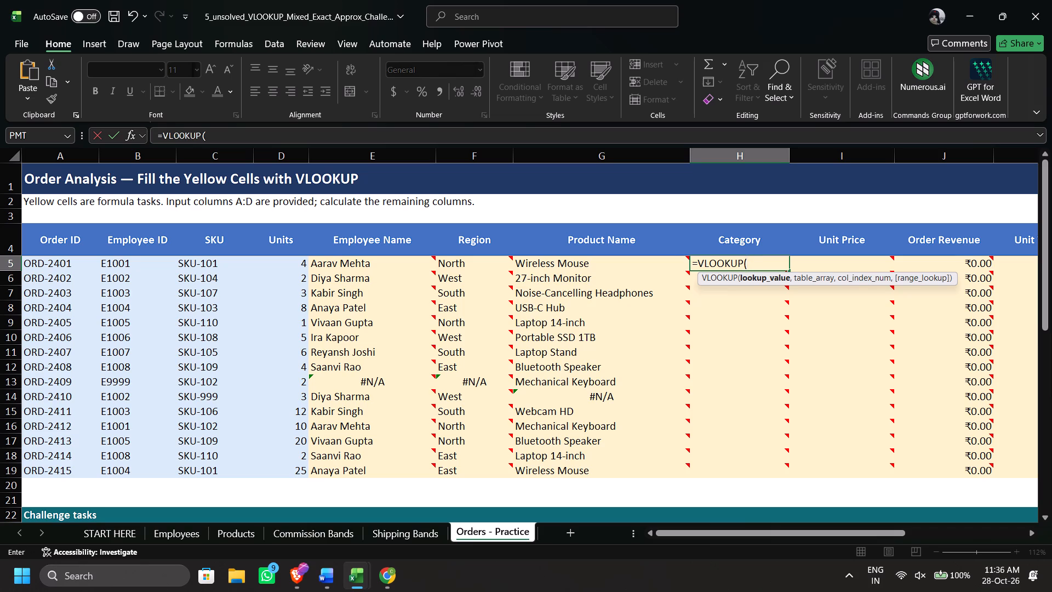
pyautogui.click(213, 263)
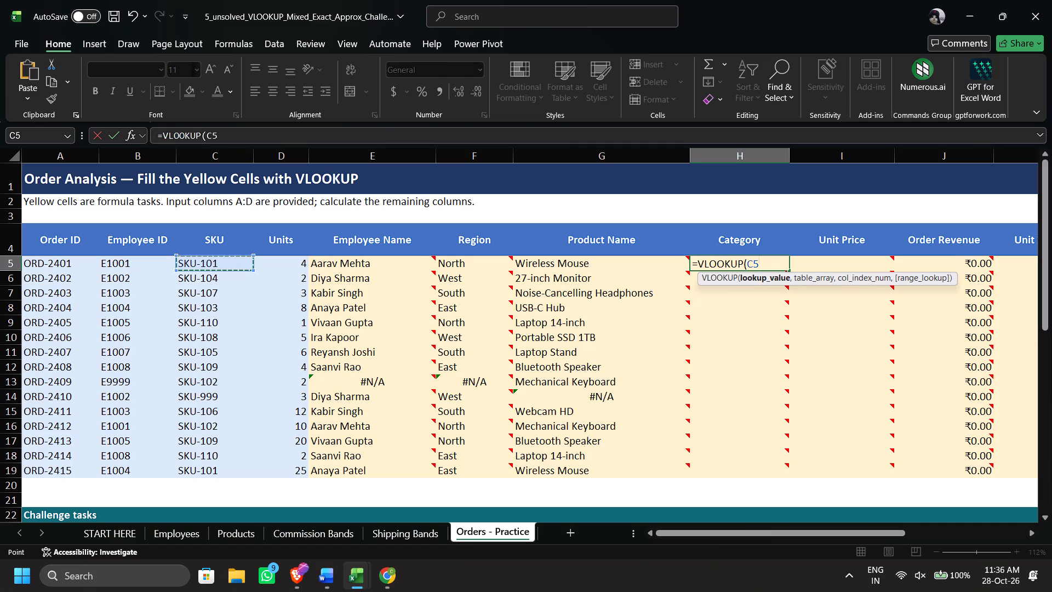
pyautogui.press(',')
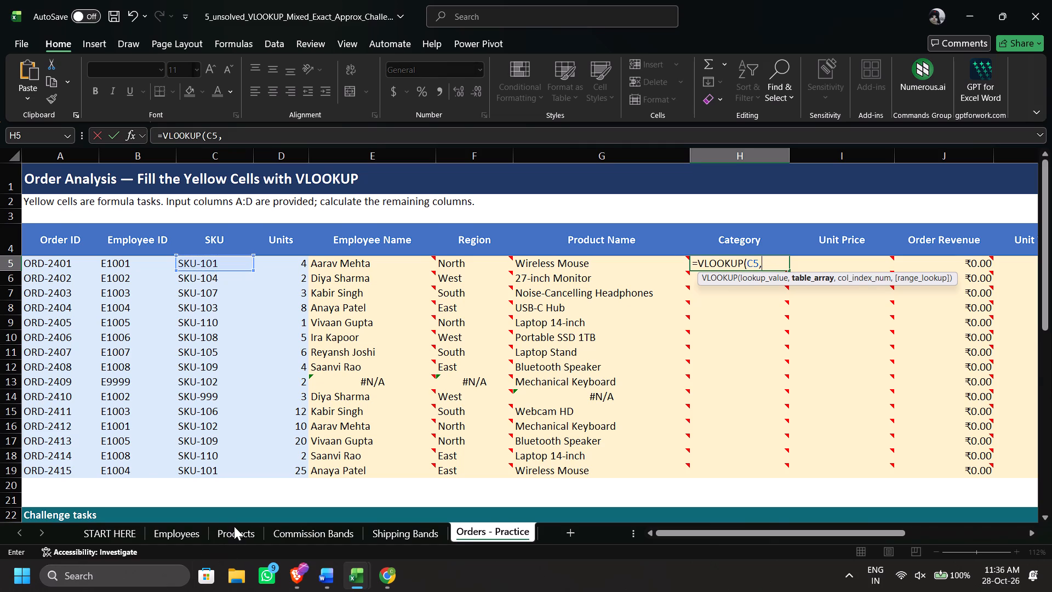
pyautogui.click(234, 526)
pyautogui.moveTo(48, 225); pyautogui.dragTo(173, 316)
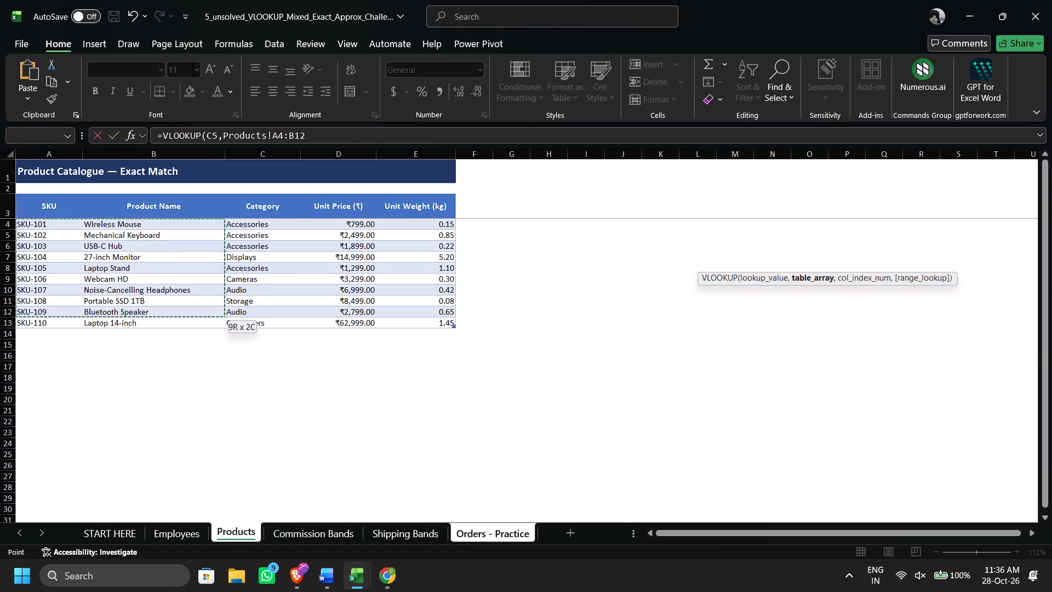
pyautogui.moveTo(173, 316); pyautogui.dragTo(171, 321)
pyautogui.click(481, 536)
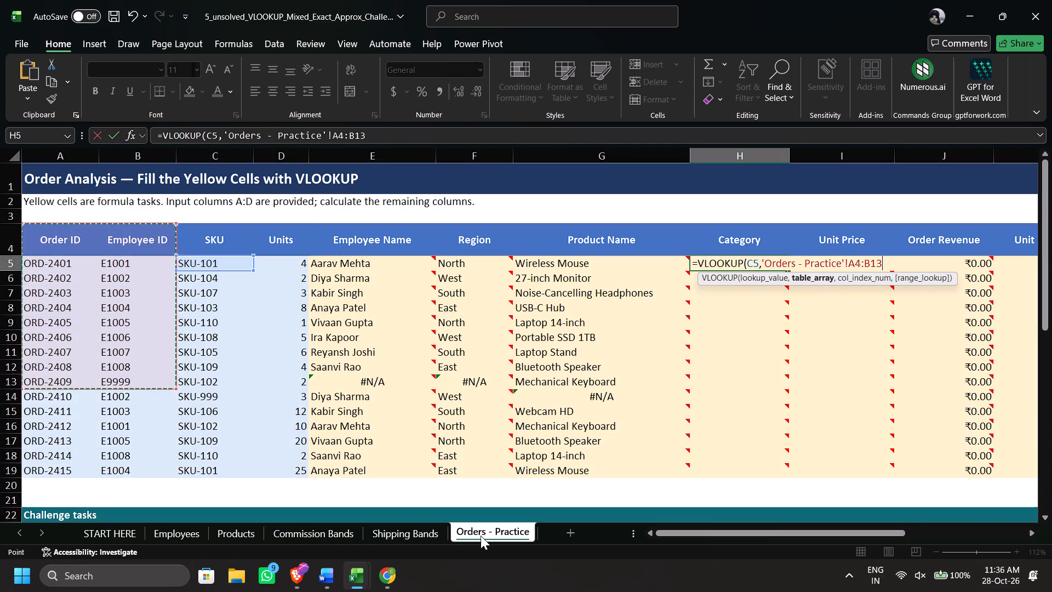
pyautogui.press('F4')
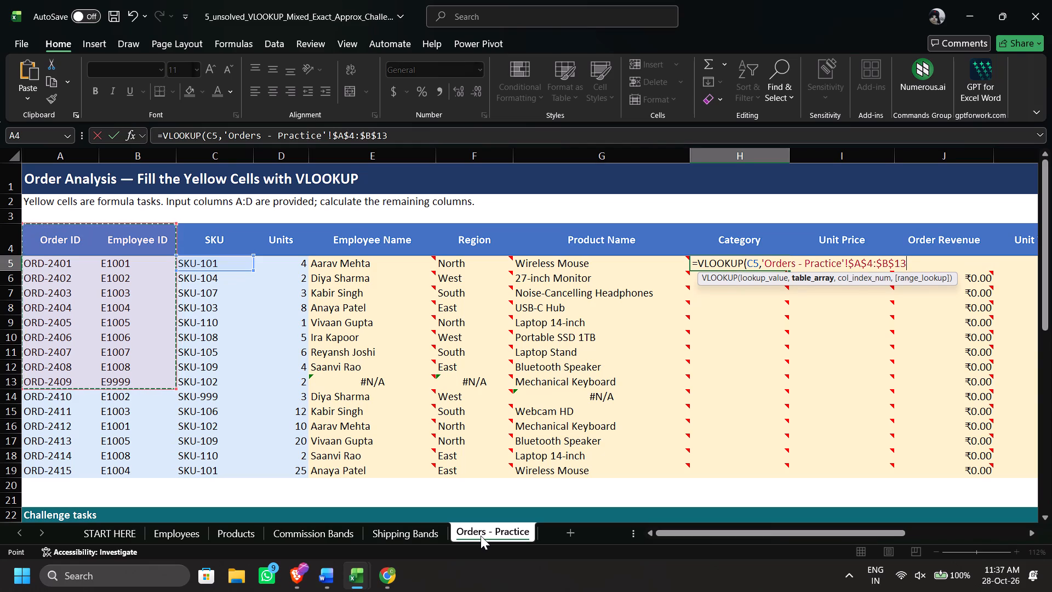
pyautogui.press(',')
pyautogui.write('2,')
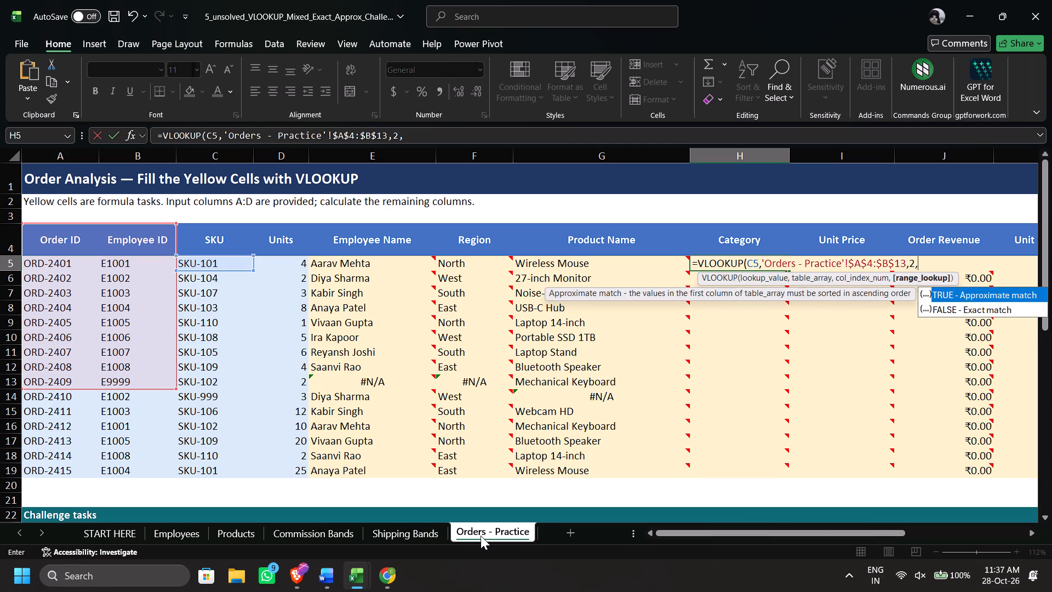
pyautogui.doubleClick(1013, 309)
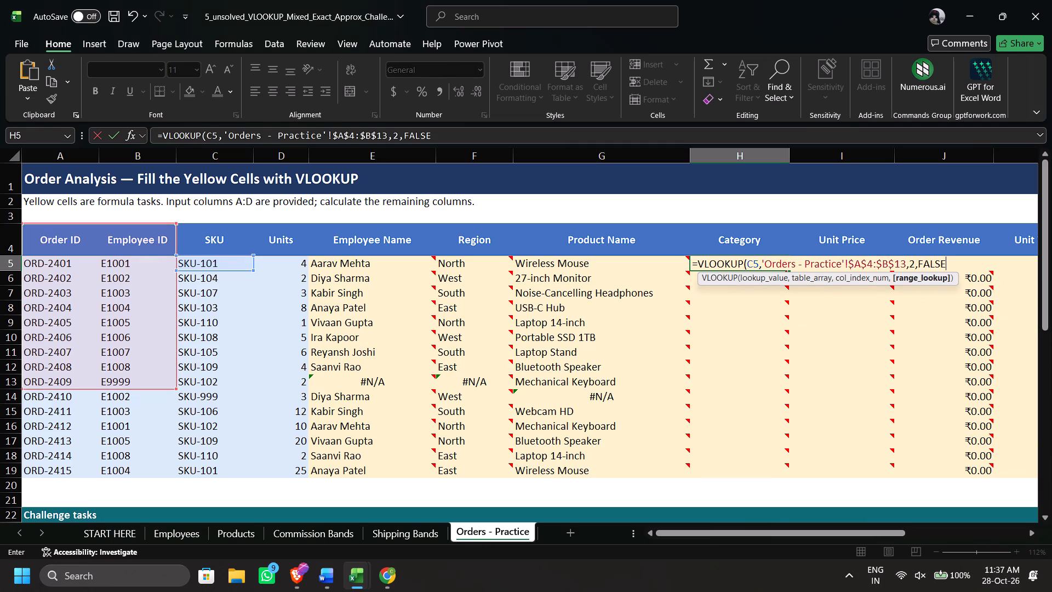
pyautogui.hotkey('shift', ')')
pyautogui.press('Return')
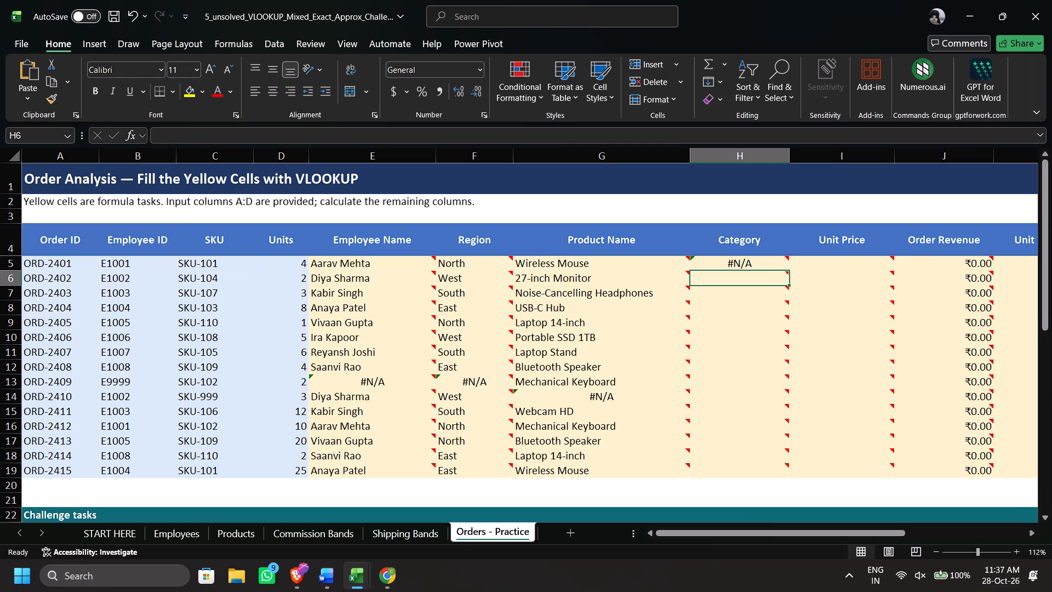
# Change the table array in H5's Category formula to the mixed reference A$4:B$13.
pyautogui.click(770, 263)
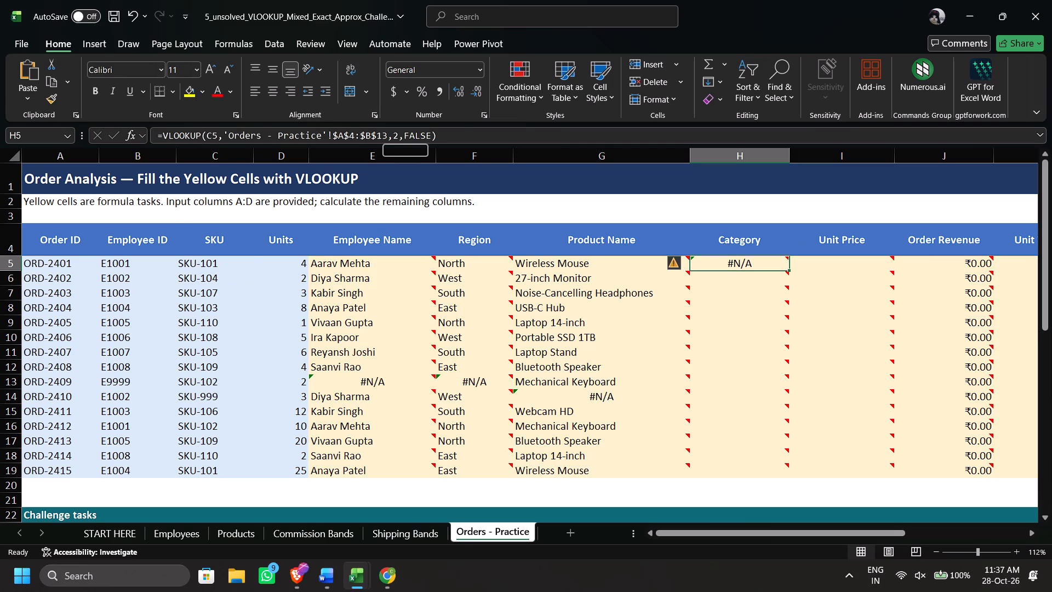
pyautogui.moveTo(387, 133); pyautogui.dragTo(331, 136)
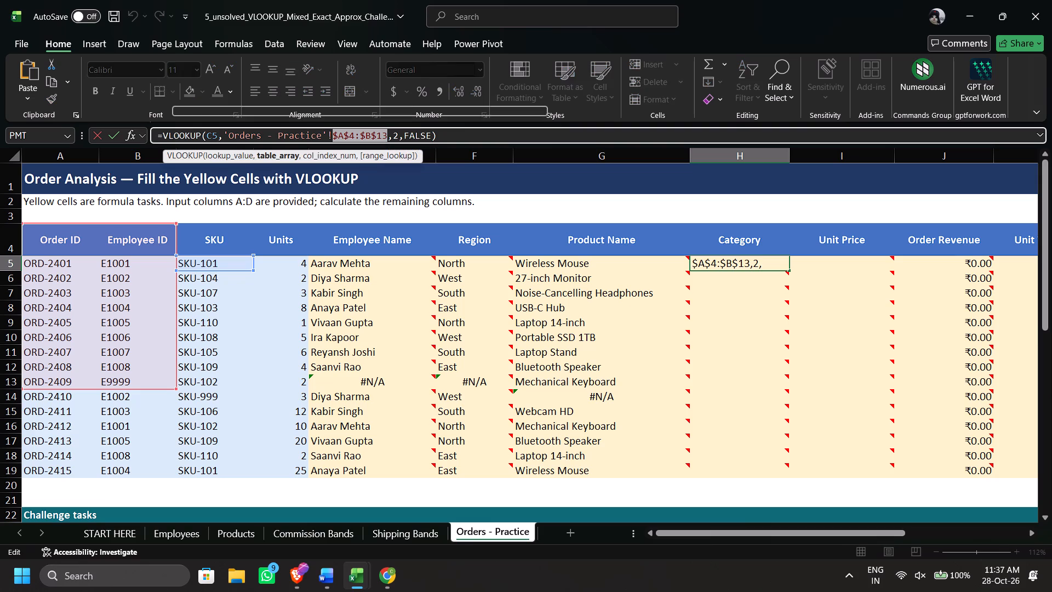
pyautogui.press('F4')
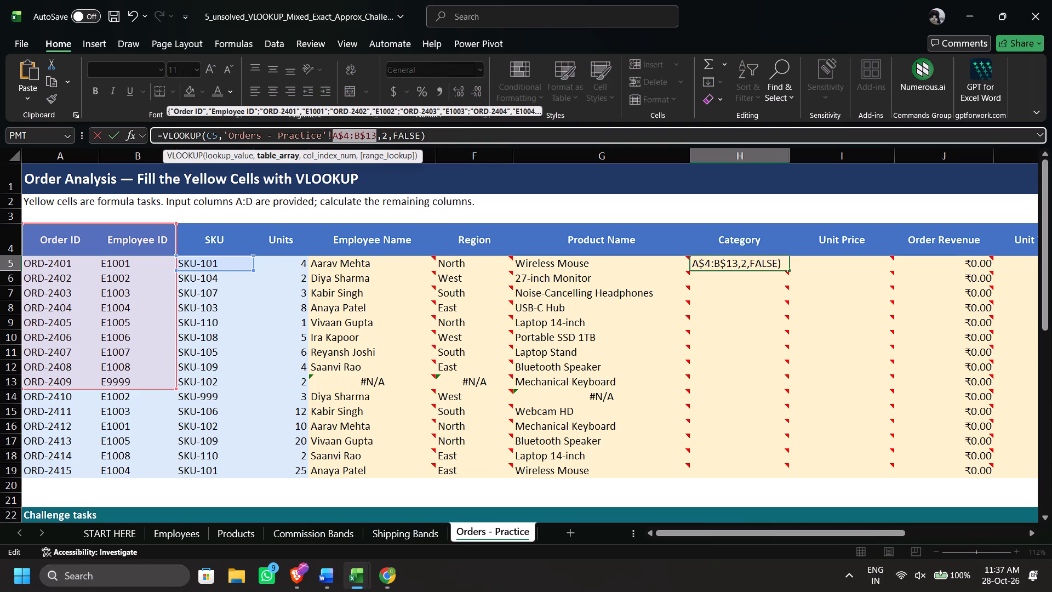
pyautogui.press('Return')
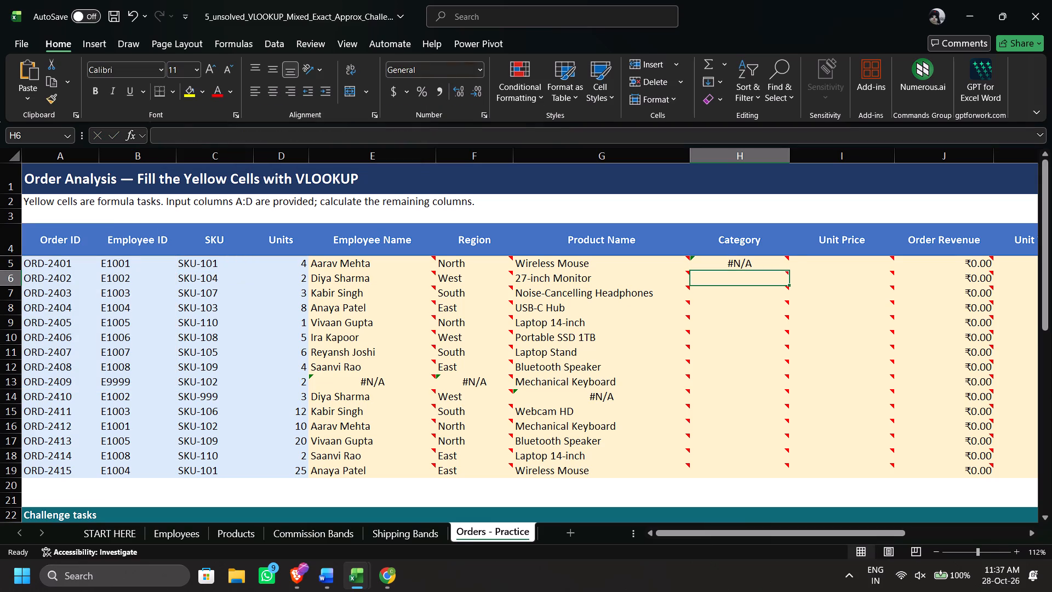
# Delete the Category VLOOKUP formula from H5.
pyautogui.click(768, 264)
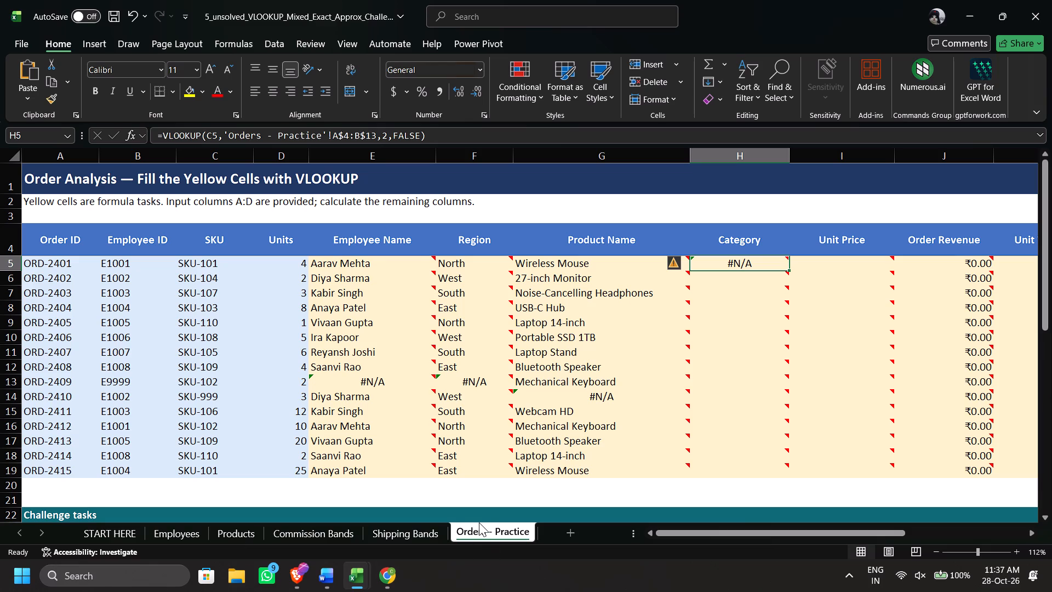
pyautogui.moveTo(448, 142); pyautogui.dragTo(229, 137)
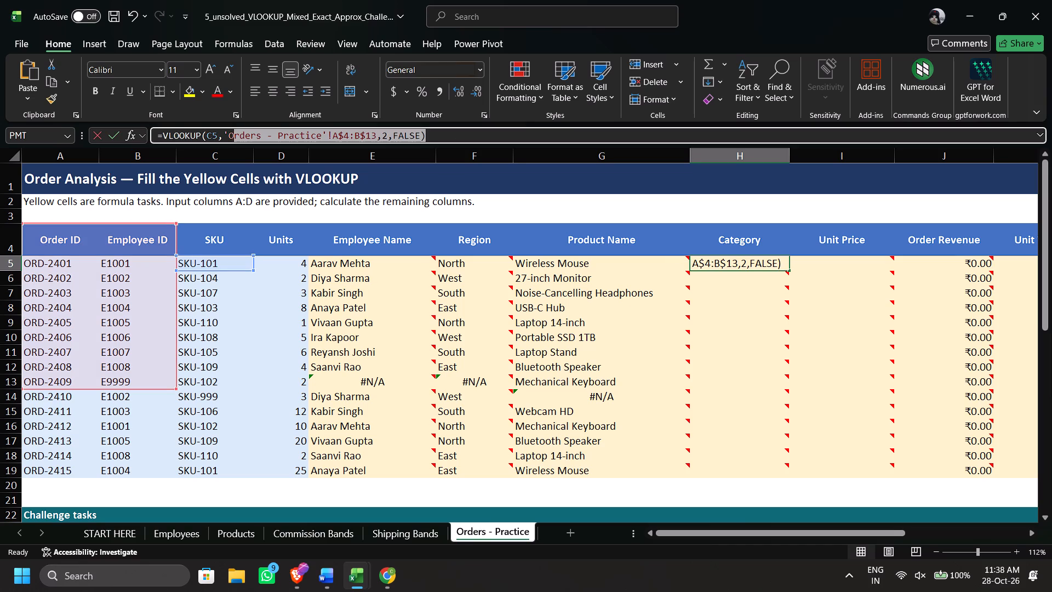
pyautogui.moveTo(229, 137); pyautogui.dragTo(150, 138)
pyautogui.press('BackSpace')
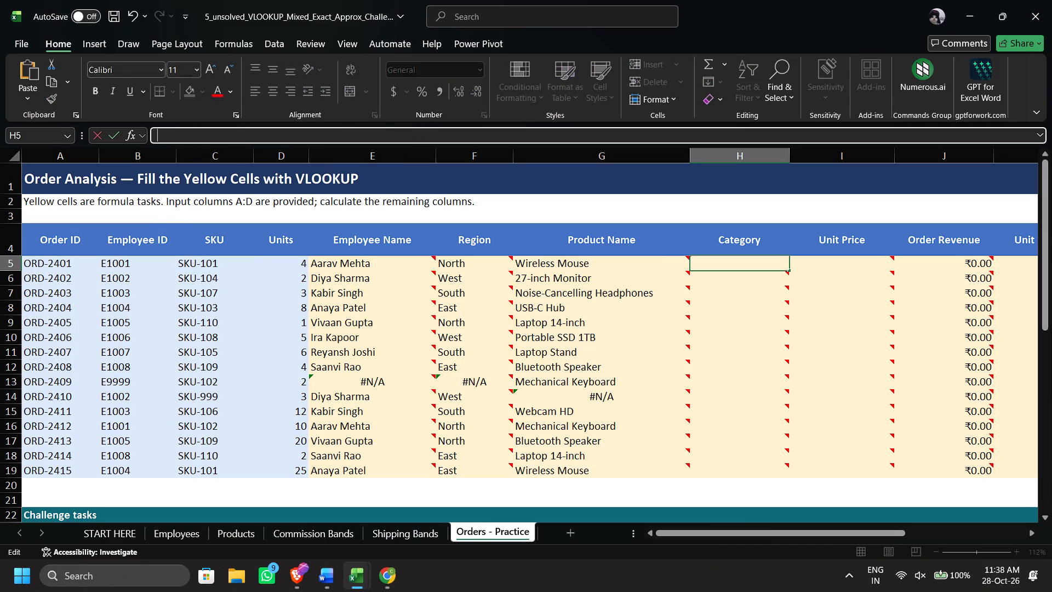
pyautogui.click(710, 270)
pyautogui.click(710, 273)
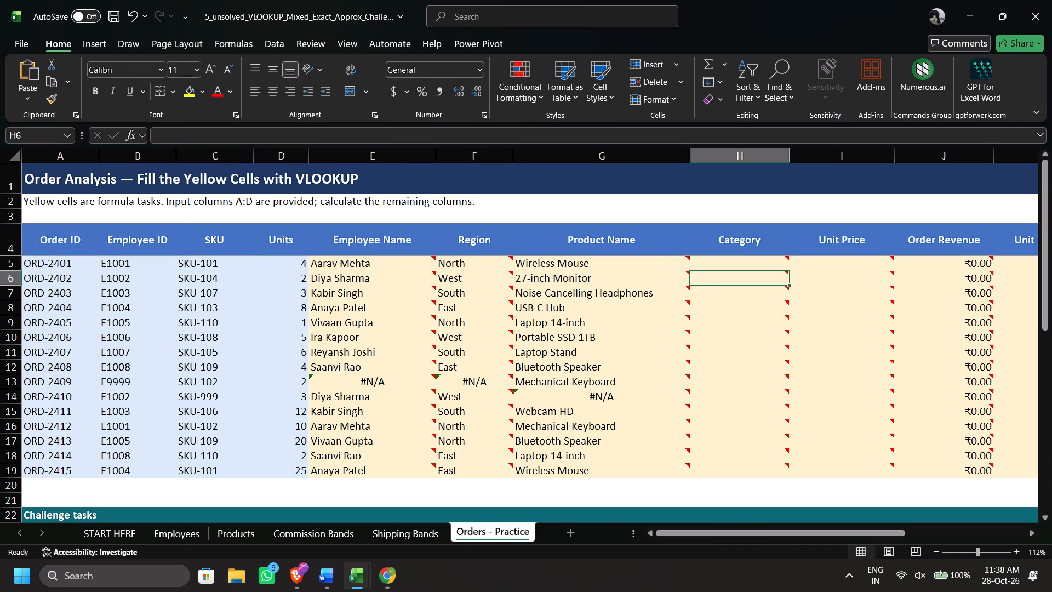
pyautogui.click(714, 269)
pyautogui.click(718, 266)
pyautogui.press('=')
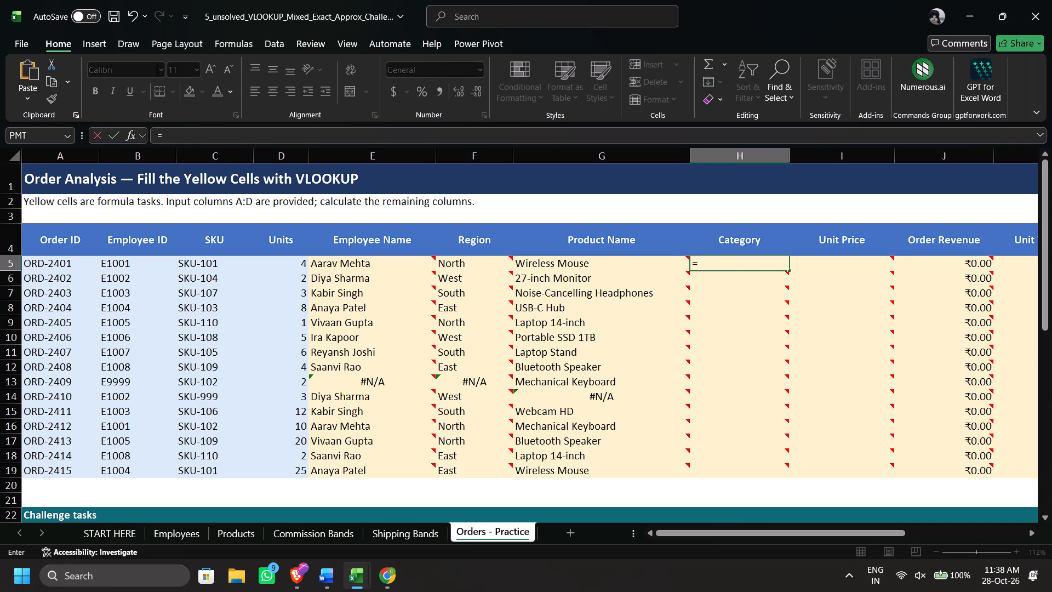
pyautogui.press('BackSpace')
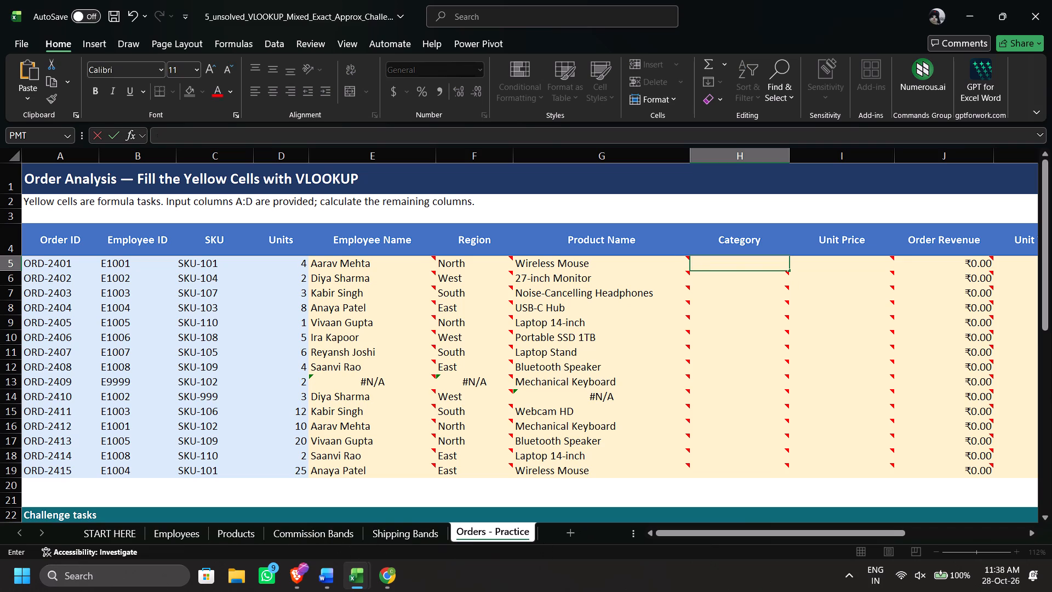
# Enter a Category VLOOKUP in H5 with lookup value C5, table array ProductCatalogue[[SKU]:[Category]], column index 3 and match 0, accepting the suggested *4 correction.
pyautogui.click(251, 543)
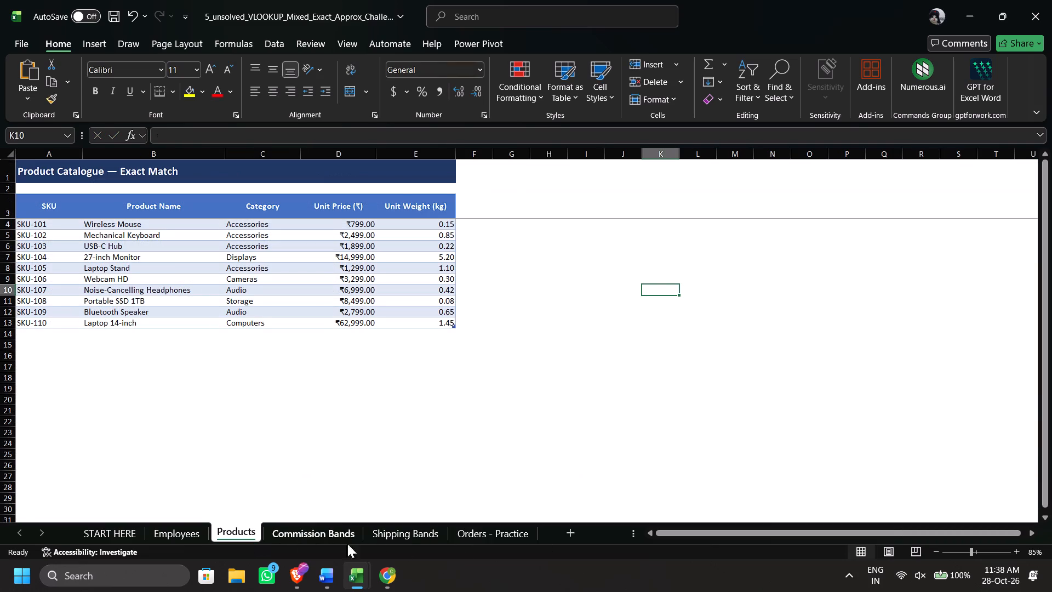
pyautogui.click(512, 536)
pyautogui.press('=')
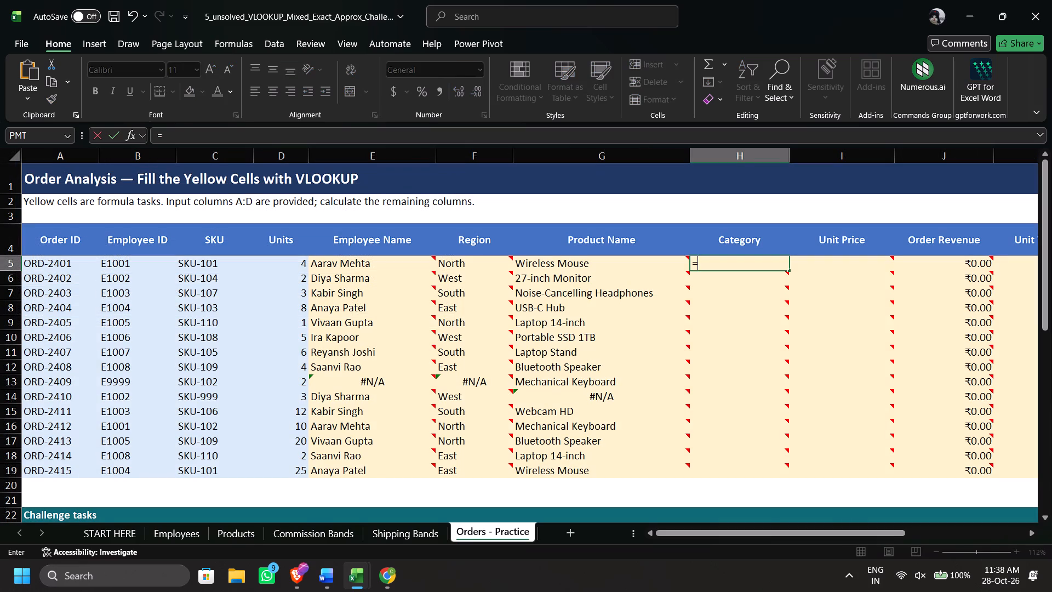
pyautogui.click(212, 263)
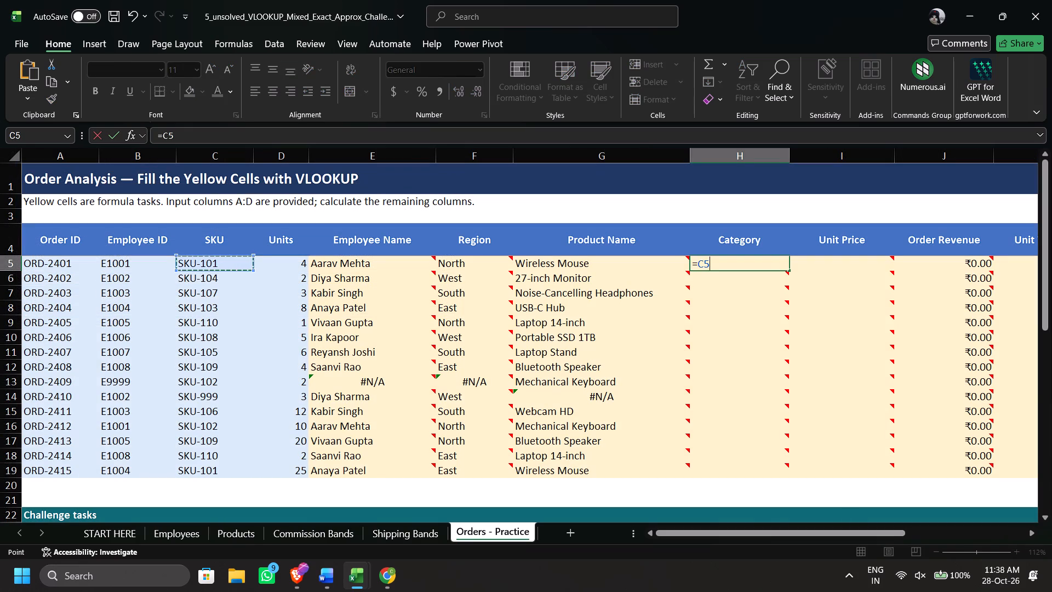
pyautogui.press('BackSpace')
pyautogui.press('BackSpace')
pyautogui.write('VLO')
pyautogui.press('Tab')
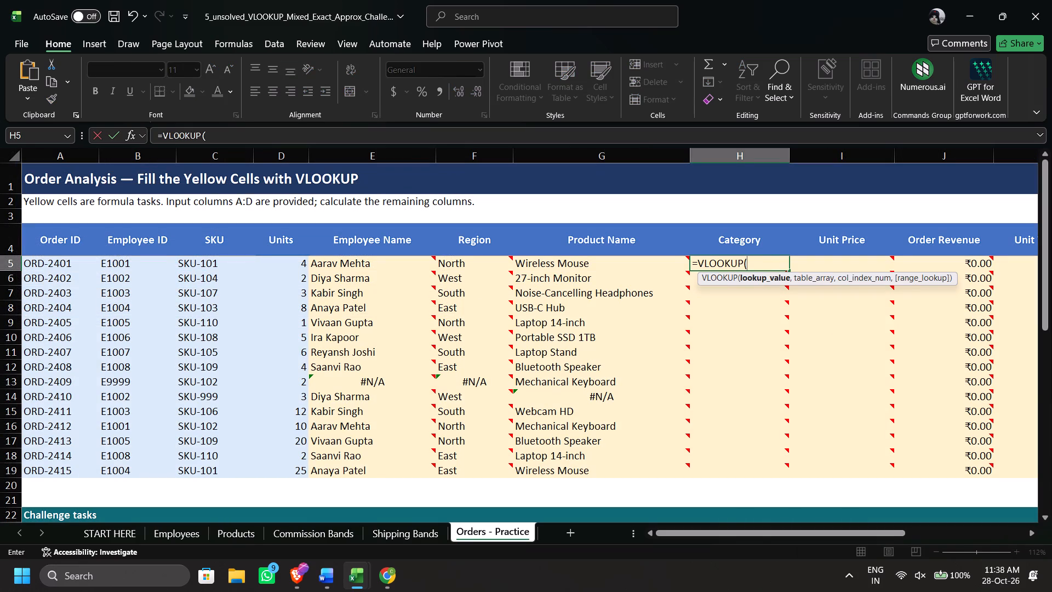
pyautogui.click(187, 264)
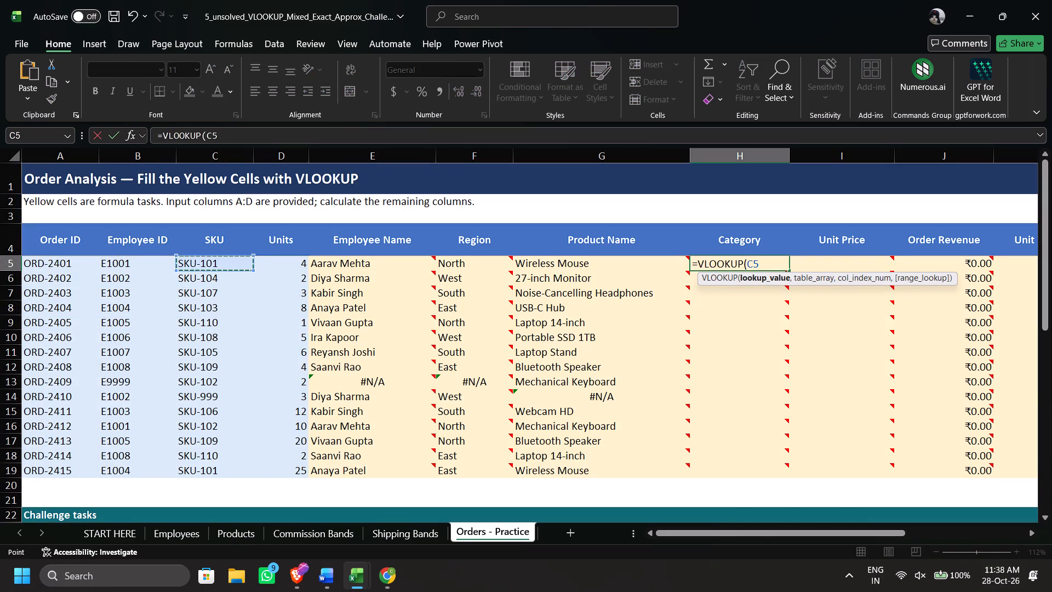
pyautogui.press(',')
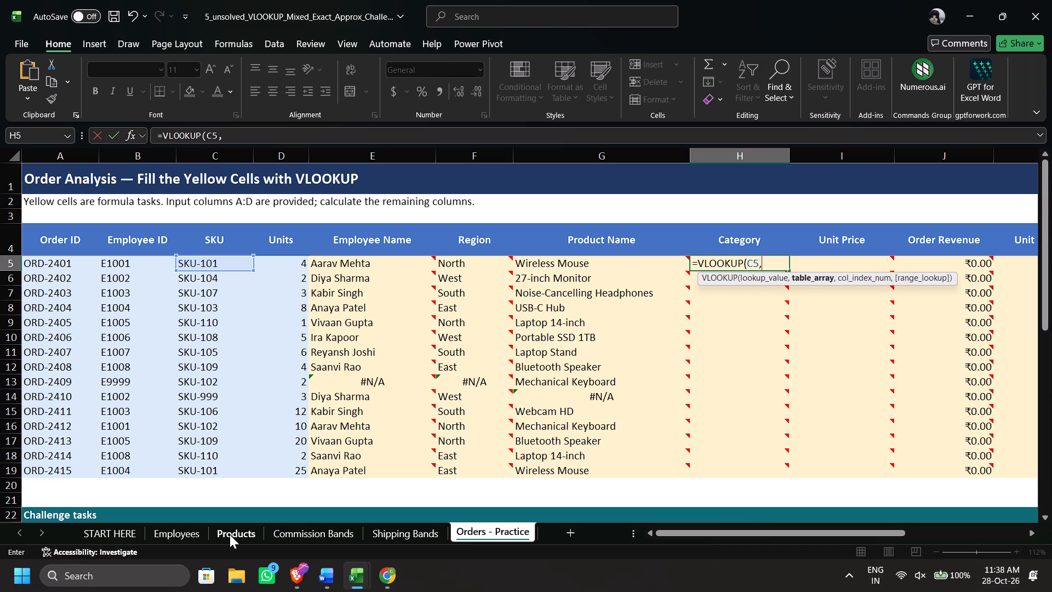
pyautogui.click(230, 534)
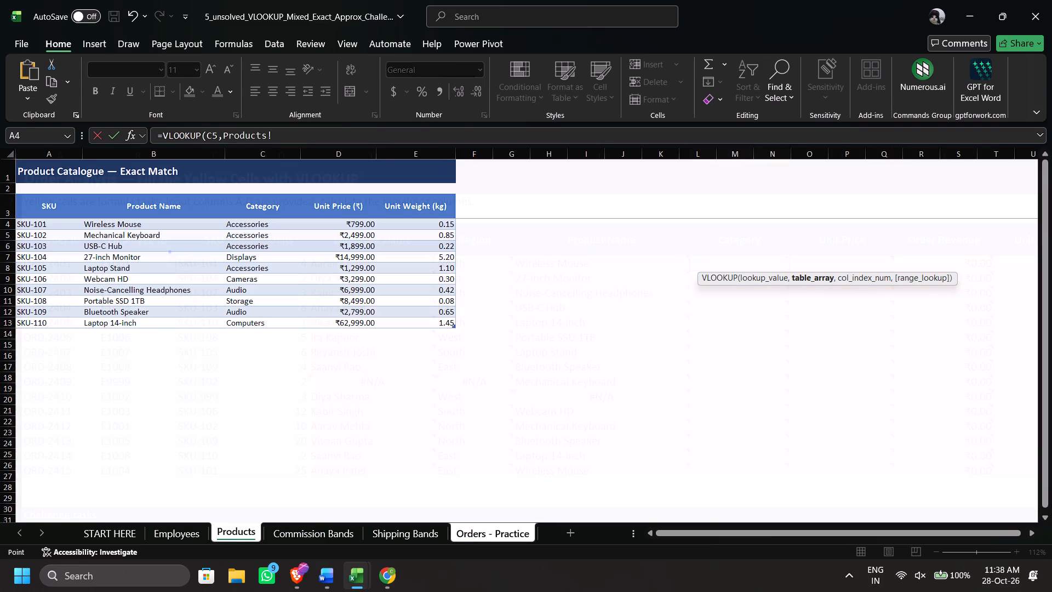
pyautogui.moveTo(35, 228); pyautogui.dragTo(289, 331)
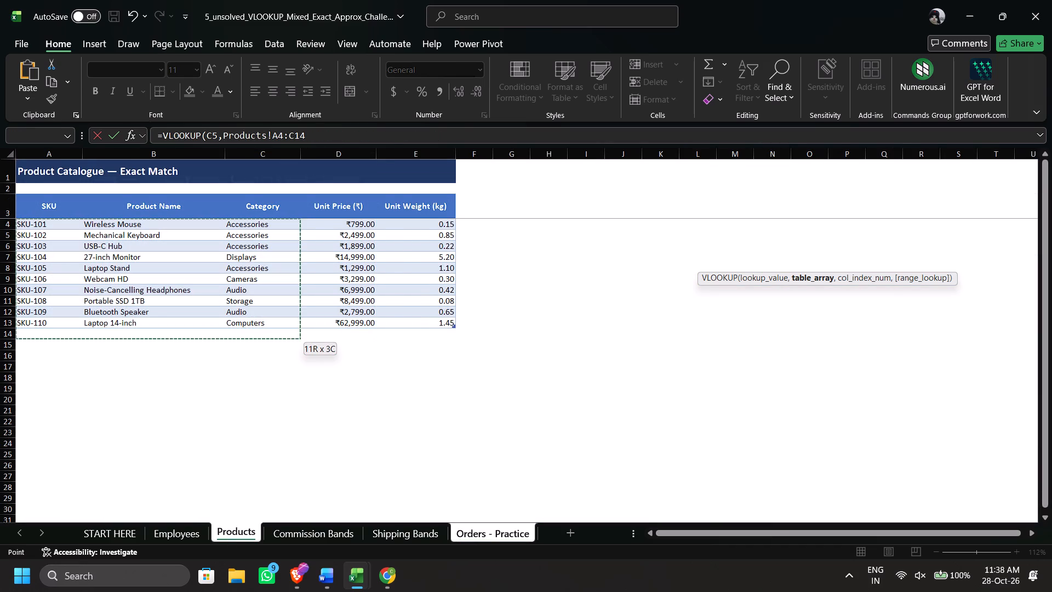
pyautogui.moveTo(289, 331); pyautogui.dragTo(289, 321)
pyautogui.press(',')
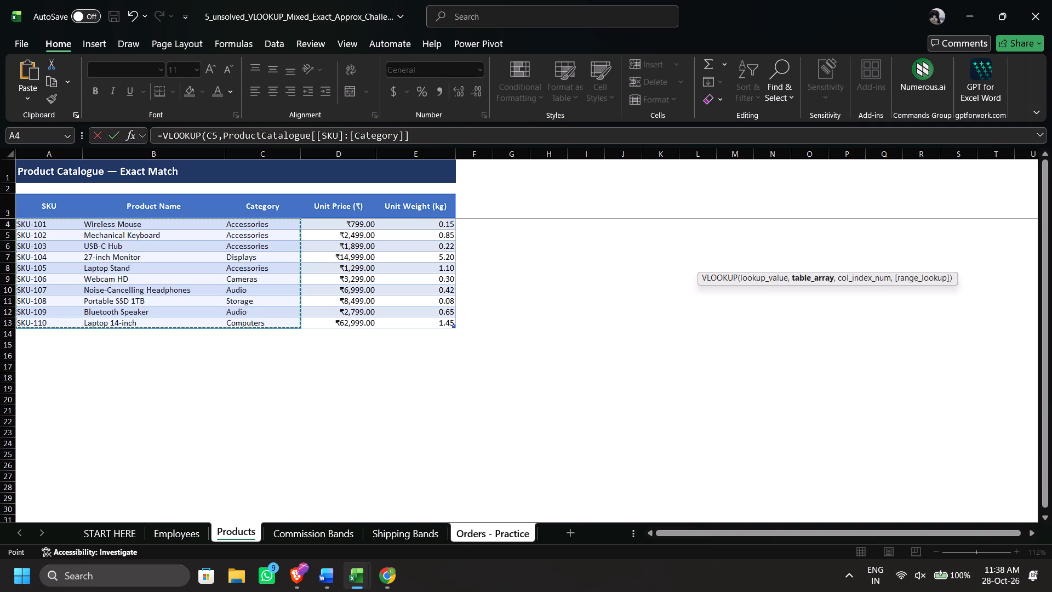
pyautogui.click(516, 526)
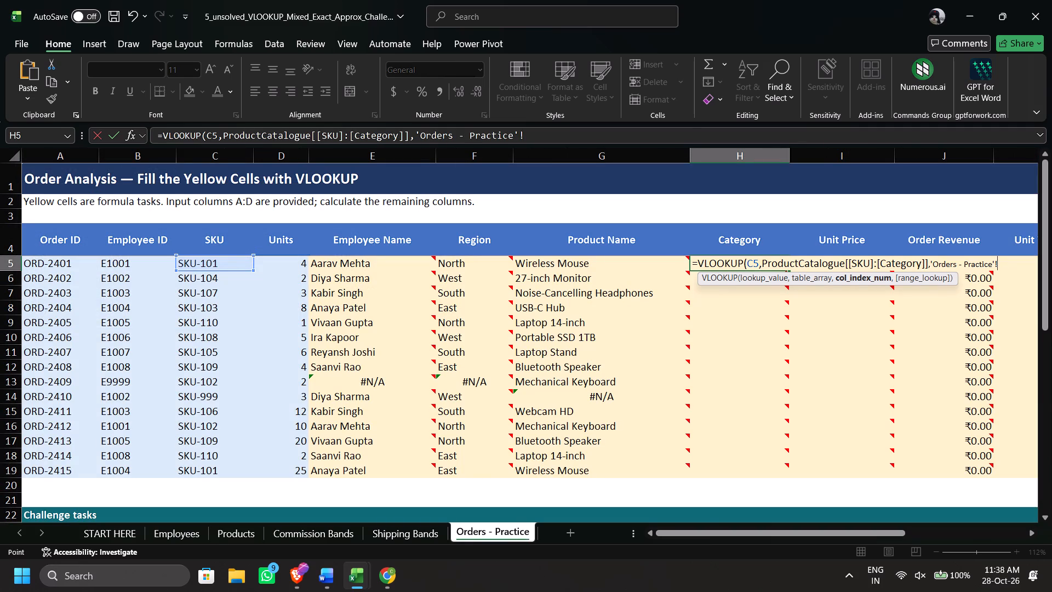
pyautogui.press('BackSpace')
pyautogui.press('BackSpace')
pyautogui.press('BackSpace')
pyautogui.press('BackSpace')
pyautogui.press('BackSpace')
pyautogui.press('BackSpace')
pyautogui.press('BackSpace')
pyautogui.press('BackSpace')
pyautogui.press('BackSpace')
pyautogui.press('BackSpace')
pyautogui.press('BackSpace')
pyautogui.press('BackSpace')
pyautogui.press('BackSpace')
pyautogui.press('BackSpace')
pyautogui.press('BackSpace')
pyautogui.press('BackSpace')
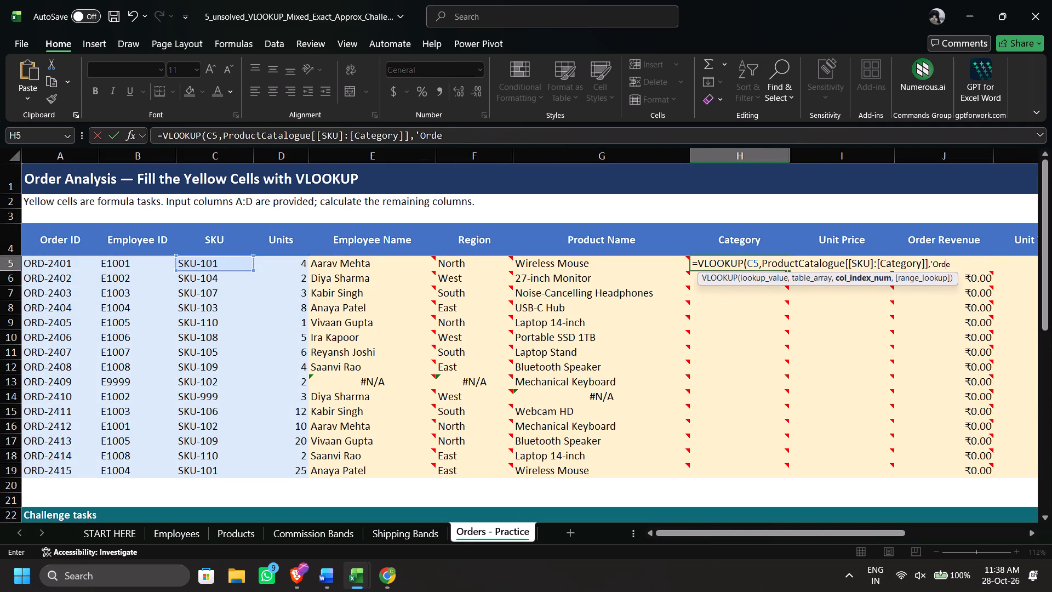
pyautogui.press('BackSpace')
pyautogui.press('BackSpace')
pyautogui.press('BackSpace')
pyautogui.press('BackSpace')
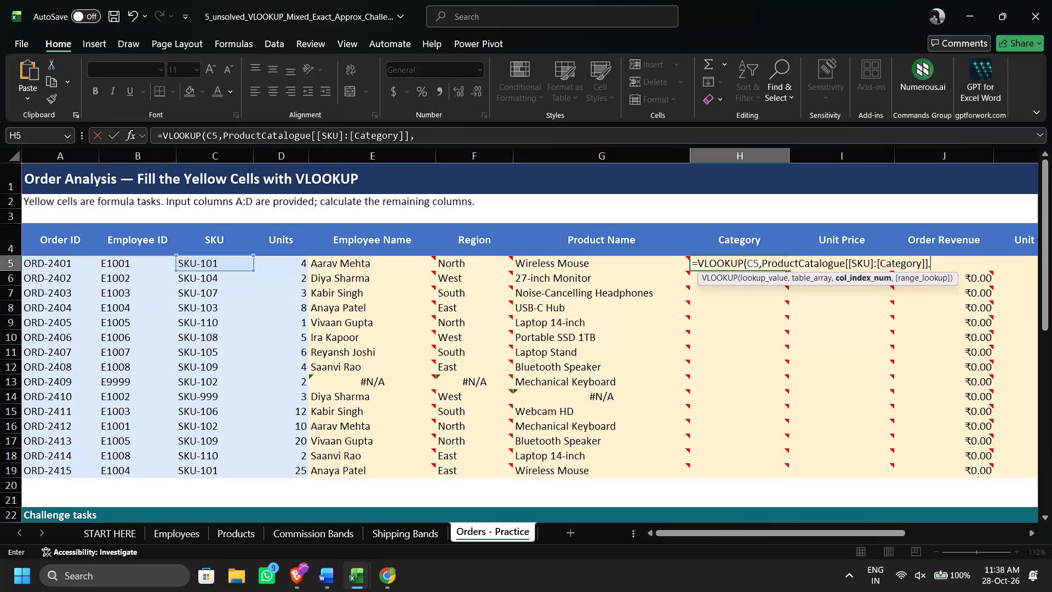
pyautogui.press('3')
pyautogui.press(',')
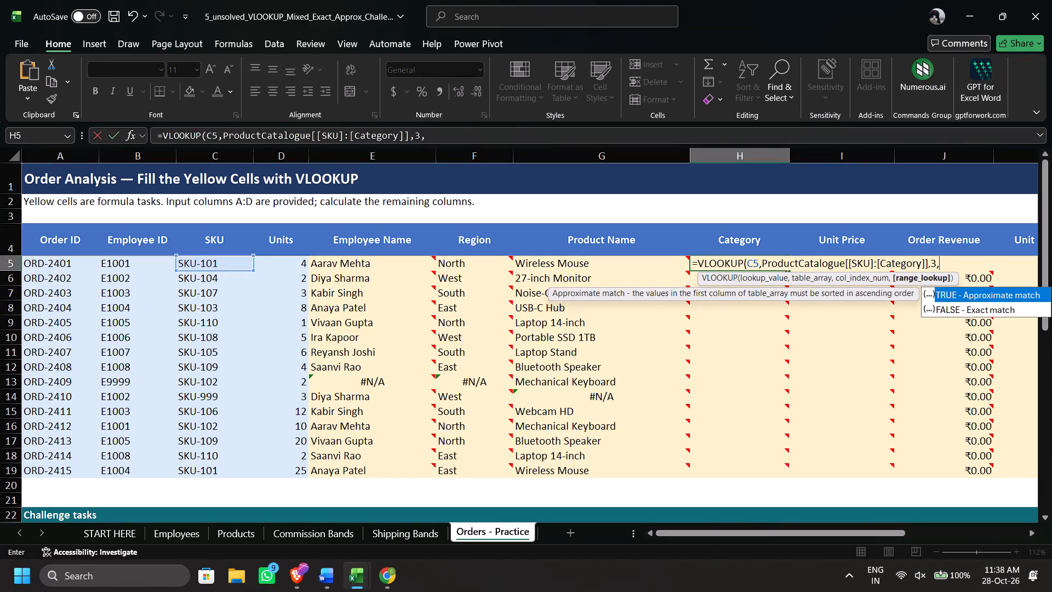
pyautogui.press('0')
pyautogui.write(')4')
pyautogui.press('Return')
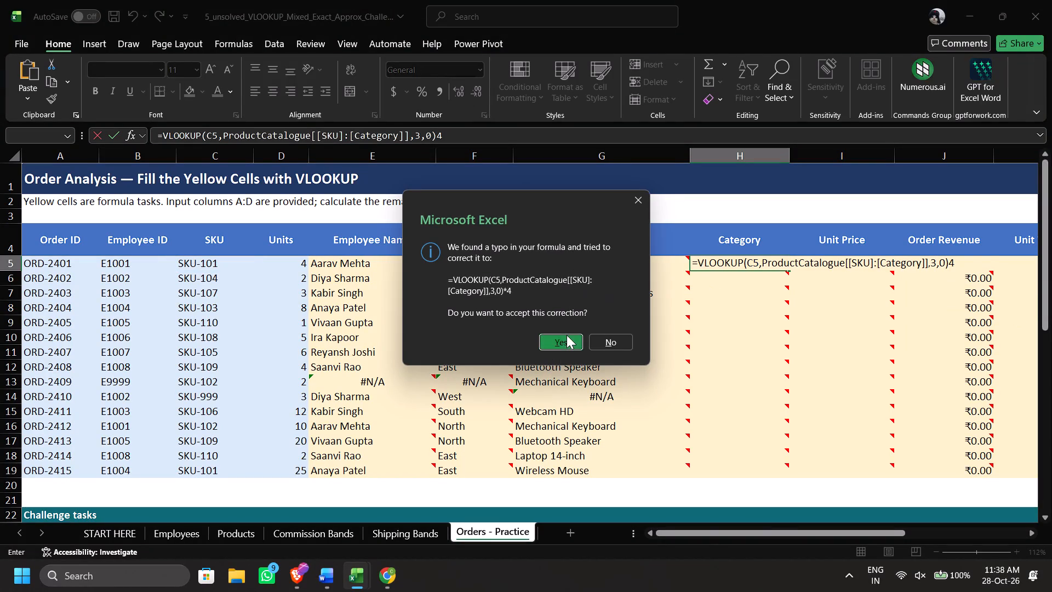
pyautogui.click(567, 335)
# Remove the stray *4 from the end of the Category formula in H5.
pyautogui.click(723, 260)
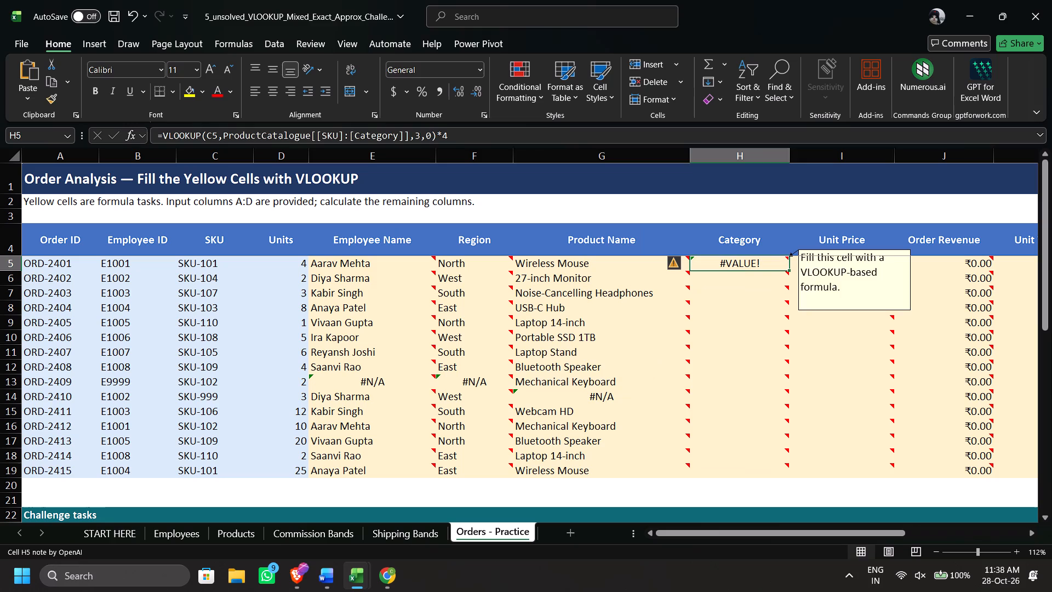
pyautogui.click(478, 135)
pyautogui.press('BackSpace')
pyautogui.press('BackSpace')
pyautogui.press('Return')
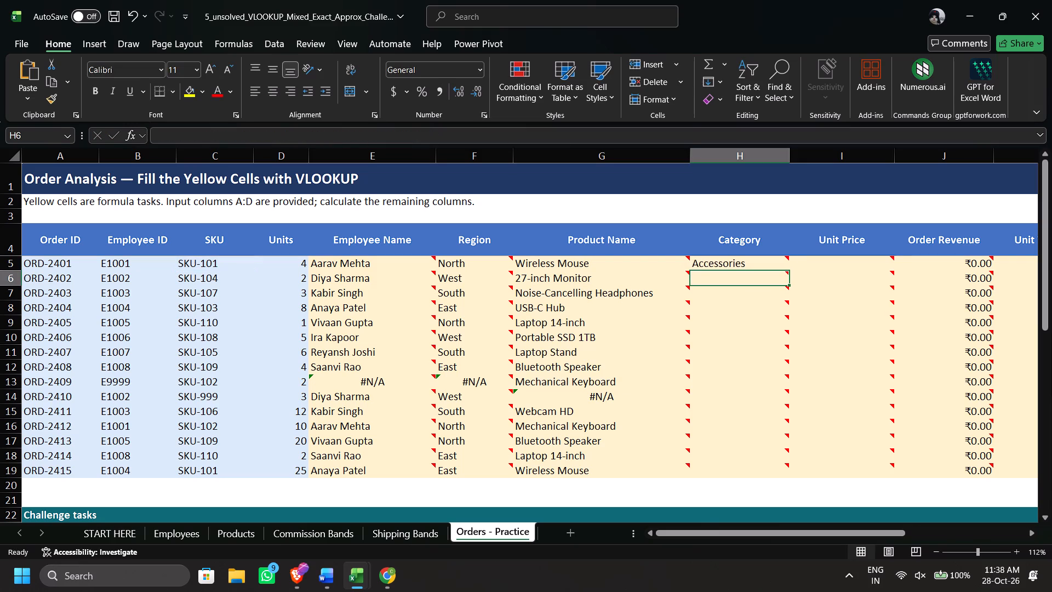
# Fill the Category formula from H5 down to H19.
pyautogui.click(747, 258)
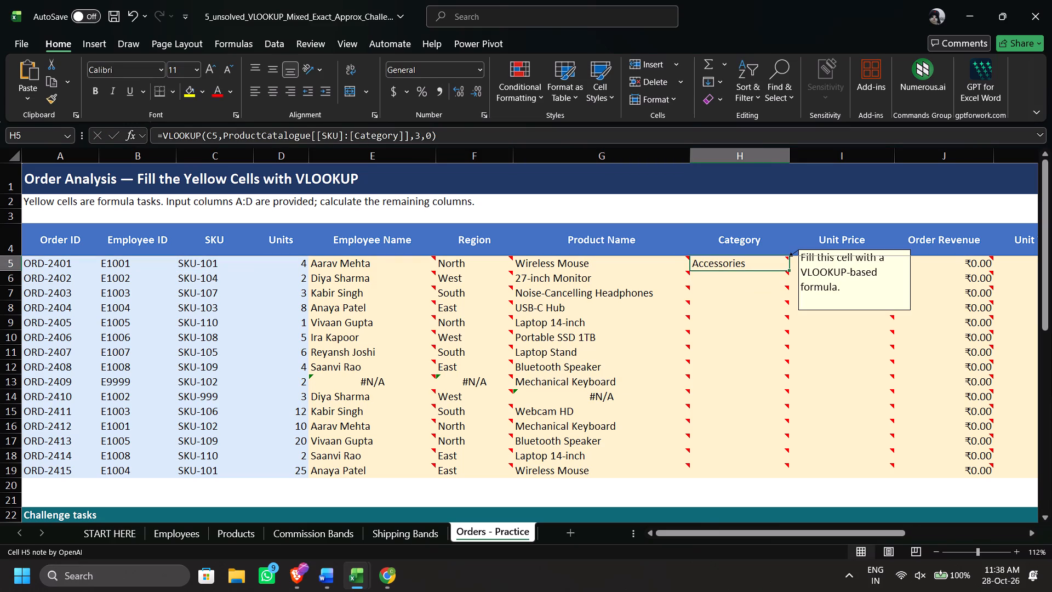
pyautogui.doubleClick(793, 270)
pyautogui.moveTo(770, 266); pyautogui.dragTo(786, 265)
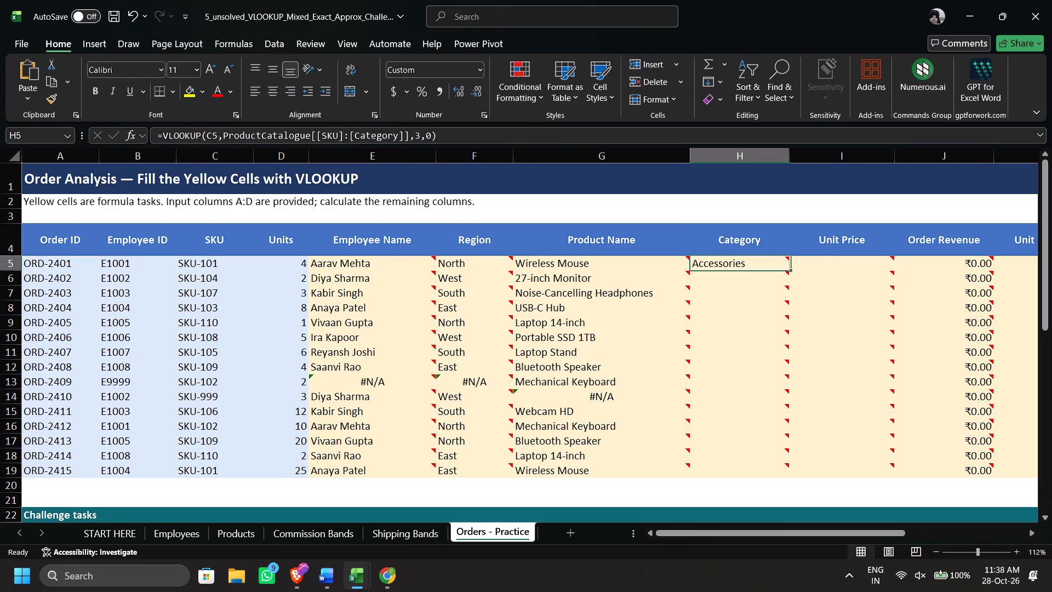
pyautogui.moveTo(786, 265); pyautogui.dragTo(785, 264)
pyautogui.doubleClick(793, 274)
pyautogui.click(786, 269)
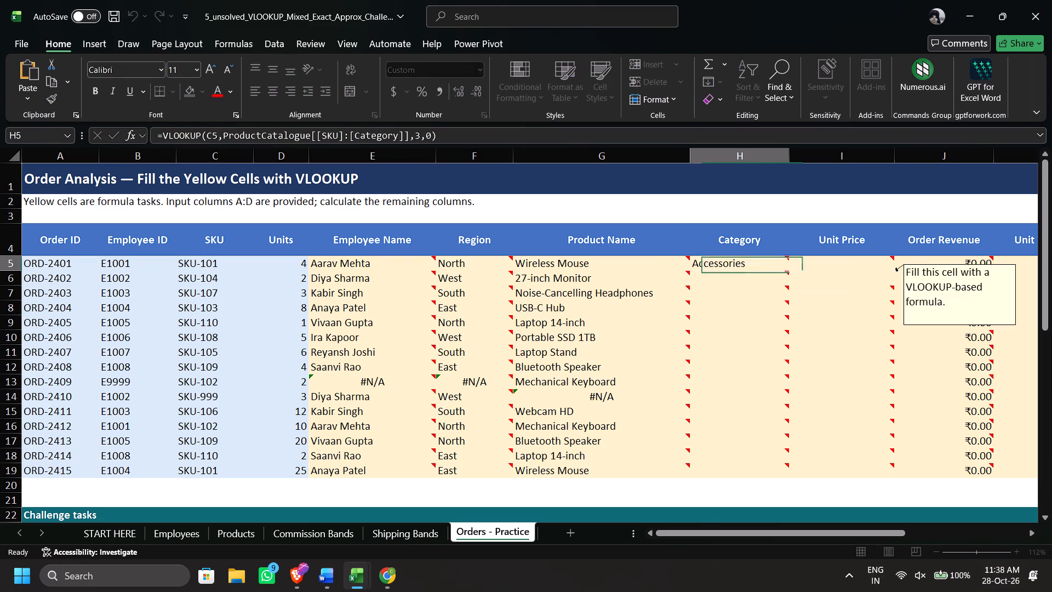
pyautogui.click(787, 269)
pyautogui.doubleClick(787, 269)
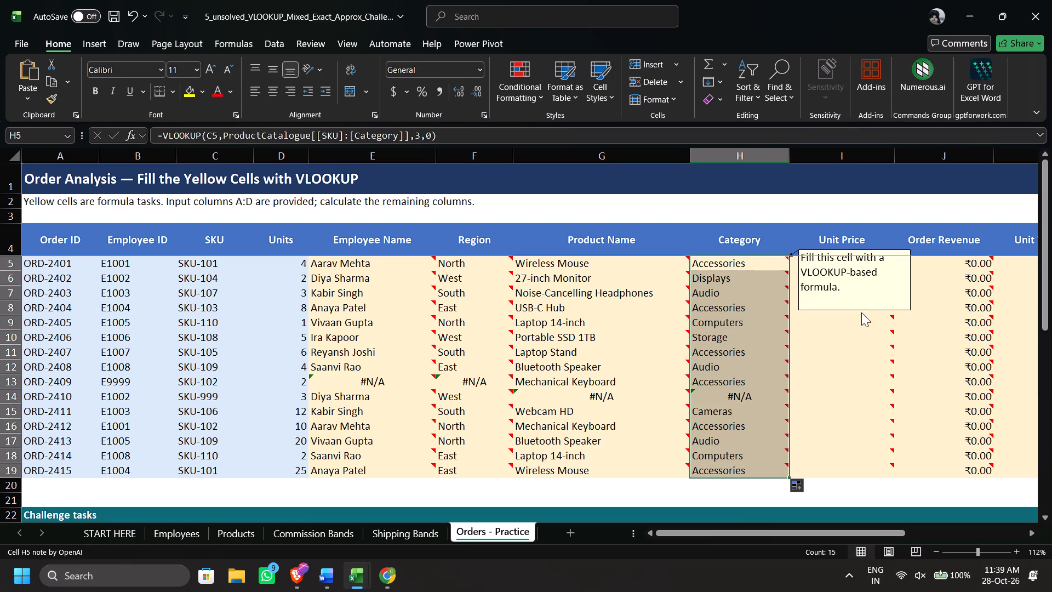
# Enter a Unit Price VLOOKUP in I5 with lookup value C5, table array ProductCatalogue[[SKU]:[Unit Price (₹)]], column index 4 and match 0.
pyautogui.click(861, 312)
pyautogui.click(799, 265)
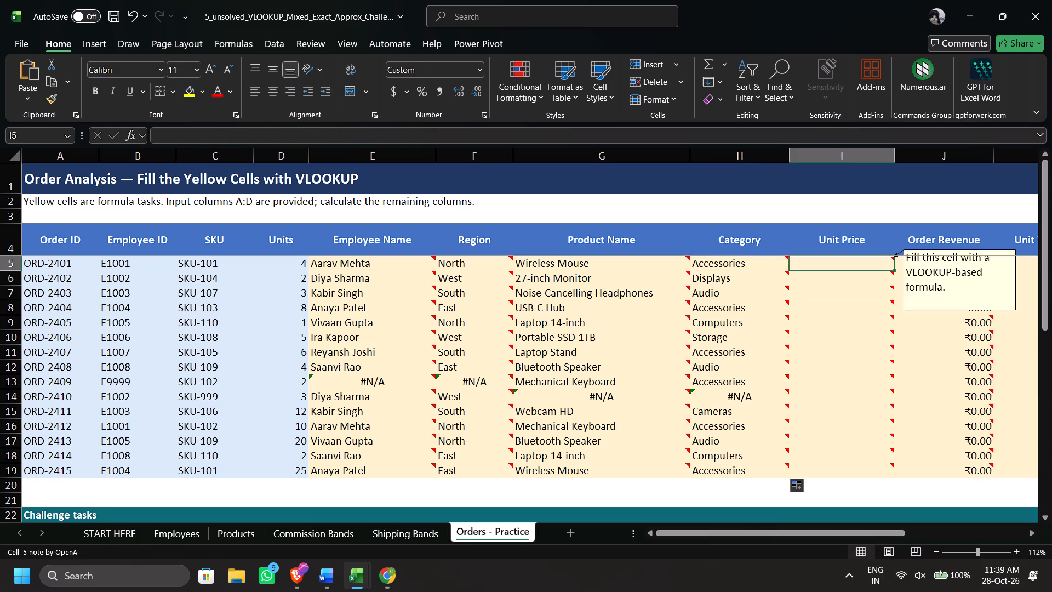
pyautogui.press('=')
pyautogui.press('BackSpace')
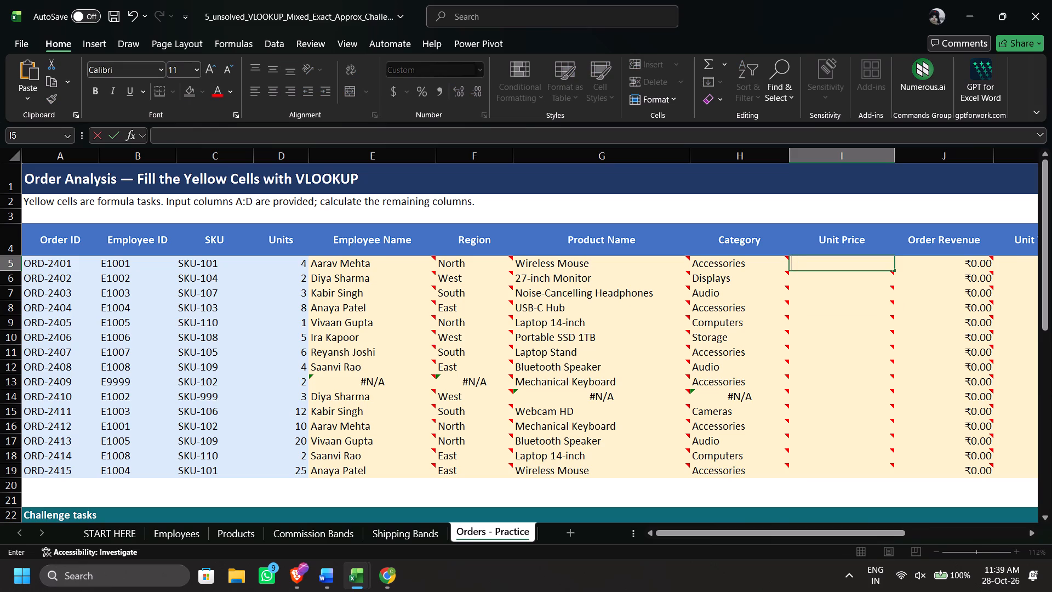
pyautogui.click(258, 535)
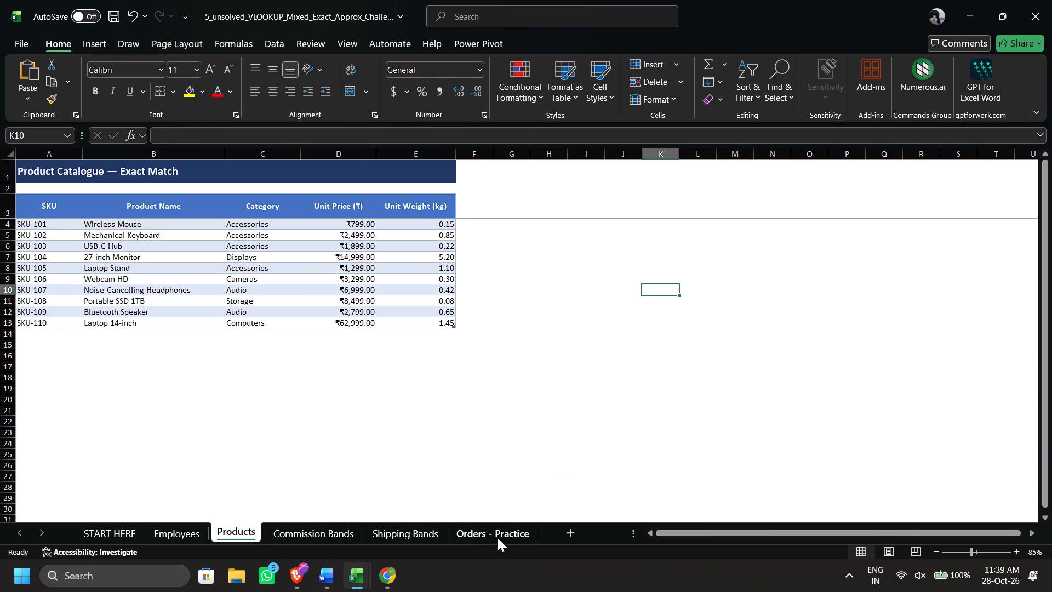
pyautogui.click(498, 538)
pyautogui.doubleClick(846, 263)
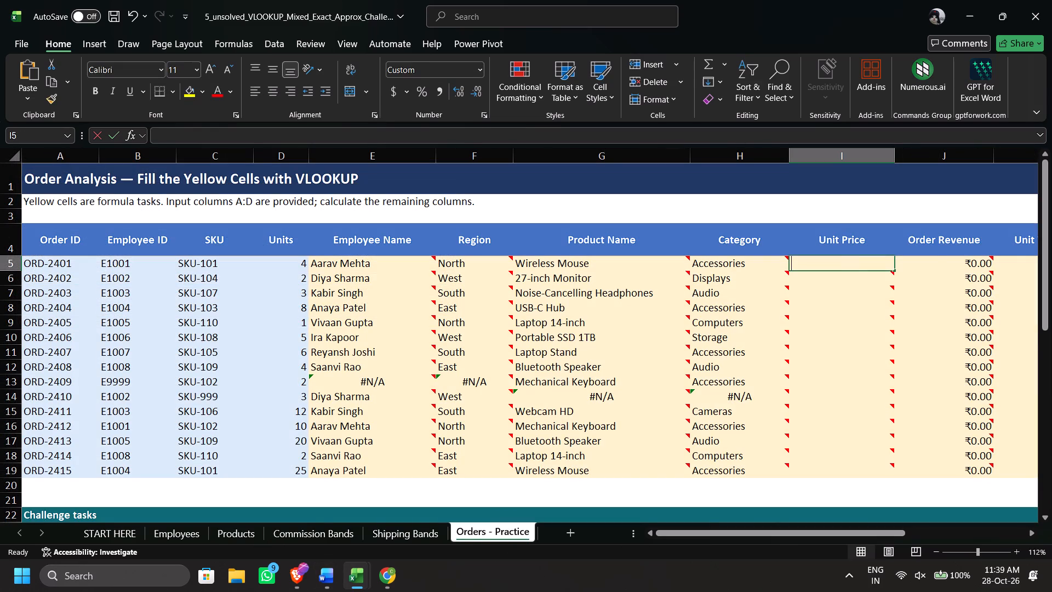
pyautogui.press('=')
pyautogui.write('VLO')
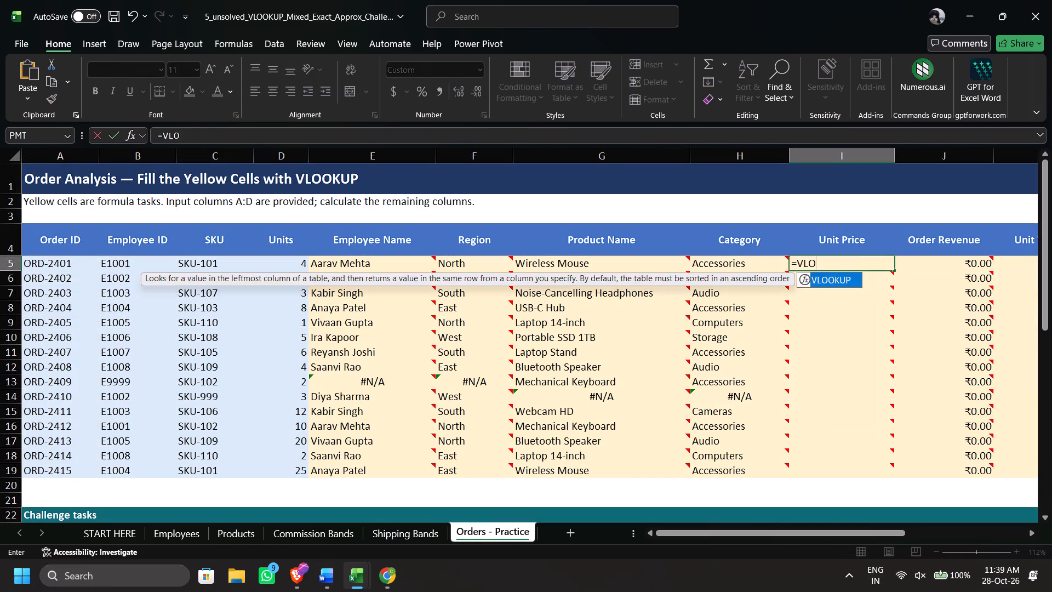
pyautogui.press('Tab')
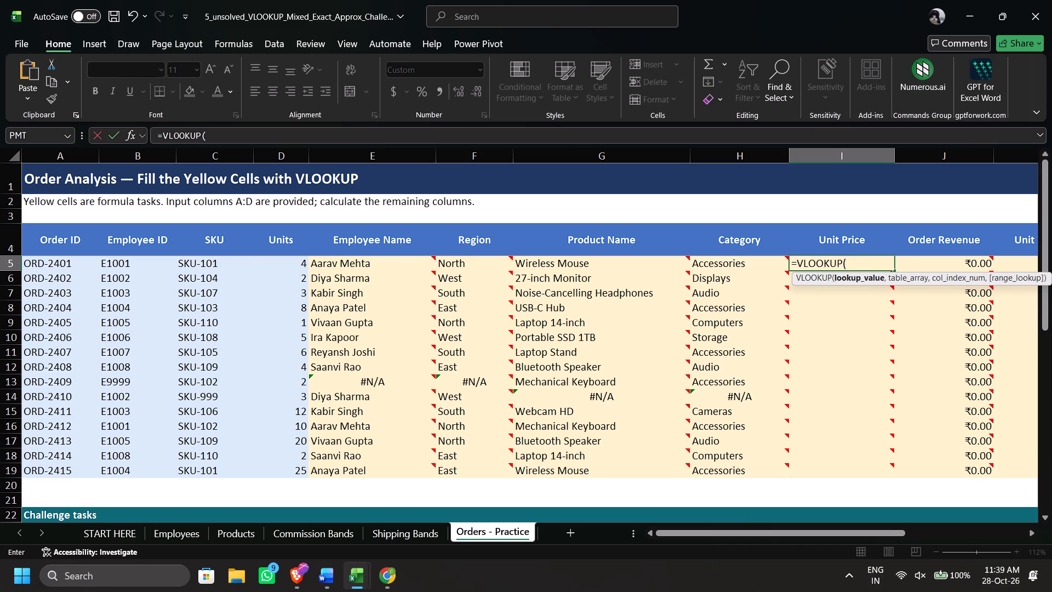
pyautogui.click(194, 264)
pyautogui.press(',')
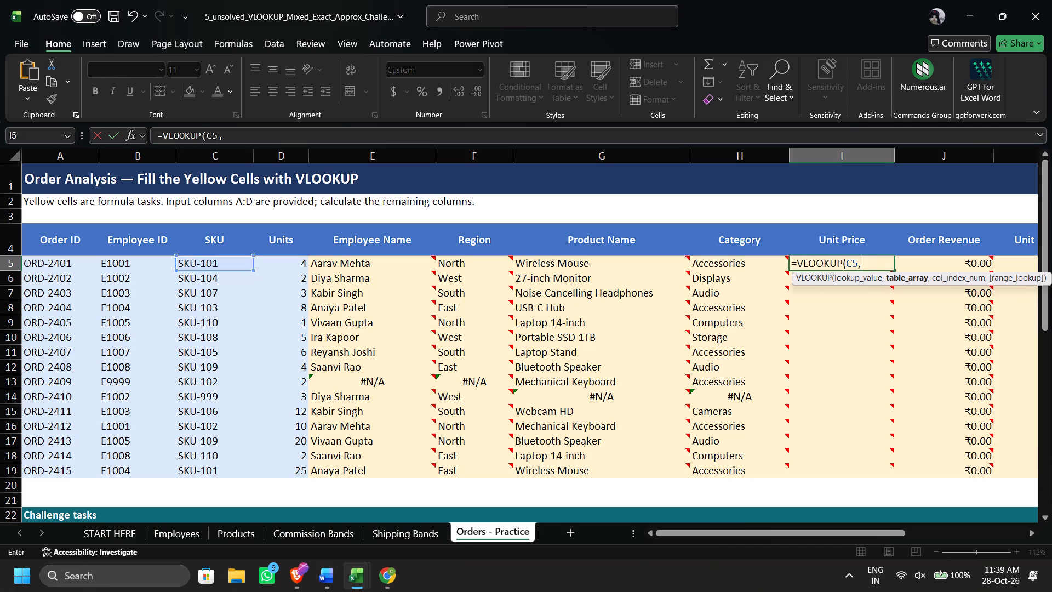
pyautogui.click(229, 538)
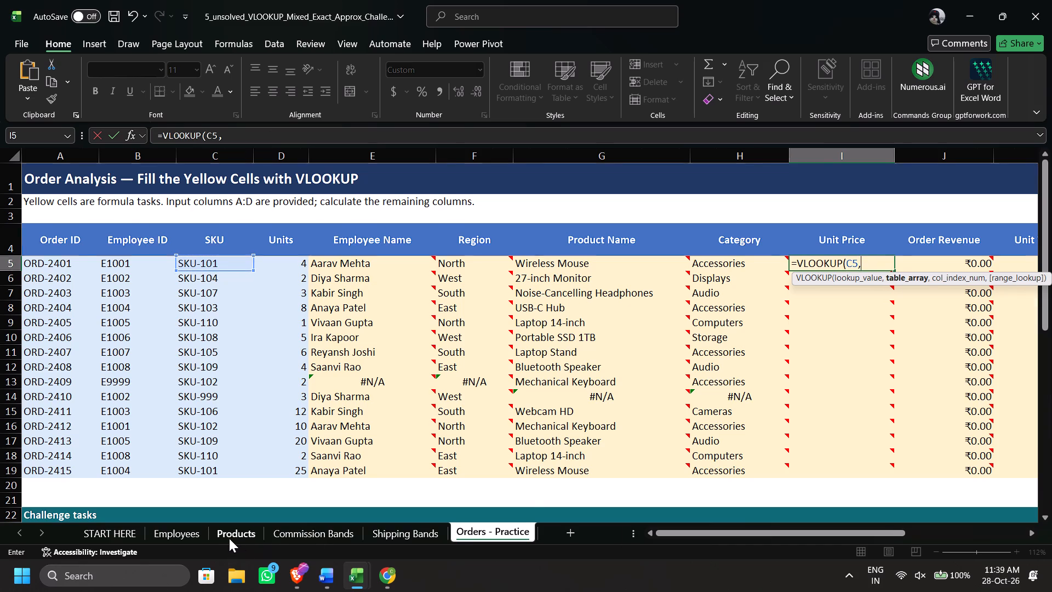
pyautogui.moveTo(39, 225); pyautogui.dragTo(352, 316)
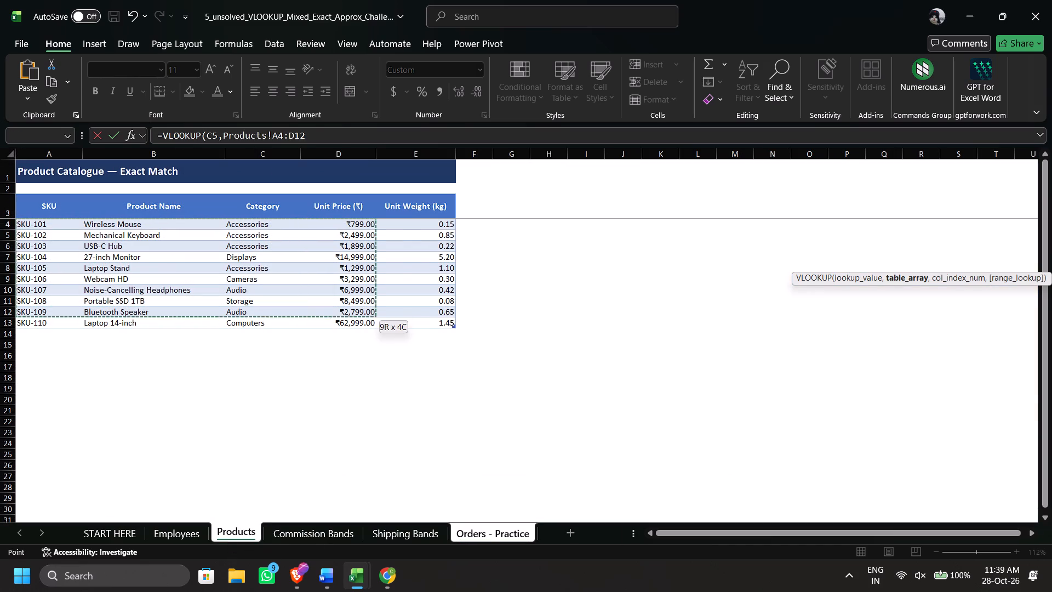
pyautogui.moveTo(352, 316); pyautogui.dragTo(352, 318)
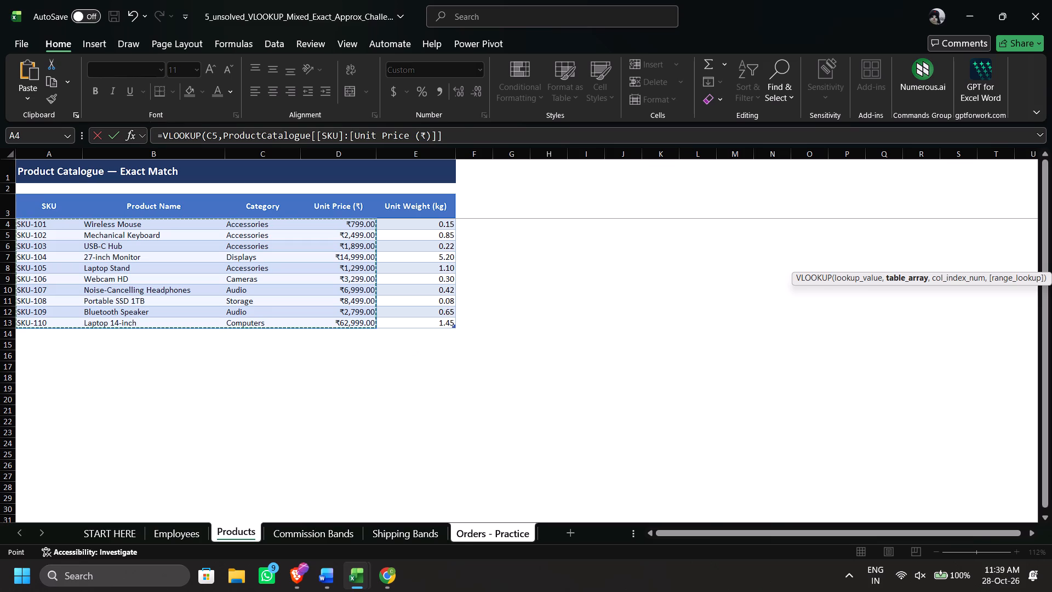
pyautogui.press(',')
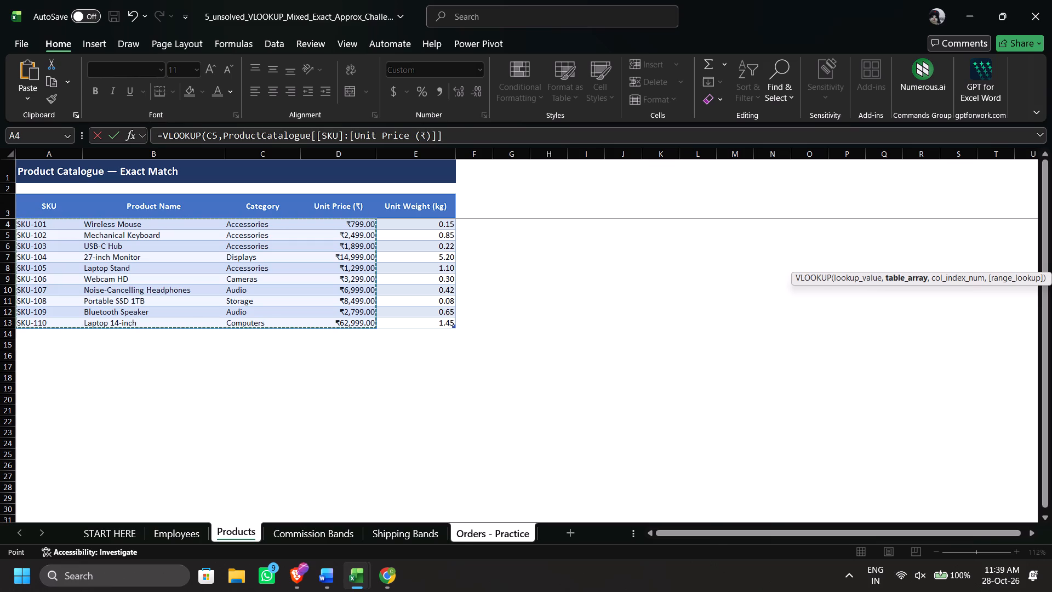
pyautogui.write('4,')
pyautogui.write('0)')
pyautogui.press('Return')
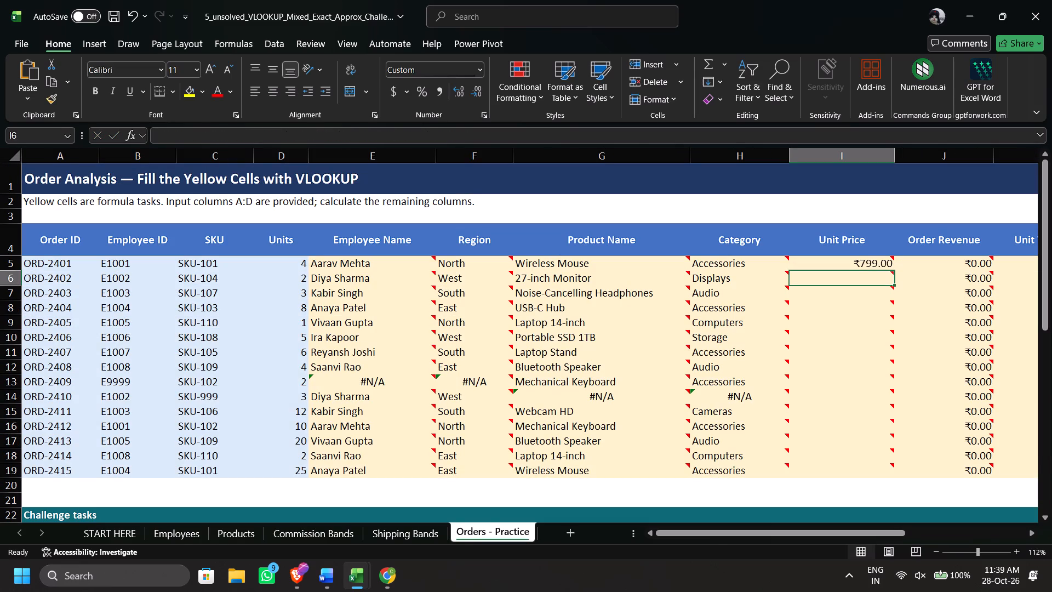
# Fill the Unit Price formula from I5 down to I19.
pyautogui.click(878, 271)
pyautogui.click(878, 262)
pyautogui.doubleClick(895, 270)
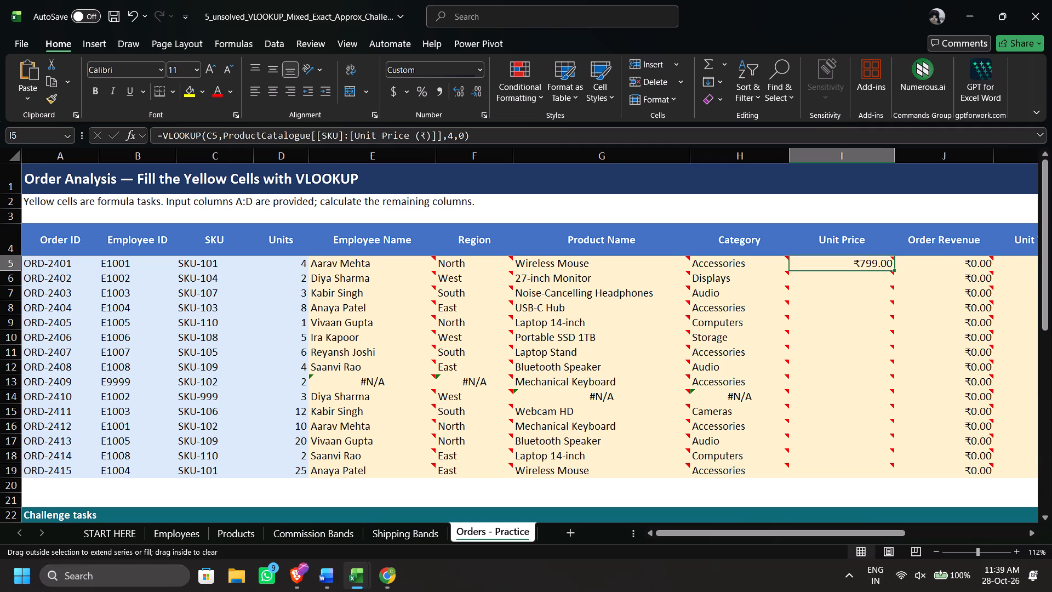
# Enter a Unit Weight VLOOKUP in K5 with lookup value C5, table array ProductCatalogue, column index 5 and match 0.
pyautogui.click(962, 267)
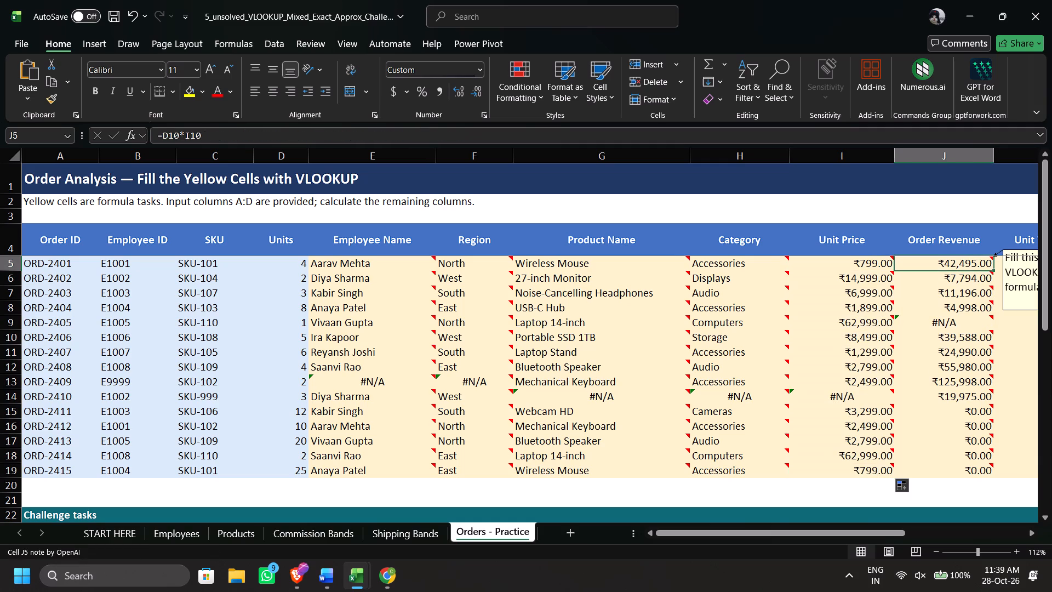
pyautogui.hscroll(-3, 845, 287)
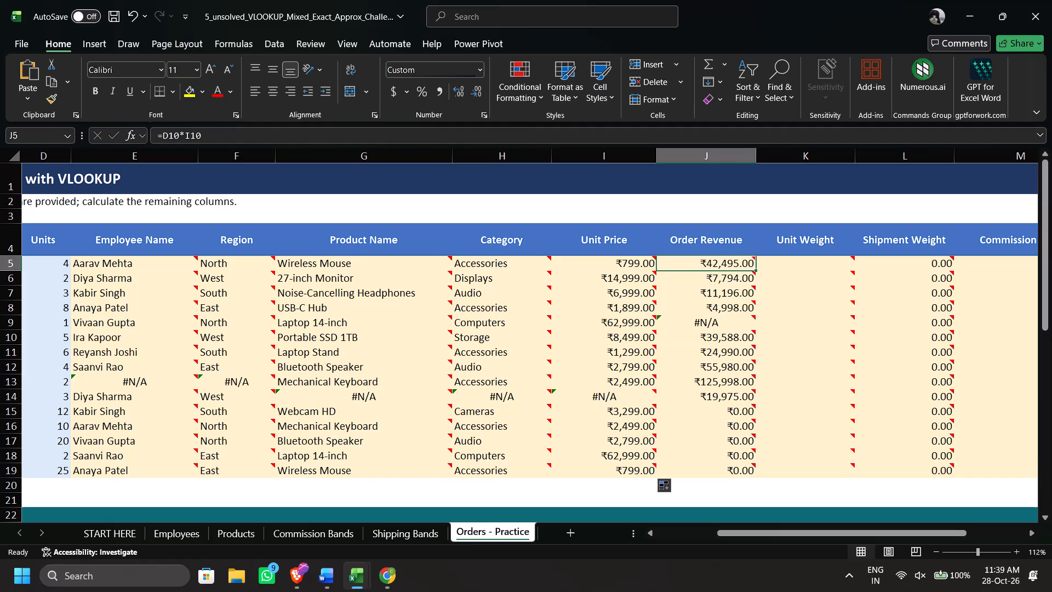
pyautogui.click(826, 267)
pyautogui.hscroll(1, 826, 267)
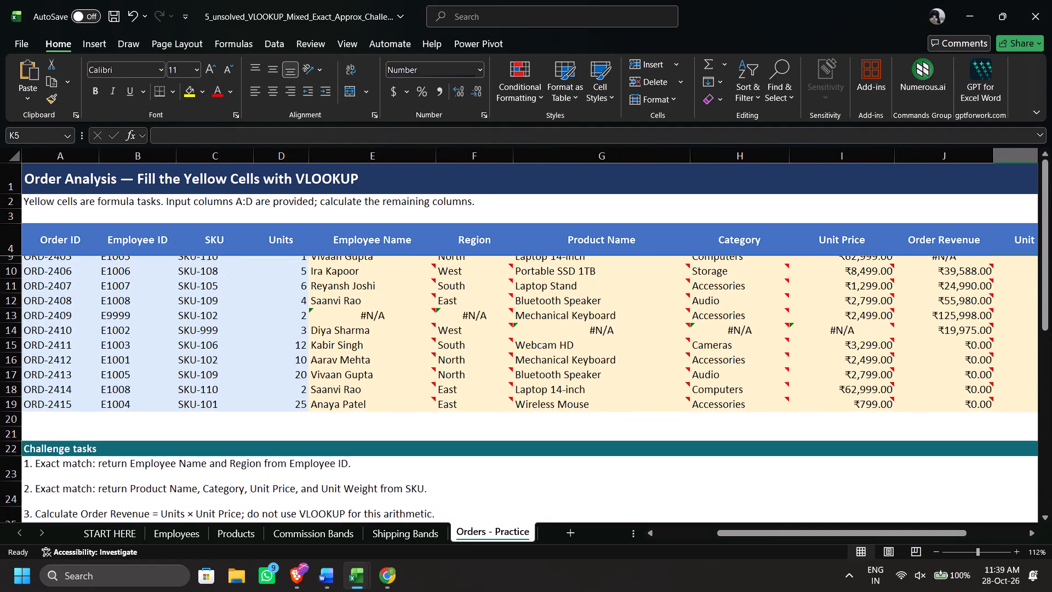
pyautogui.scroll(-2, 355, 392)
pyautogui.scroll(1, 355, 392)
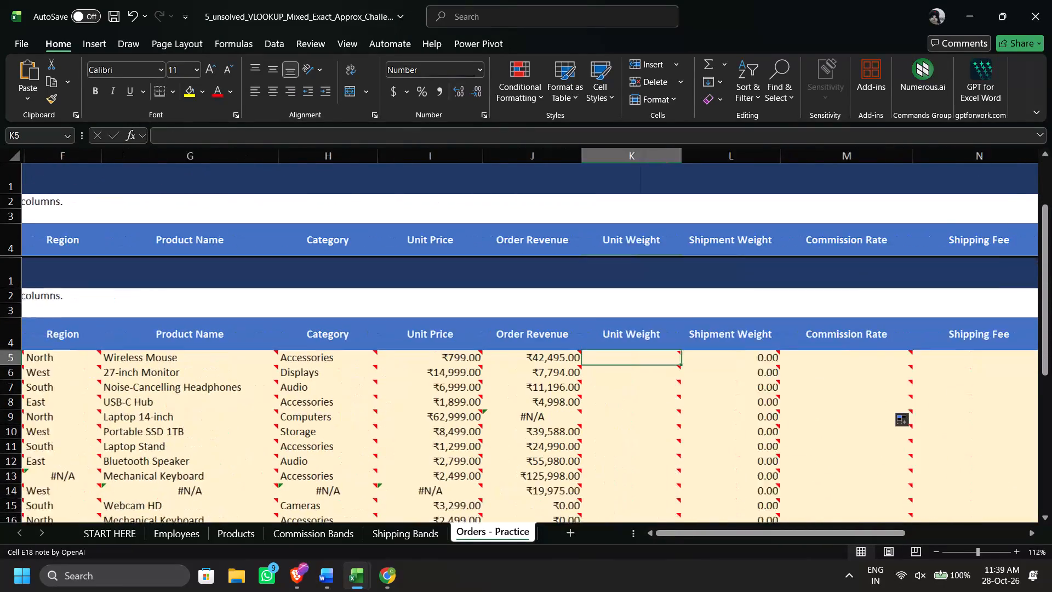
pyautogui.scroll(1, 355, 392)
pyautogui.scroll(-1, 355, 392)
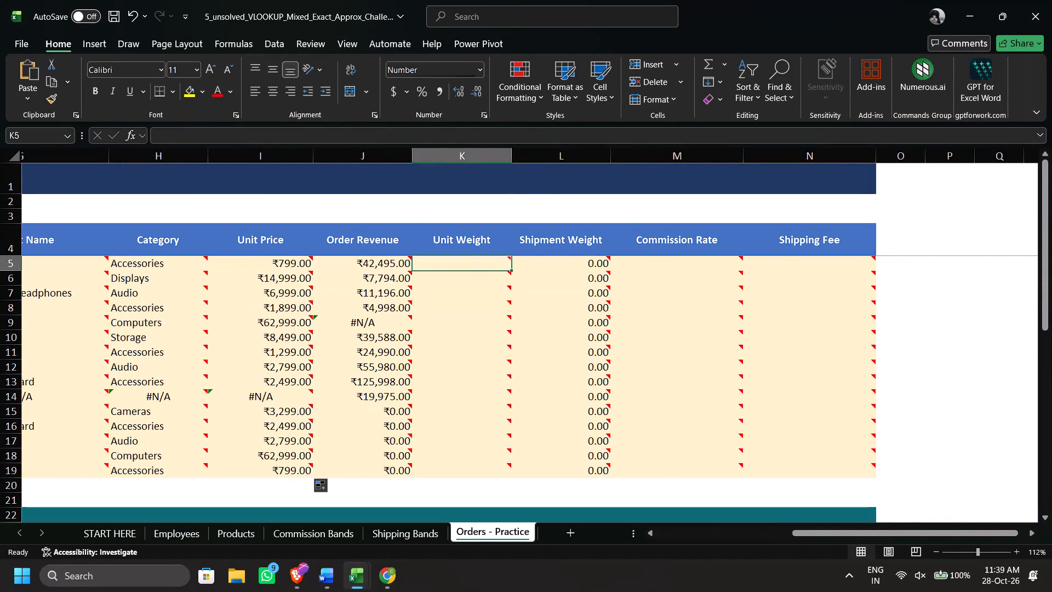
pyautogui.hscroll(2, 355, 392)
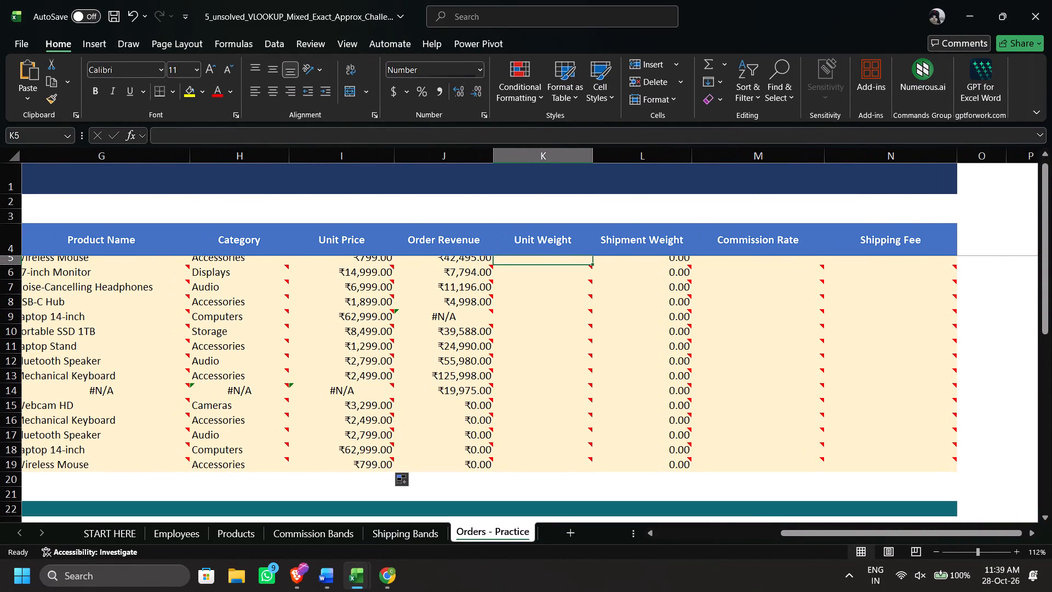
pyautogui.scroll(1, 355, 392)
pyautogui.press('=')
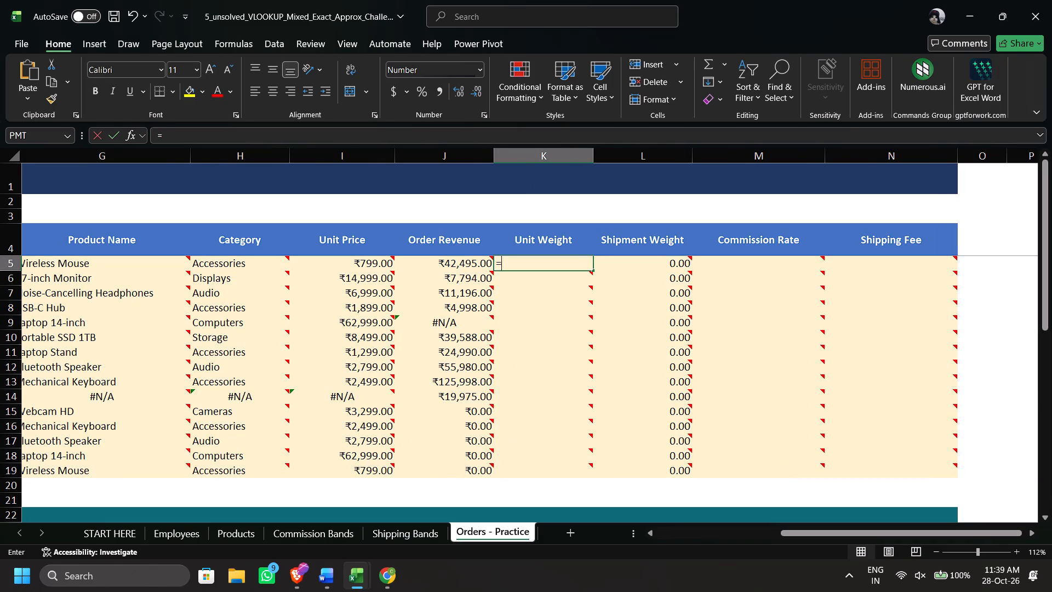
pyautogui.write('VLO')
pyautogui.press('Tab')
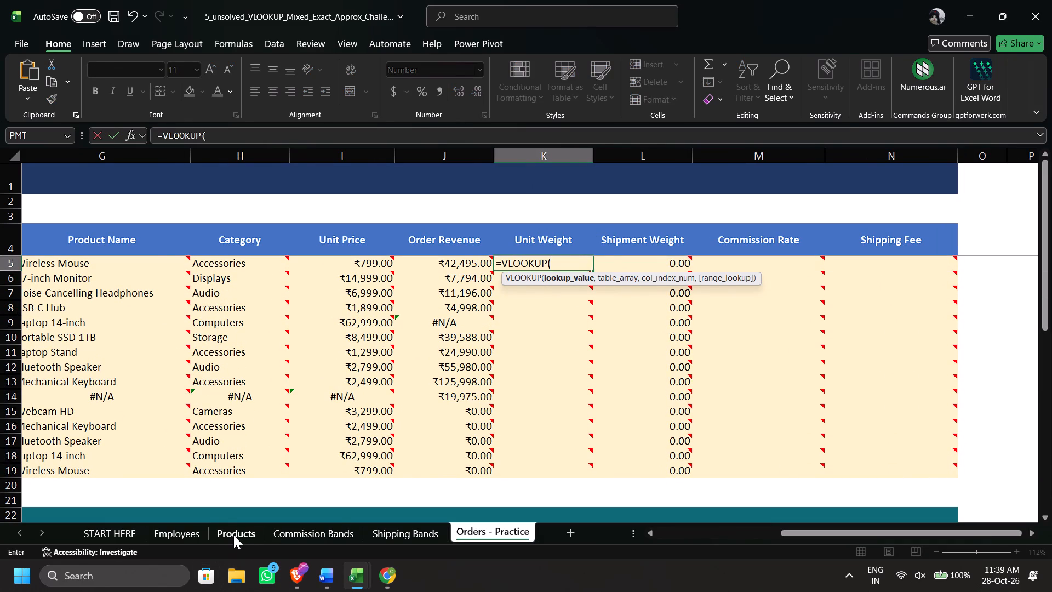
pyautogui.hscroll(3, 292, 374)
pyautogui.hscroll(2, 229, 342)
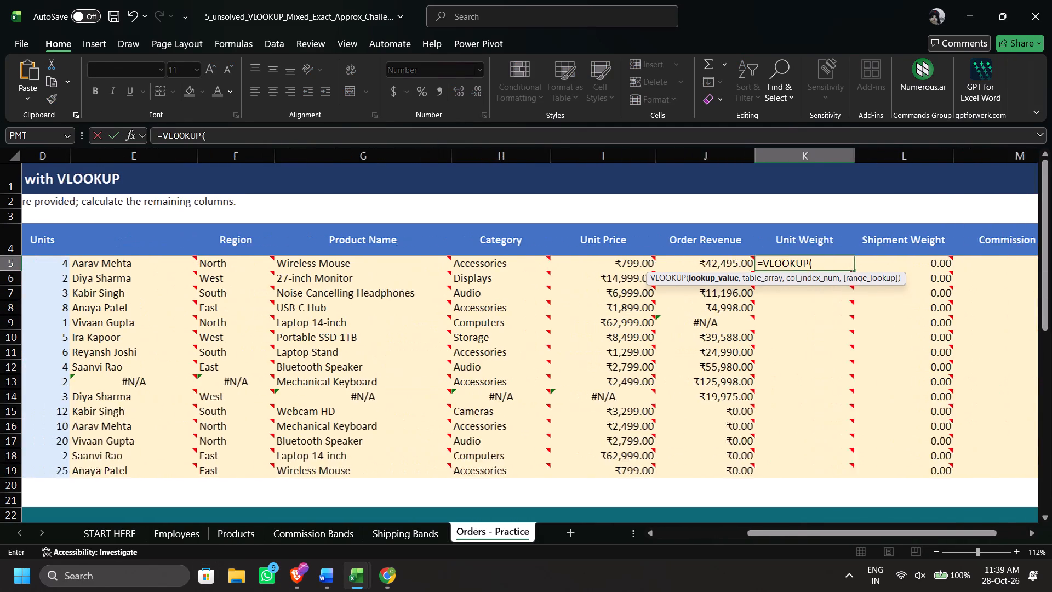
pyautogui.hscroll(1, 121, 271)
pyautogui.click(150, 263)
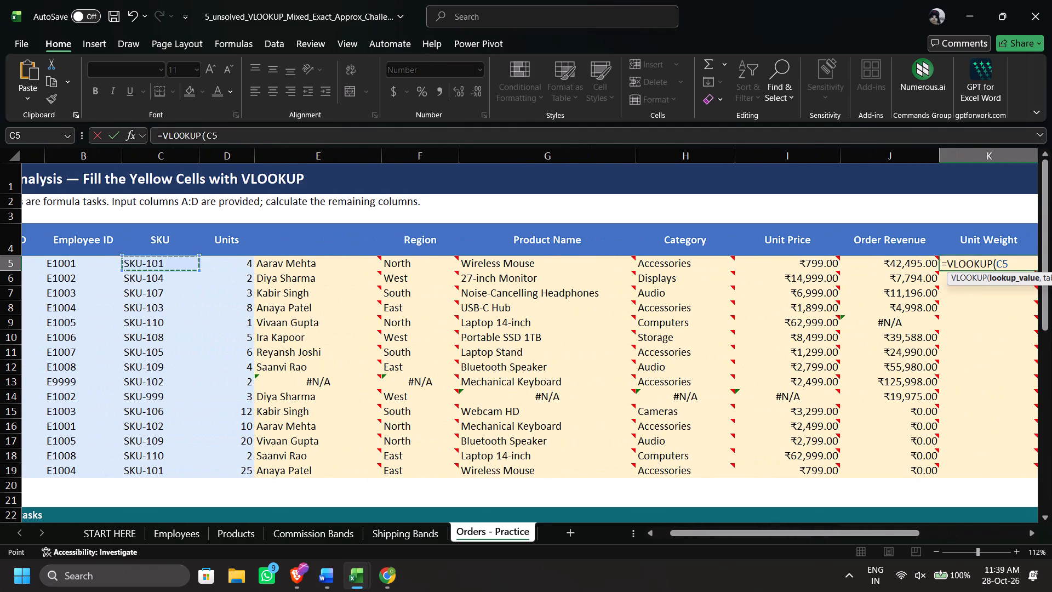
pyautogui.hscroll(-2, 484, 317)
pyautogui.press(',')
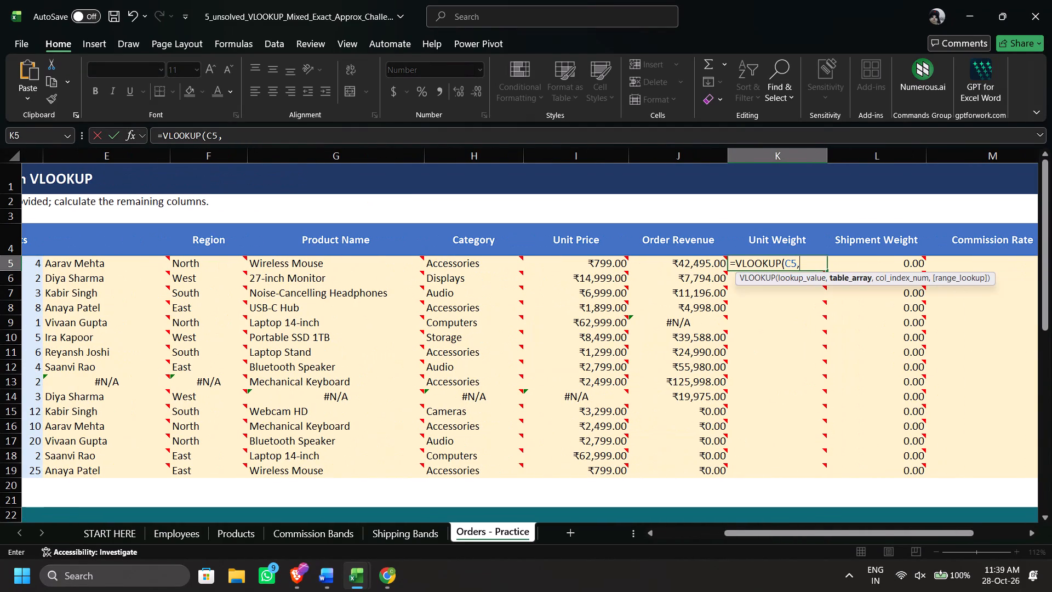
pyautogui.click(250, 533)
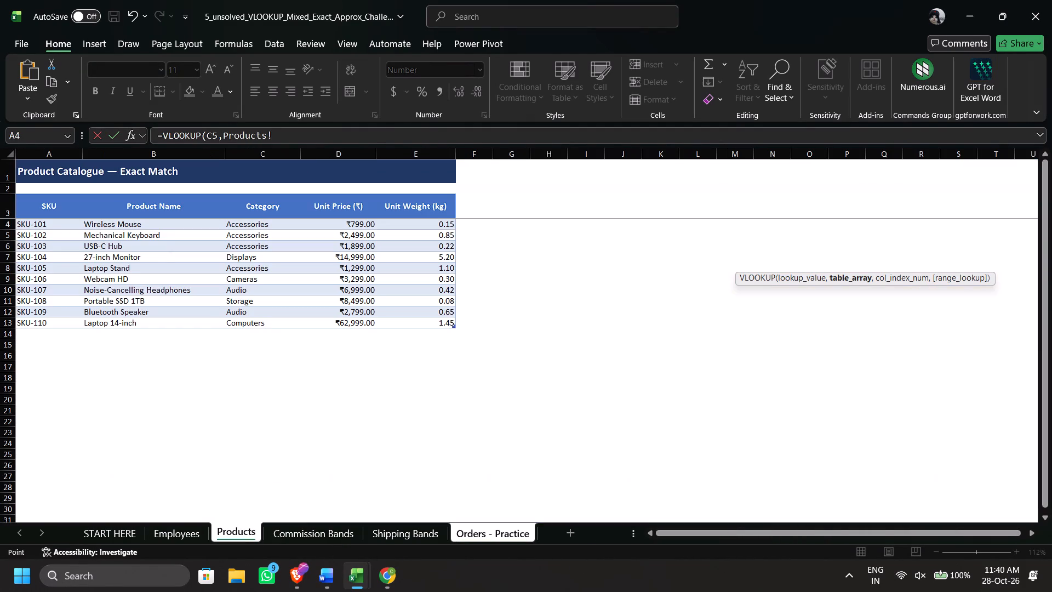
pyautogui.moveTo(38, 225); pyautogui.dragTo(409, 315)
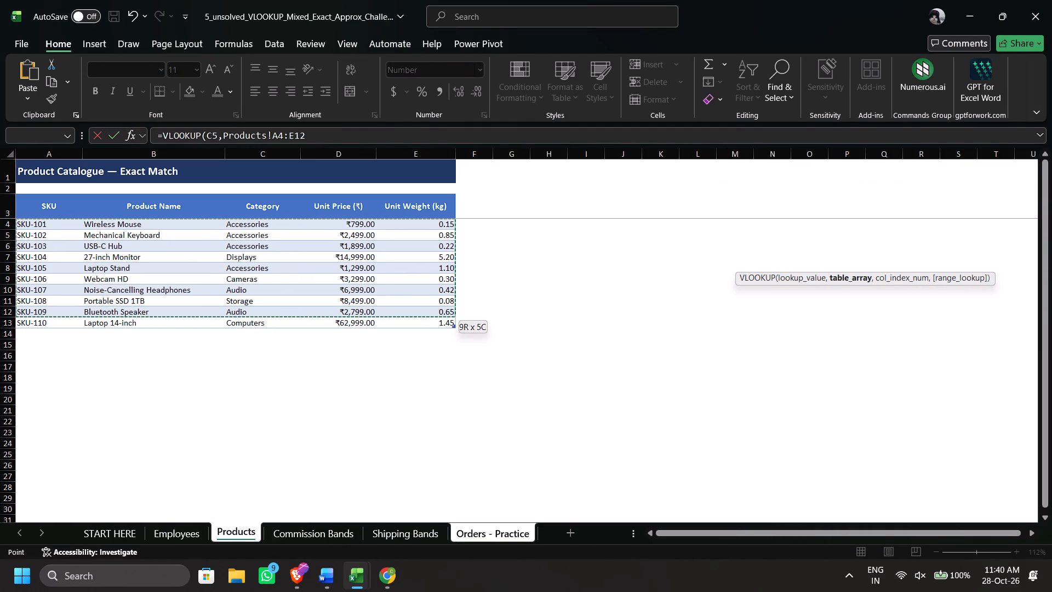
pyautogui.moveTo(409, 315); pyautogui.dragTo(412, 324)
pyautogui.press(',')
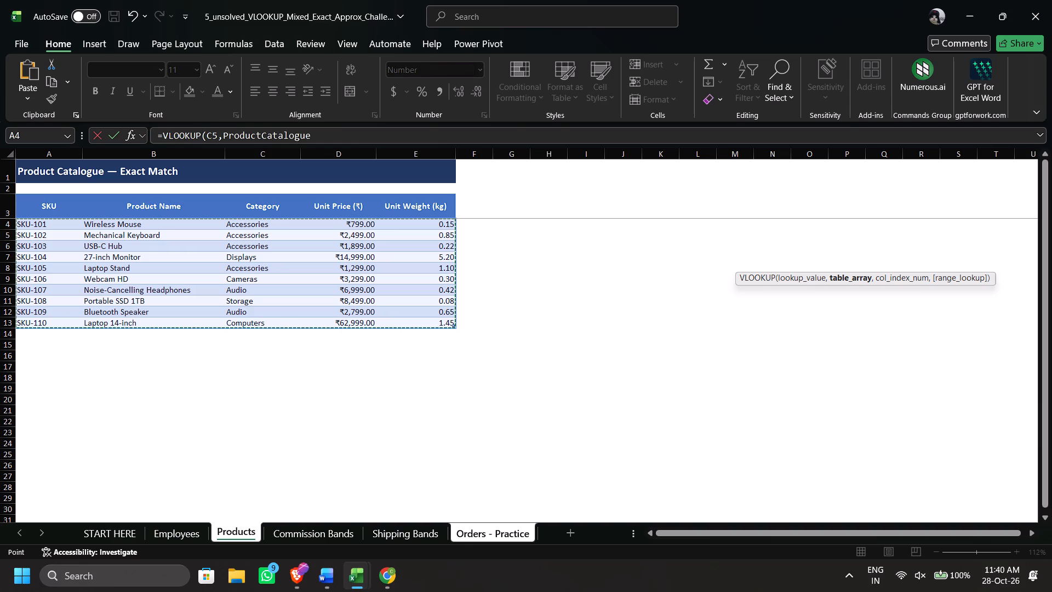
pyautogui.press('5')
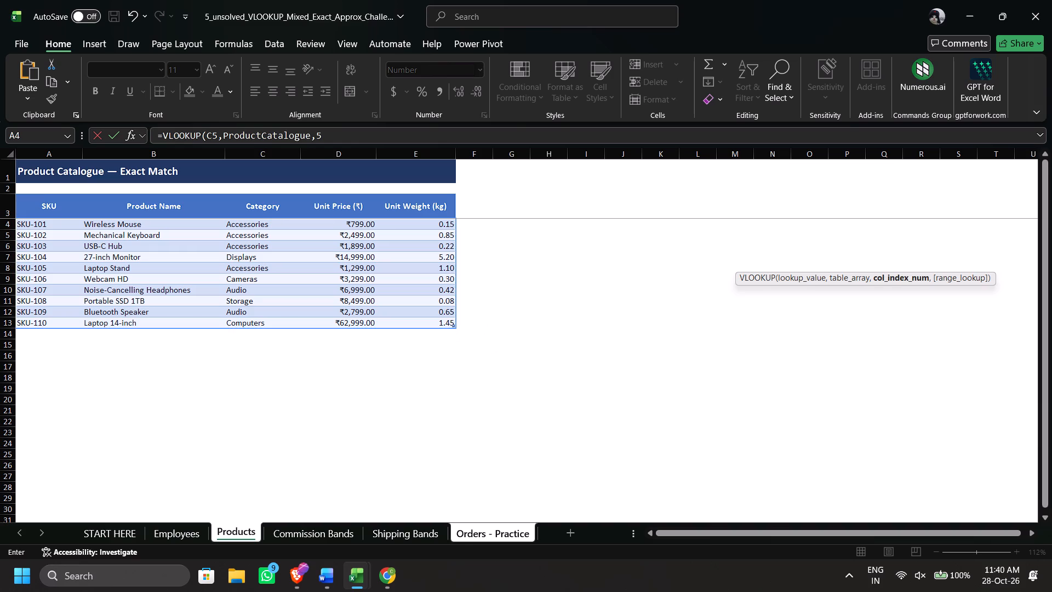
pyautogui.press(',')
pyautogui.write('0)')
pyautogui.press('Return')
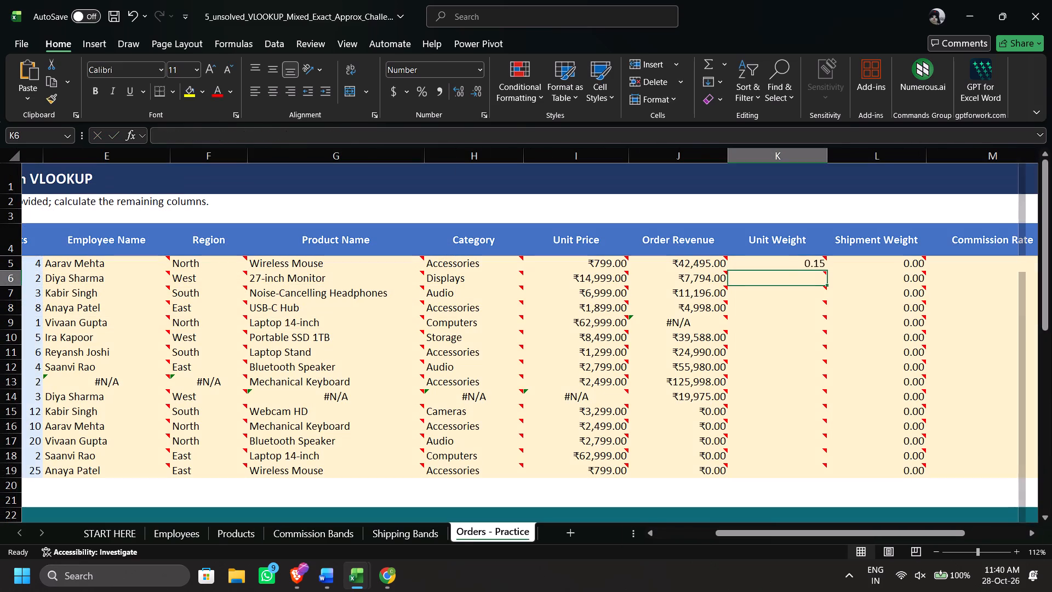
# Fill the Unit Weight formula from K5 down to K19.
pyautogui.click(814, 261)
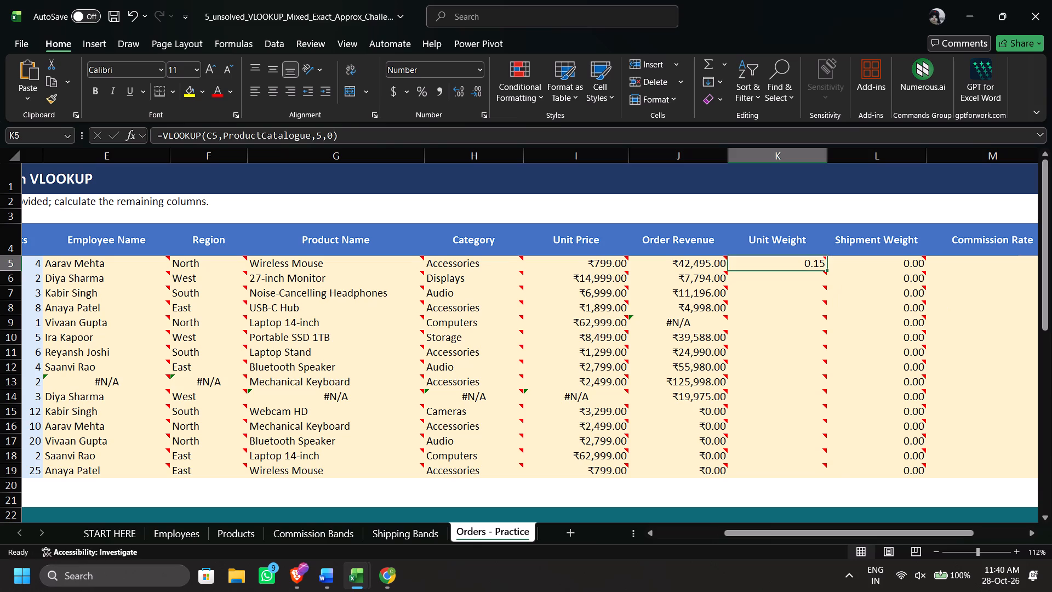
pyautogui.doubleClick(826, 270)
# Enter a Commission Rate VLOOKUP in M5 with lookup value J5, table array CommissionBands, column index 2 and match TRUE.
pyautogui.hscroll(-2, 899, 338)
pyautogui.click(769, 265)
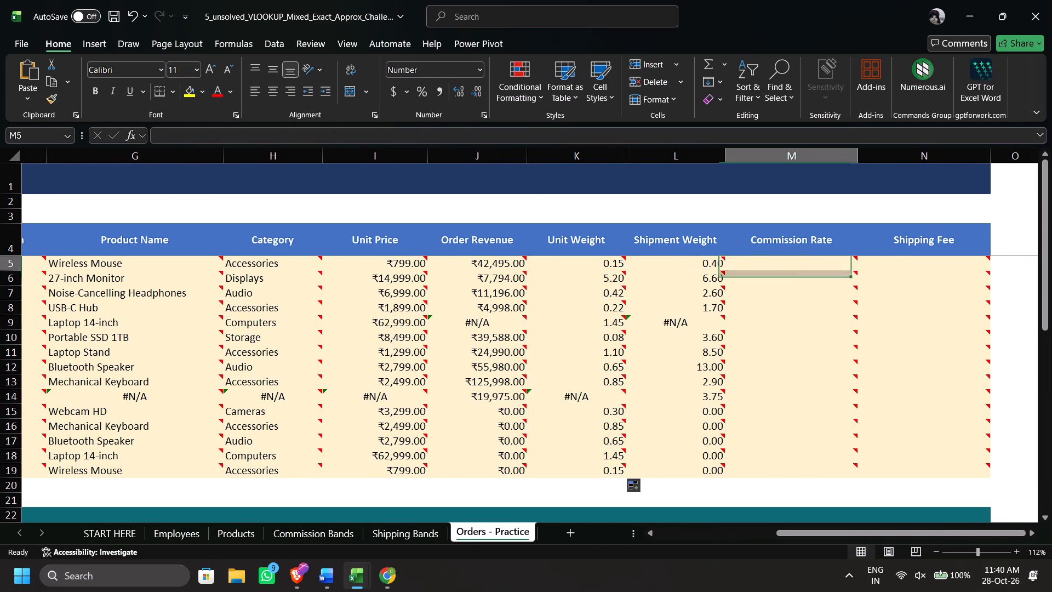
pyautogui.click(352, 531)
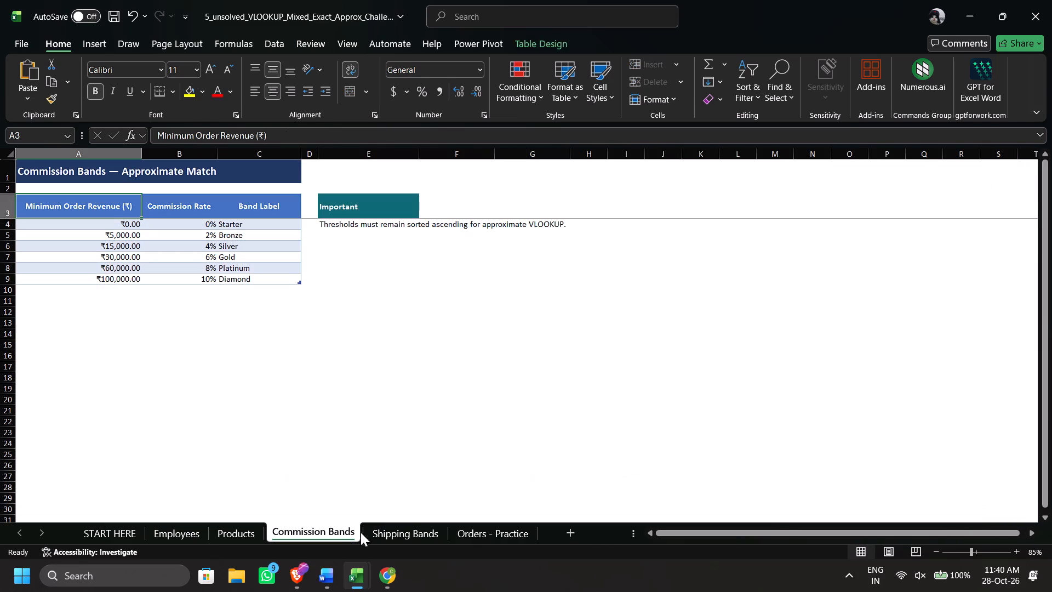
pyautogui.click(470, 534)
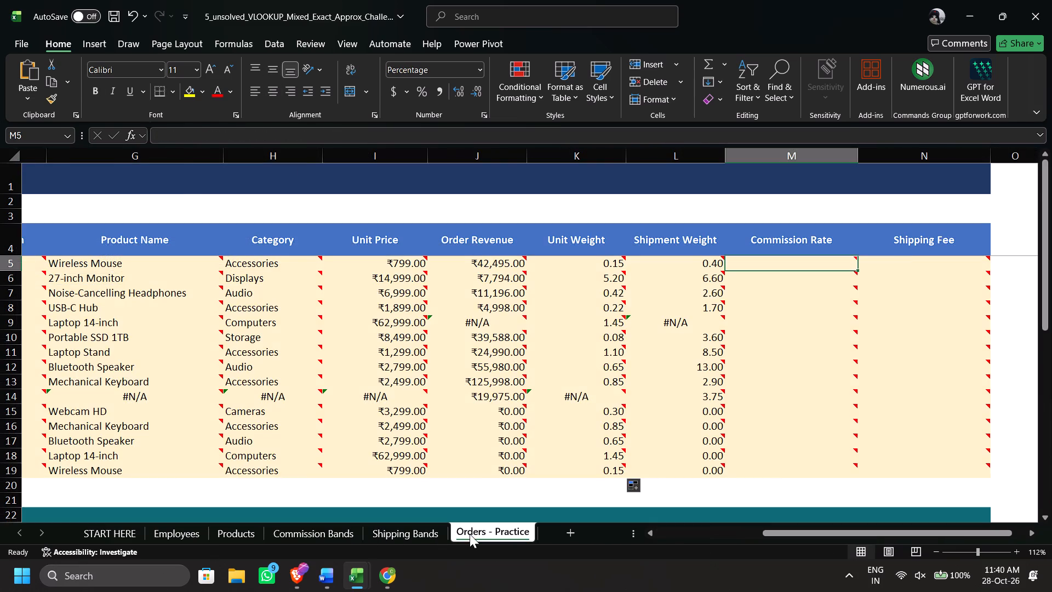
pyautogui.hscroll(2, 503, 456)
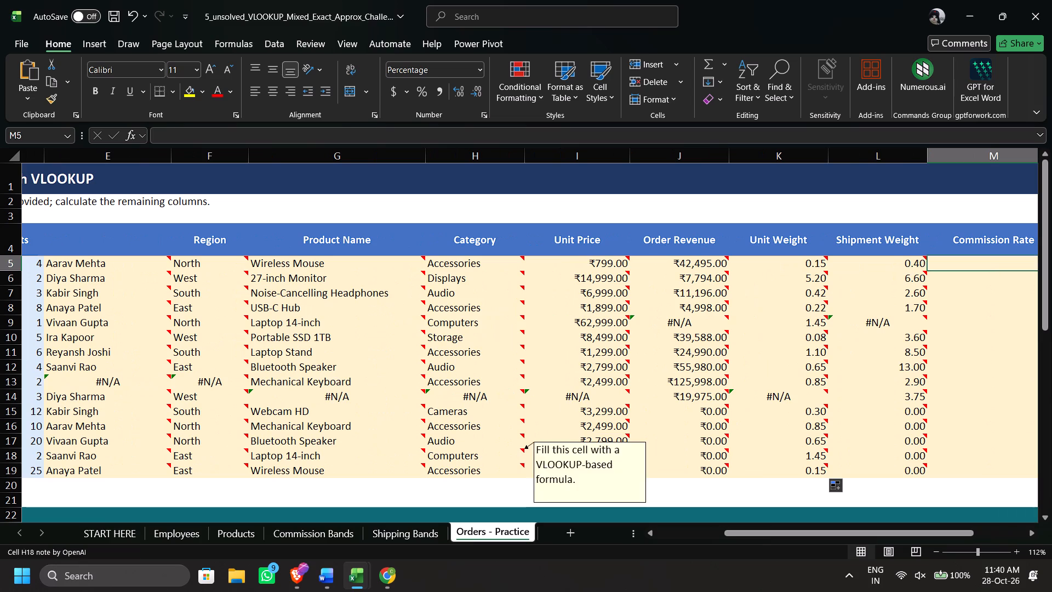
pyautogui.click(301, 525)
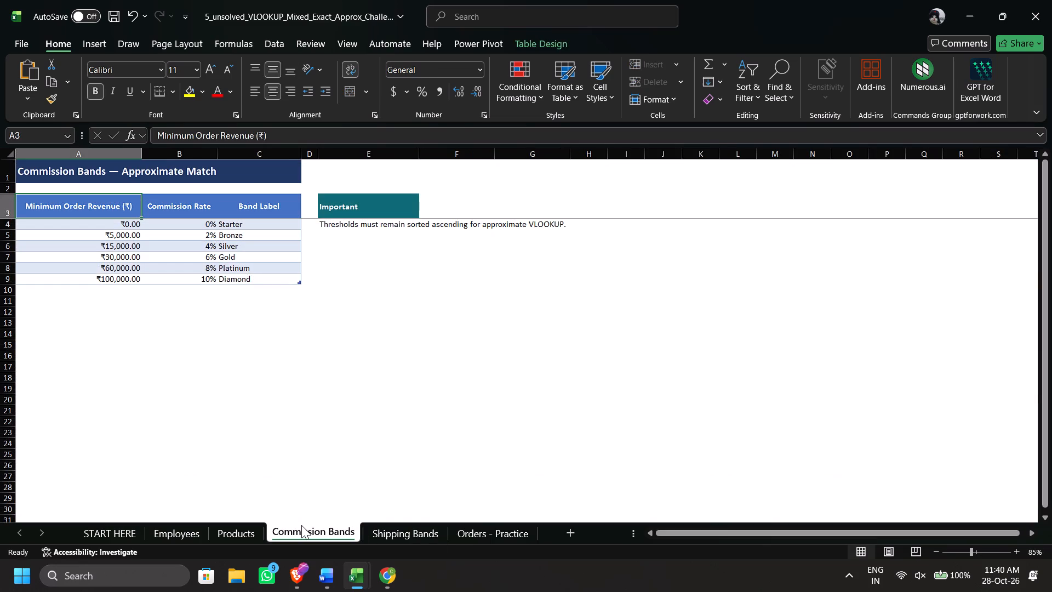
pyautogui.click(497, 530)
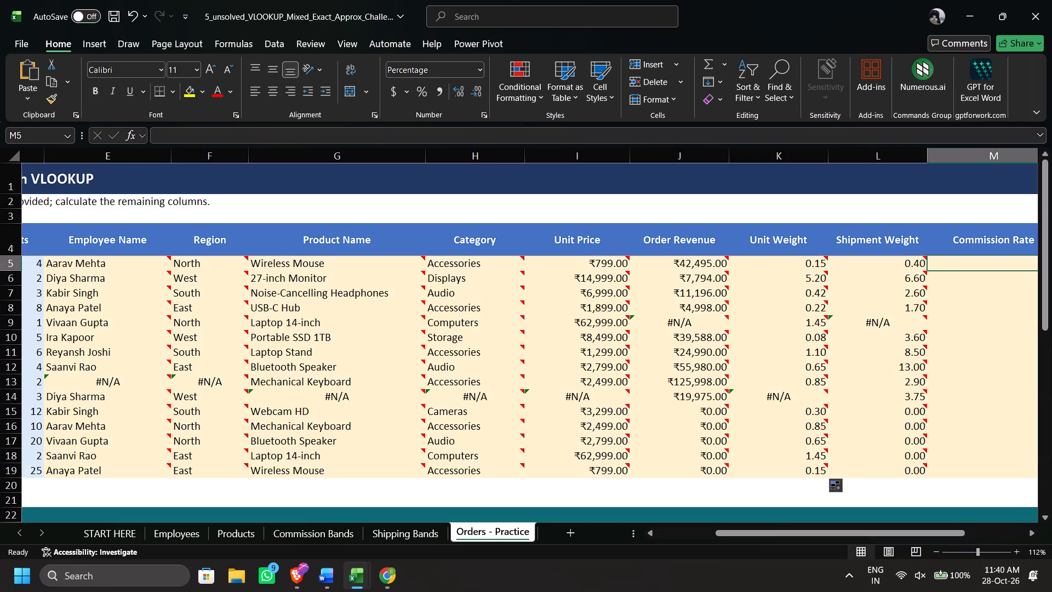
pyautogui.hscroll(-1, 557, 463)
pyautogui.press('=')
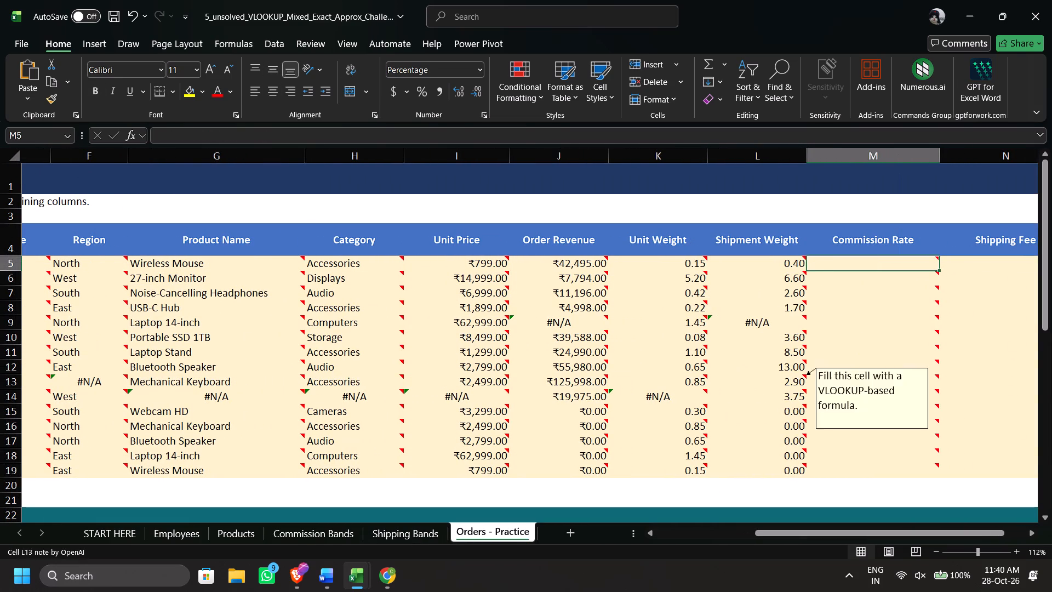
pyautogui.write('VL')
pyautogui.press('Tab')
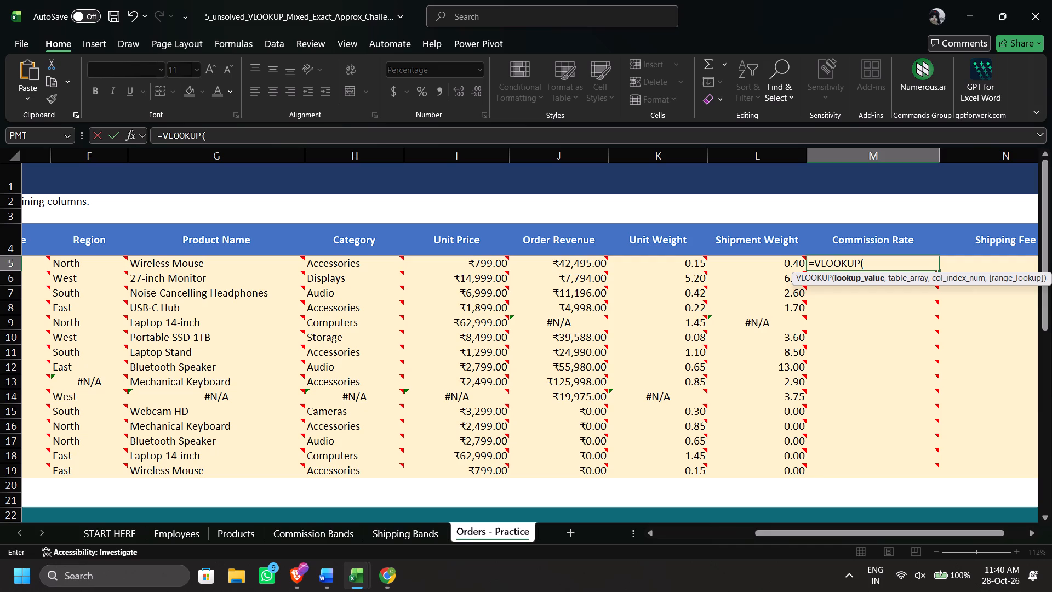
pyautogui.click(595, 260)
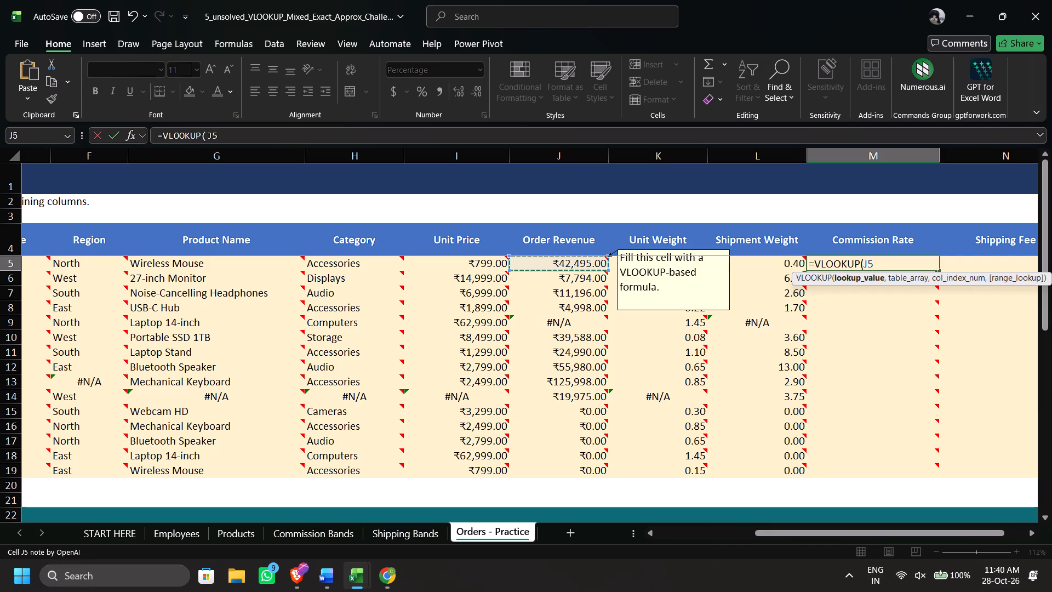
pyautogui.press(',')
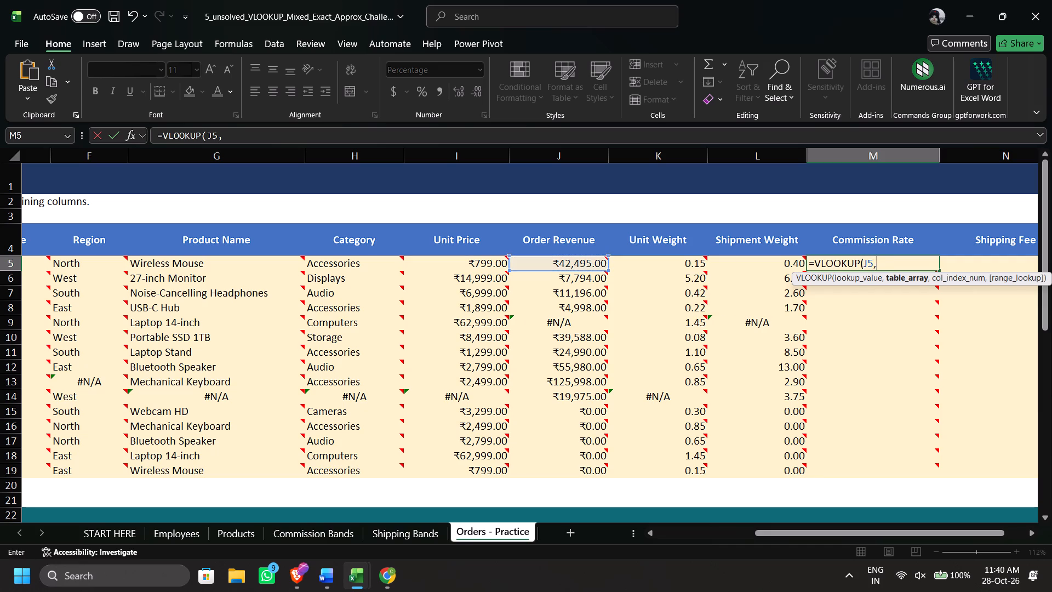
pyautogui.click(333, 528)
pyautogui.moveTo(68, 221); pyautogui.dragTo(275, 282)
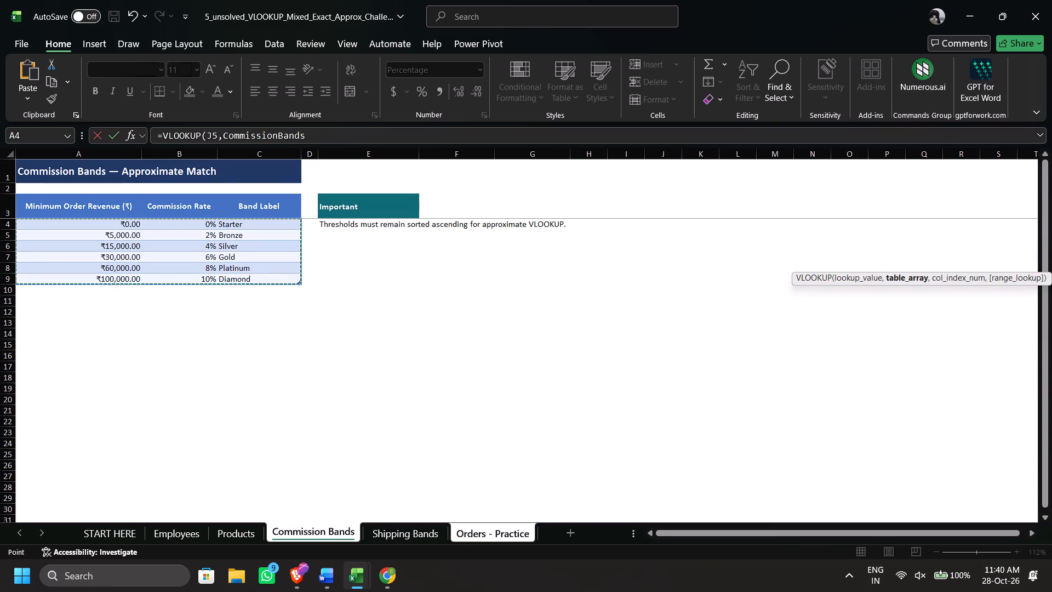
pyautogui.press(',')
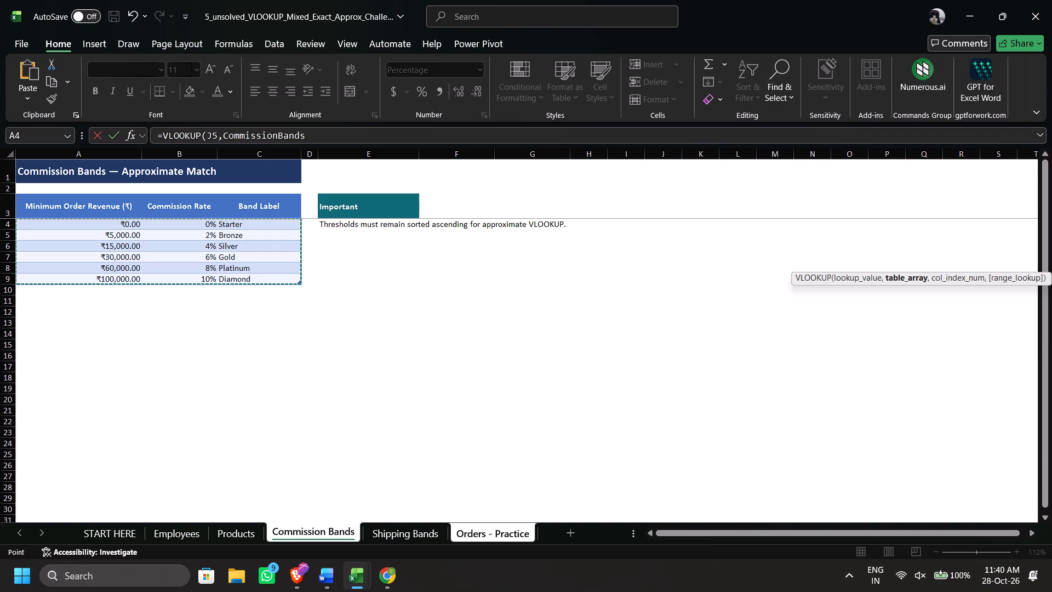
pyautogui.write('2,')
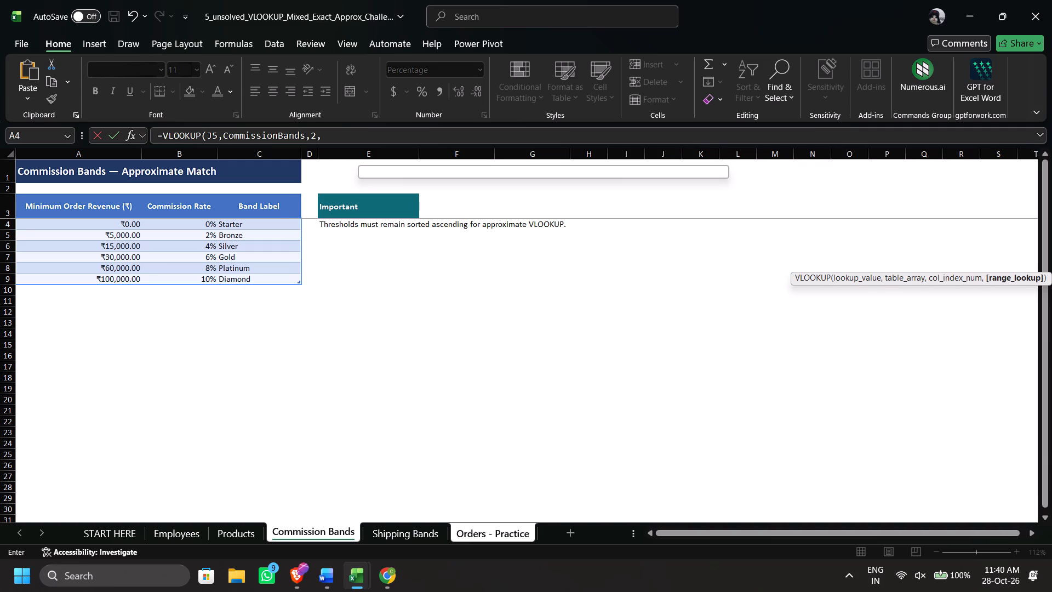
pyautogui.doubleClick(285, 173)
pyautogui.press('Return')
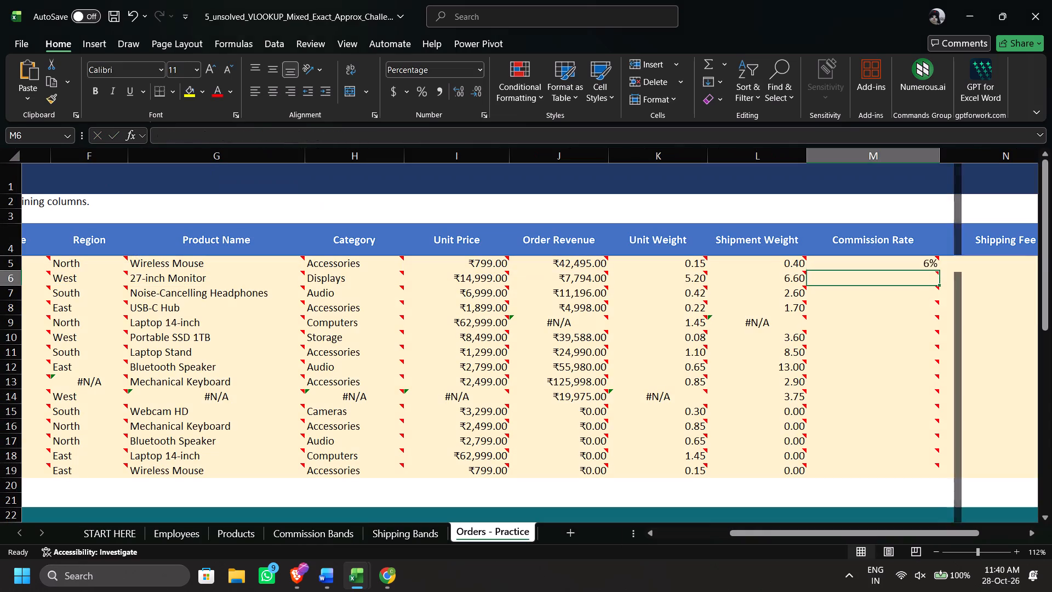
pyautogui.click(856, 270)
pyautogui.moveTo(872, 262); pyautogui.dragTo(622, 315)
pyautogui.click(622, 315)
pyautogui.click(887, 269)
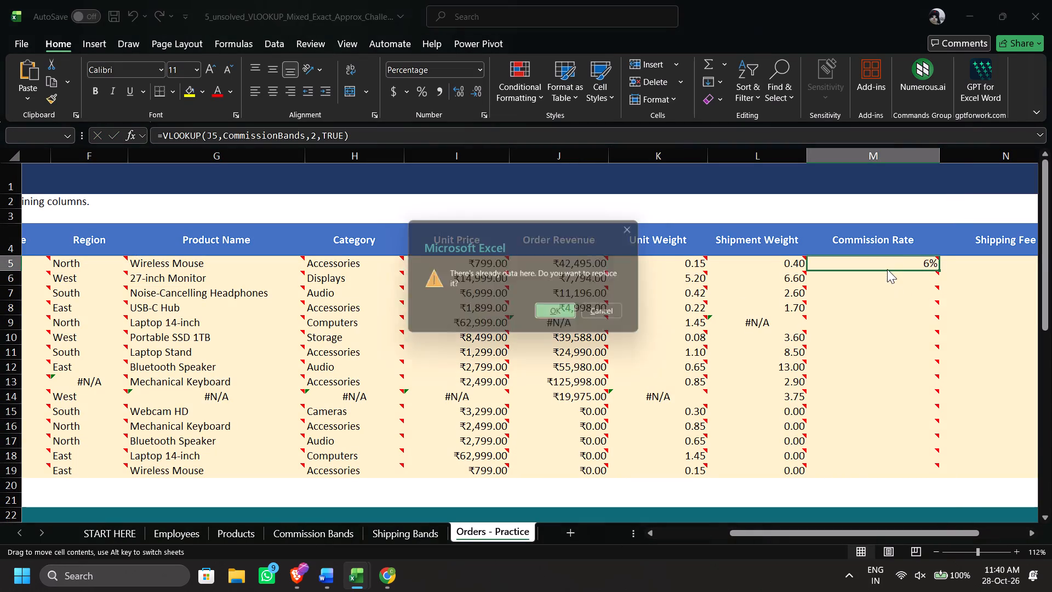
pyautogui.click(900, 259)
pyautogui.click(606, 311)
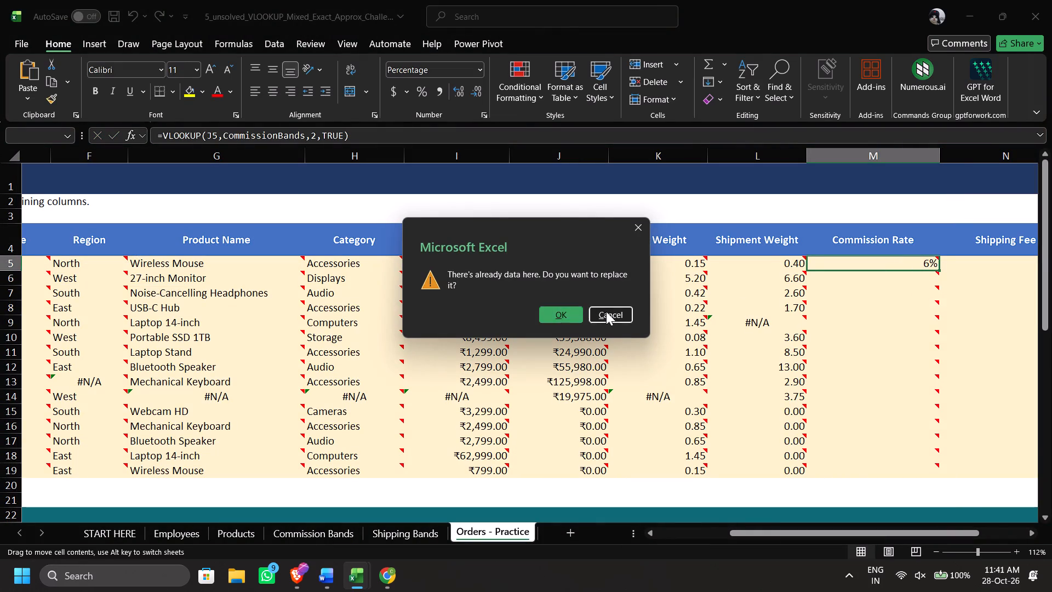
# Fill the Commission Rate formula from M5 down to M19.
pyautogui.click(924, 258)
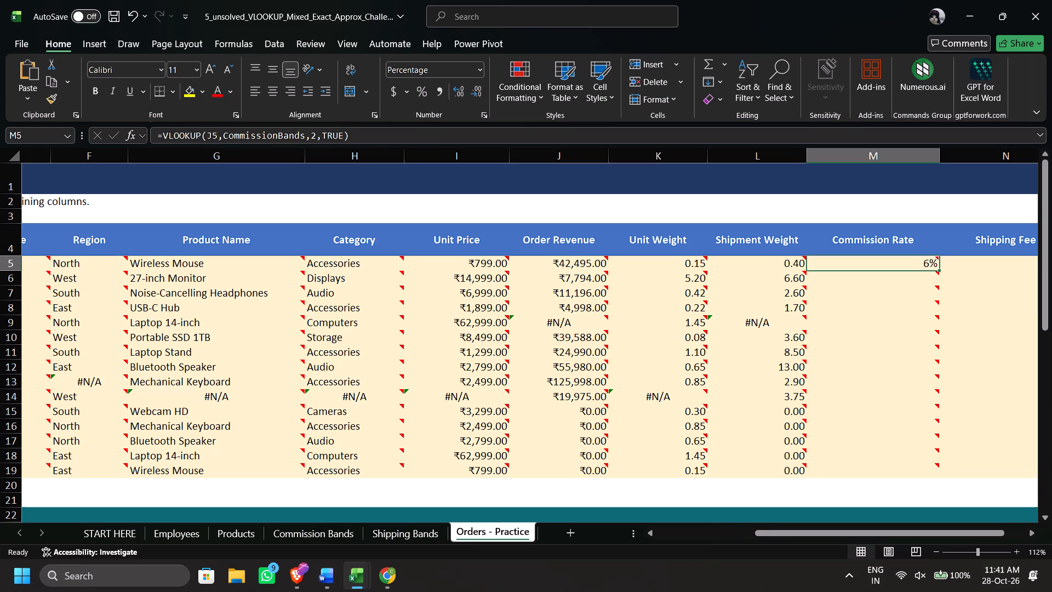
pyautogui.doubleClick(941, 270)
# Enter a Shipping Fee VLOOKUP in N5 with lookup value L5, table array ShippingBands, column index 2 and match TRUE.
pyautogui.hscroll(-3, 828, 462)
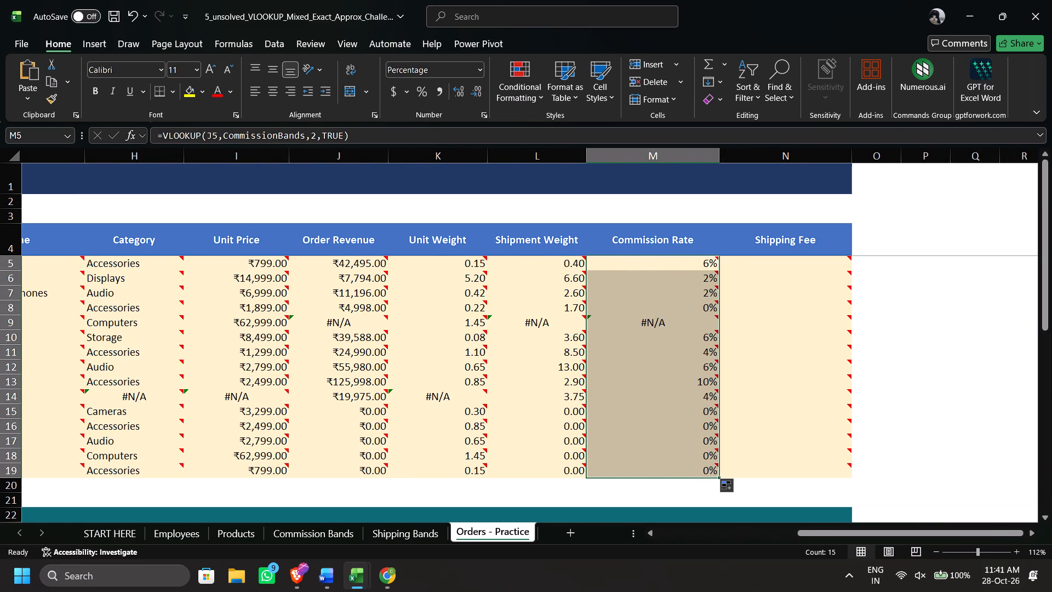
pyautogui.click(783, 258)
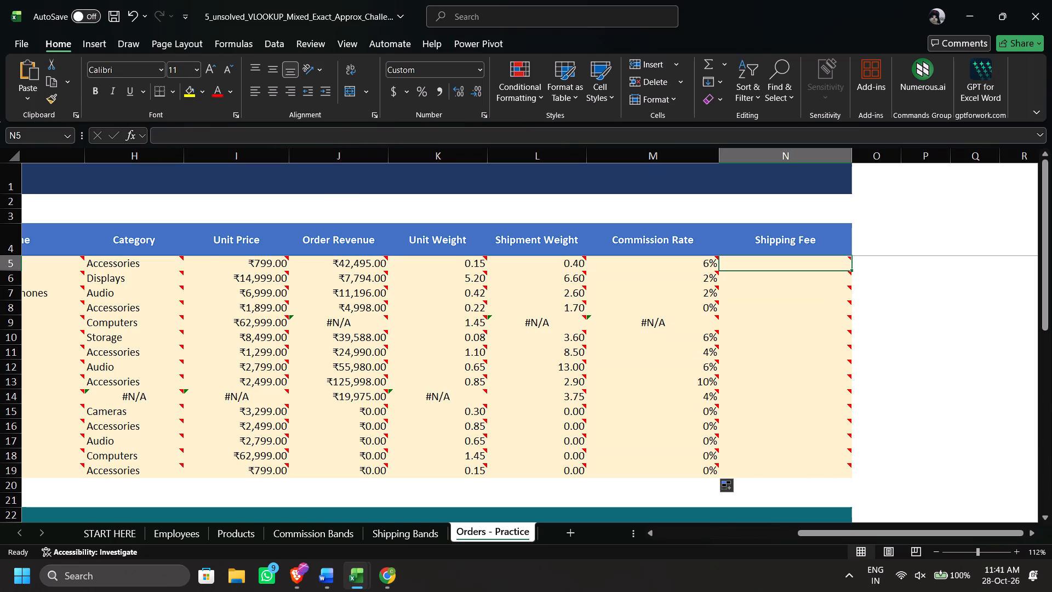
pyautogui.click(437, 526)
pyautogui.click(500, 527)
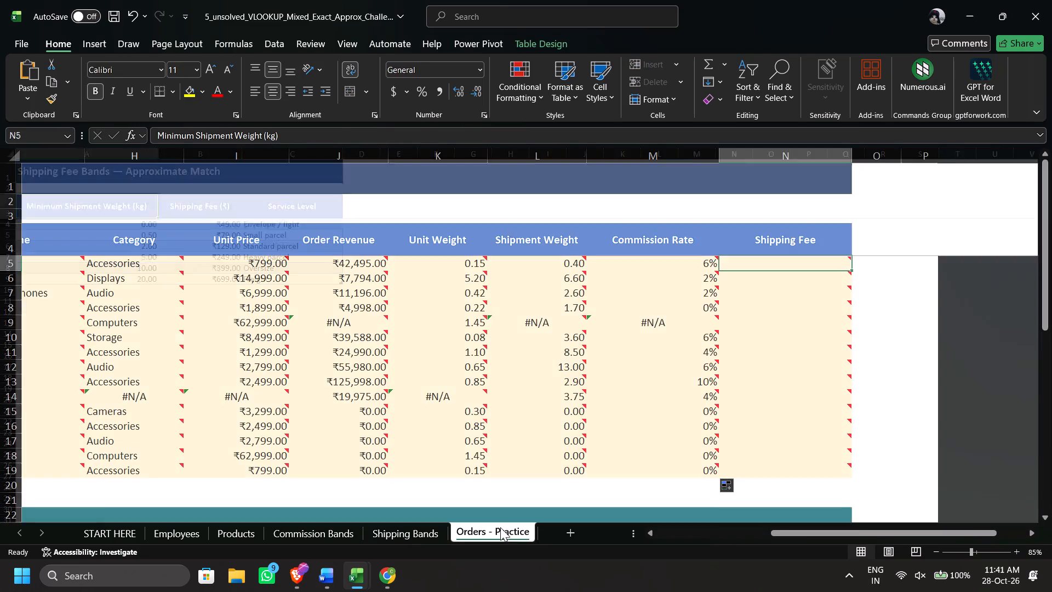
pyautogui.press('=')
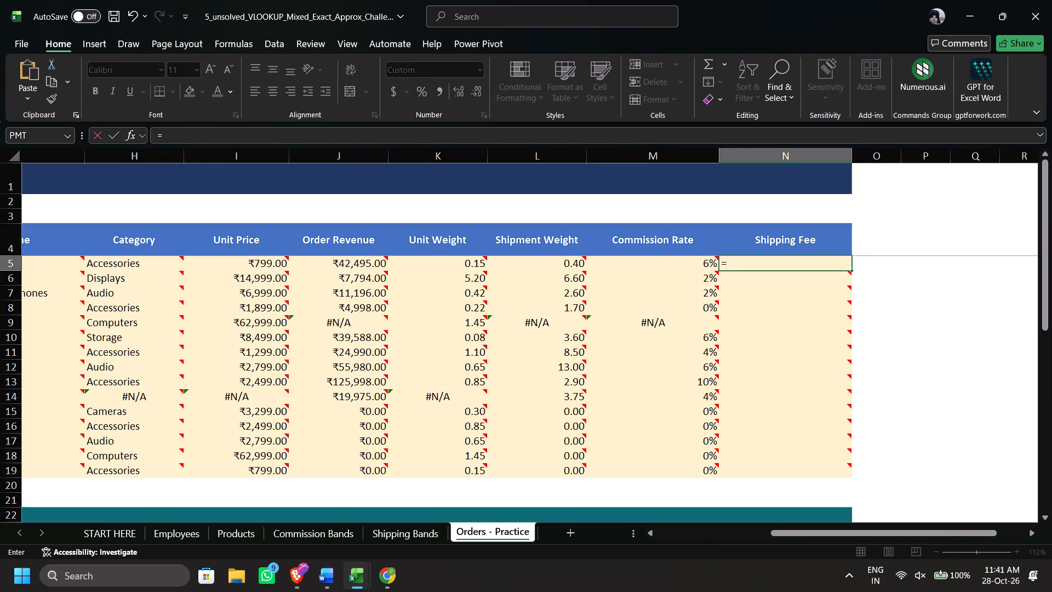
pyautogui.write('VC')
pyautogui.press('BackSpace')
pyautogui.write('LO')
pyautogui.press('Tab')
pyautogui.click(579, 266)
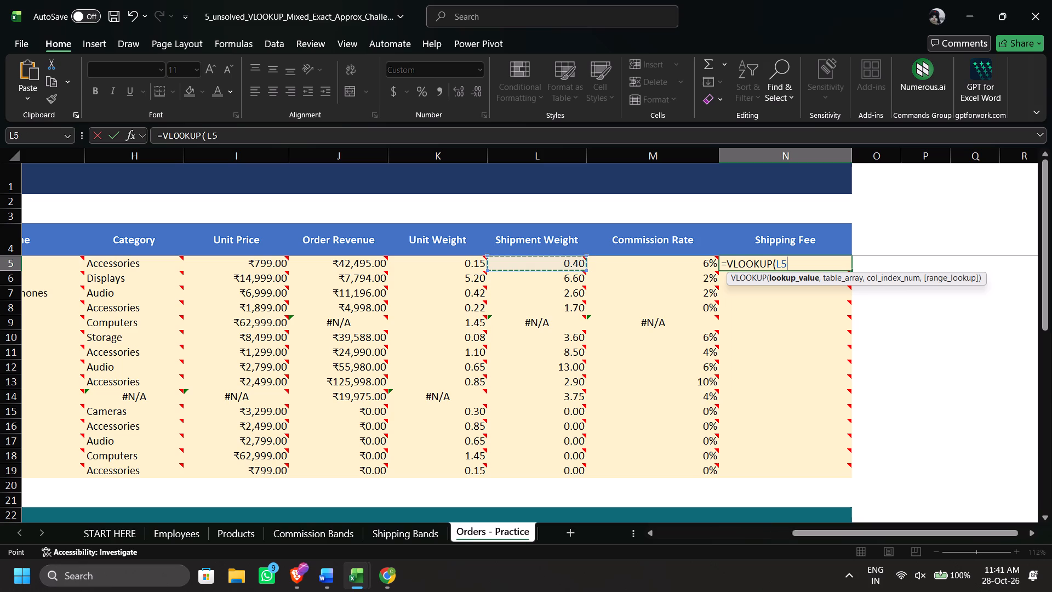
pyautogui.press(',')
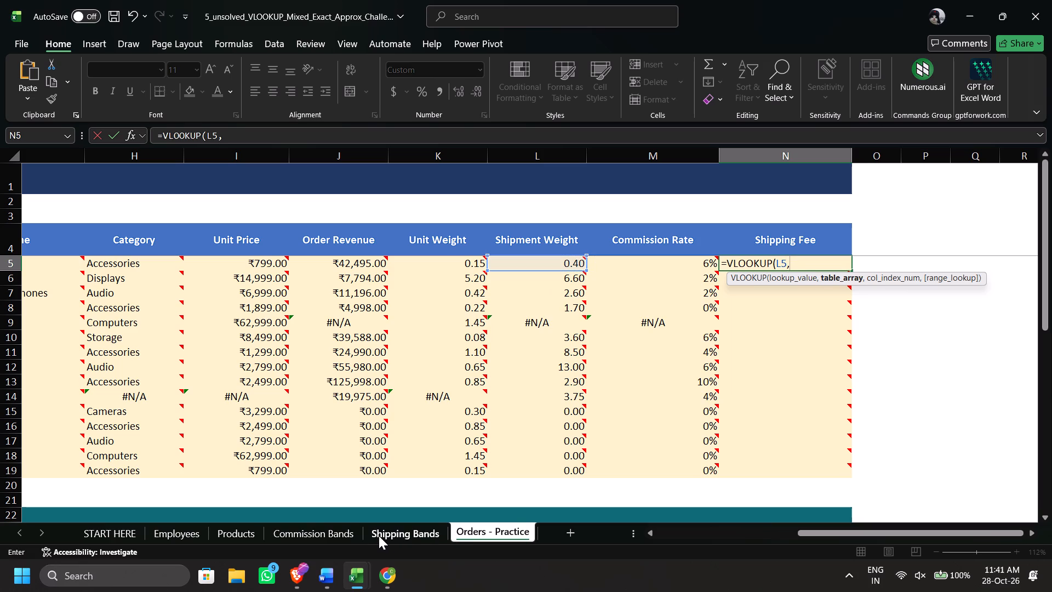
pyautogui.click(378, 536)
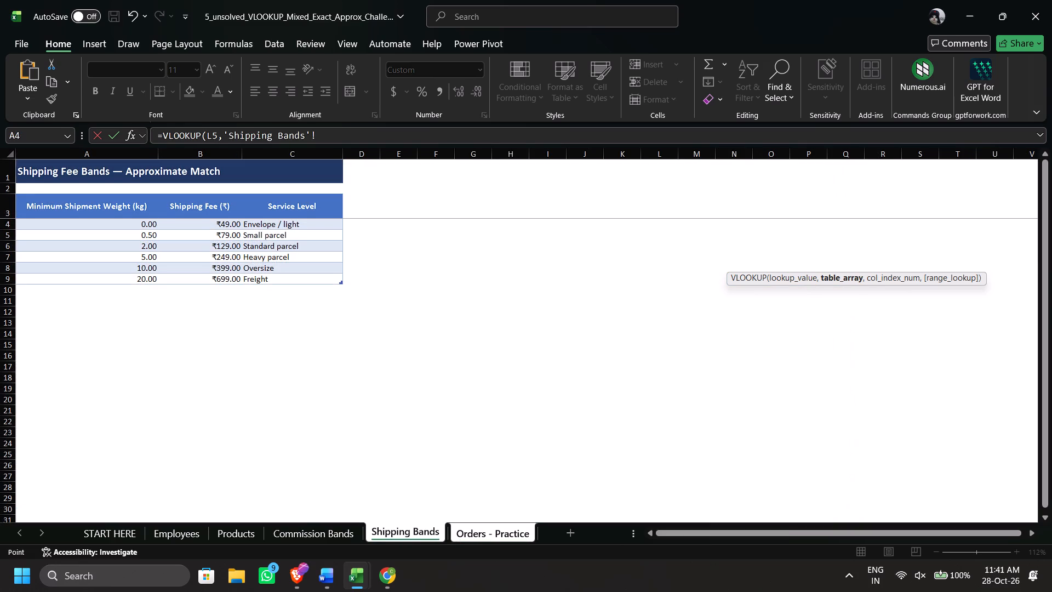
pyautogui.moveTo(125, 226); pyautogui.dragTo(291, 276)
pyautogui.press(',')
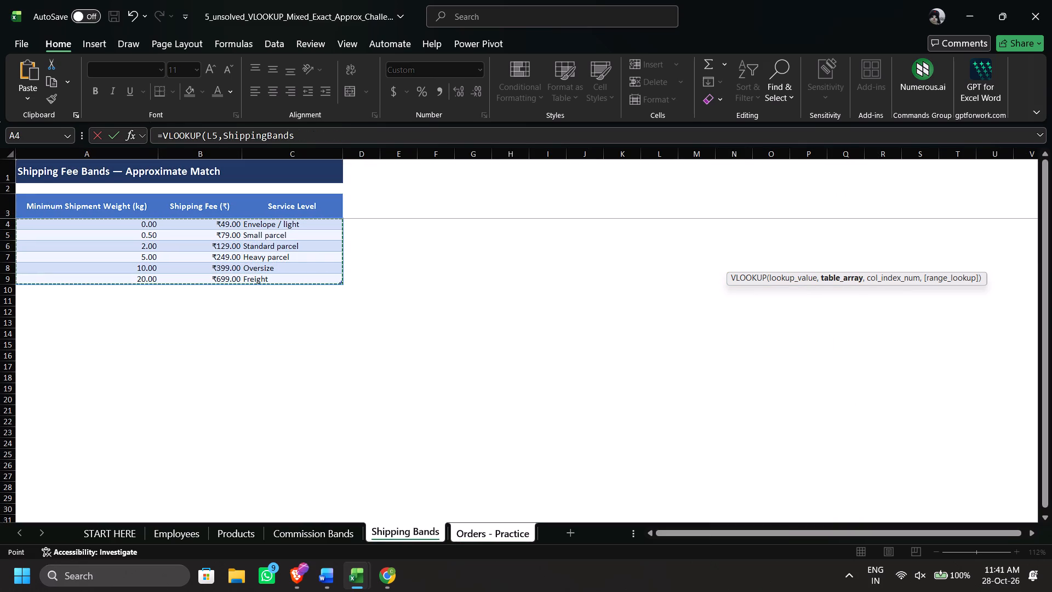
pyautogui.write('2,')
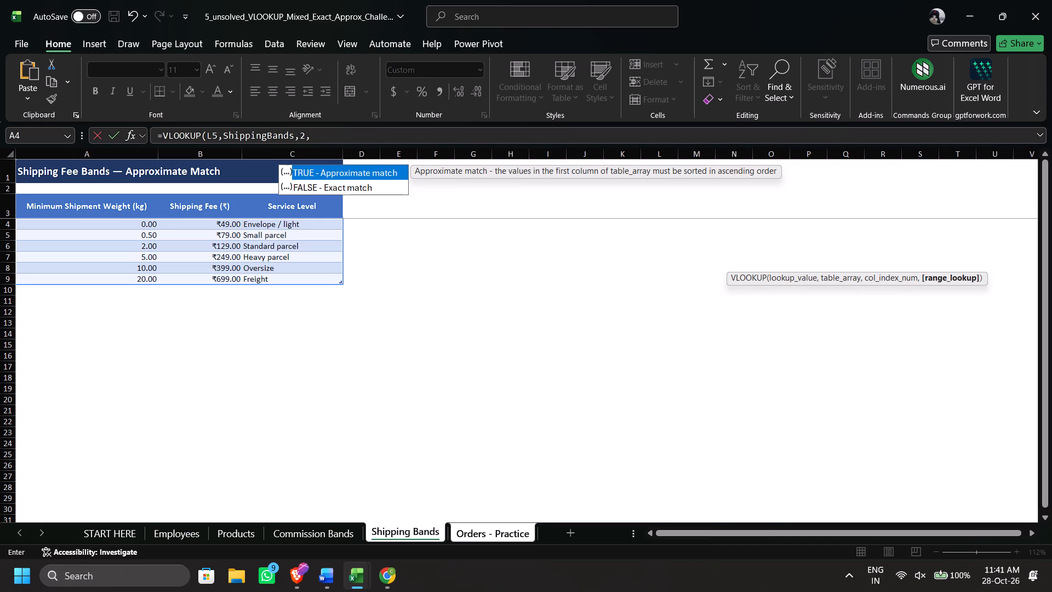
pyautogui.press('Tab')
pyautogui.hotkey('shift', ')')
pyautogui.press('Return')
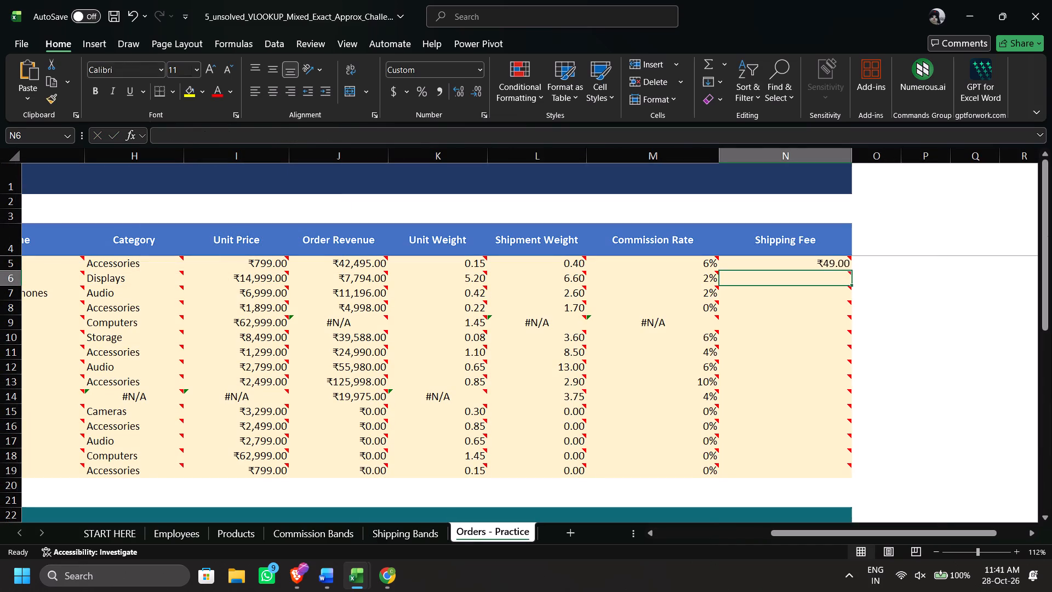
# Fill the Shipping Fee formula from N5 down to N19.
pyautogui.click(737, 264)
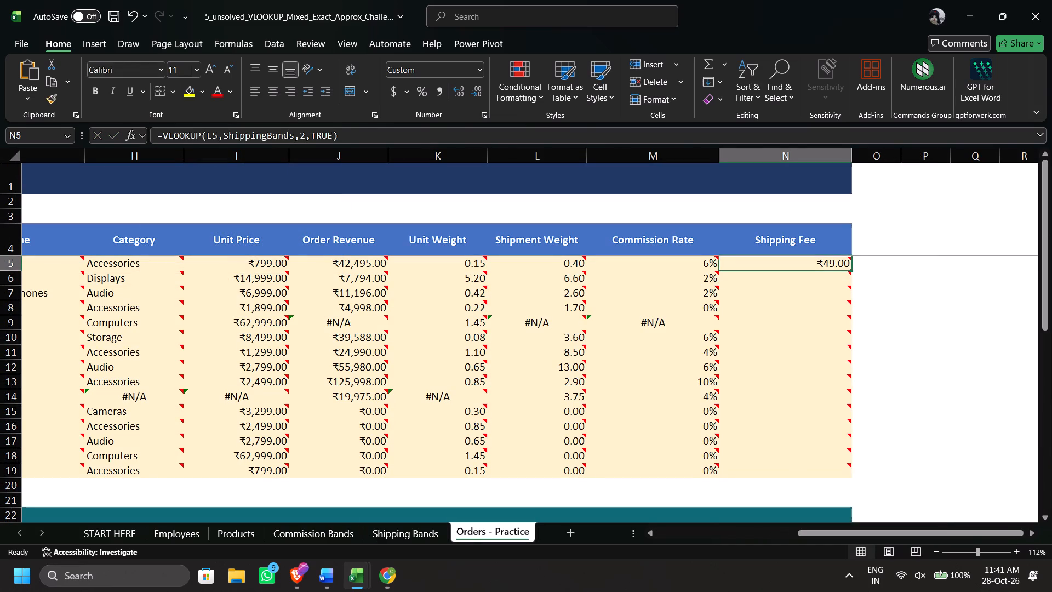
pyautogui.doubleClick(853, 271)
pyautogui.hscroll(3, 702, 382)
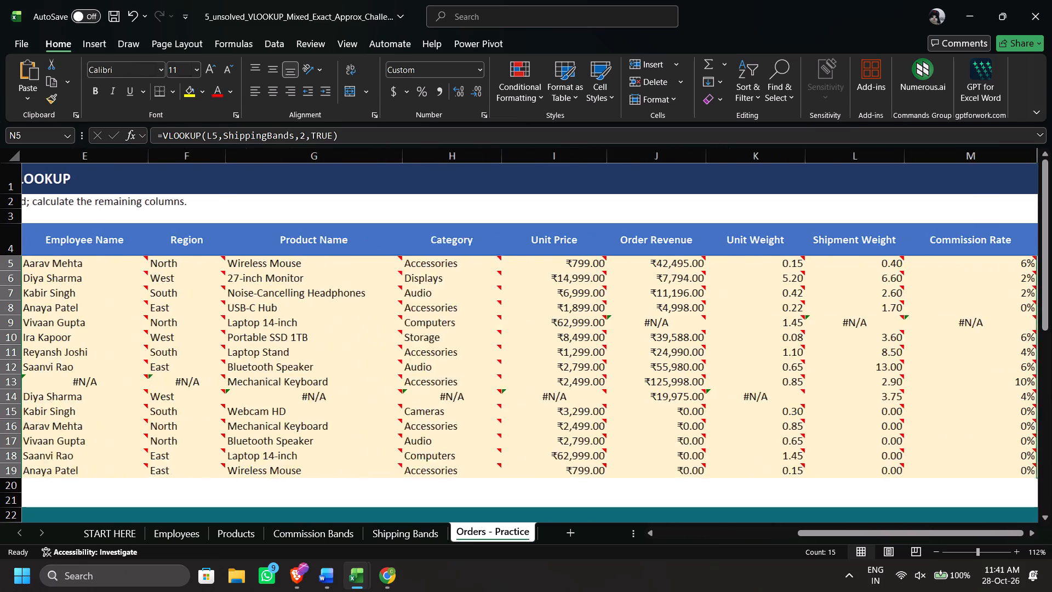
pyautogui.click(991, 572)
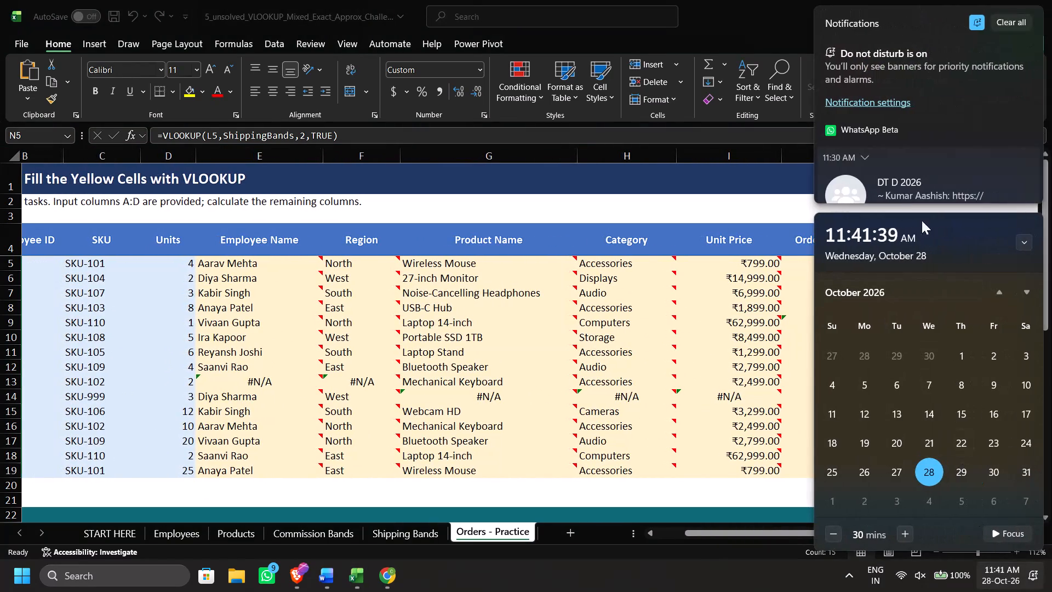
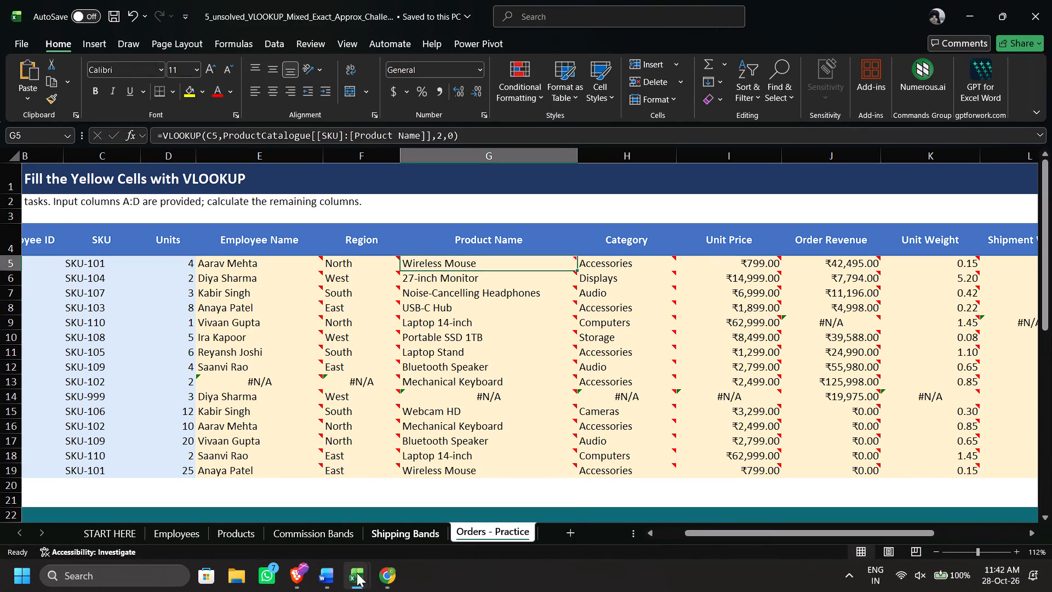
# Switch to the 2_unsolved_Vlookup_Marks workbook.
pyautogui.click(336, 497)
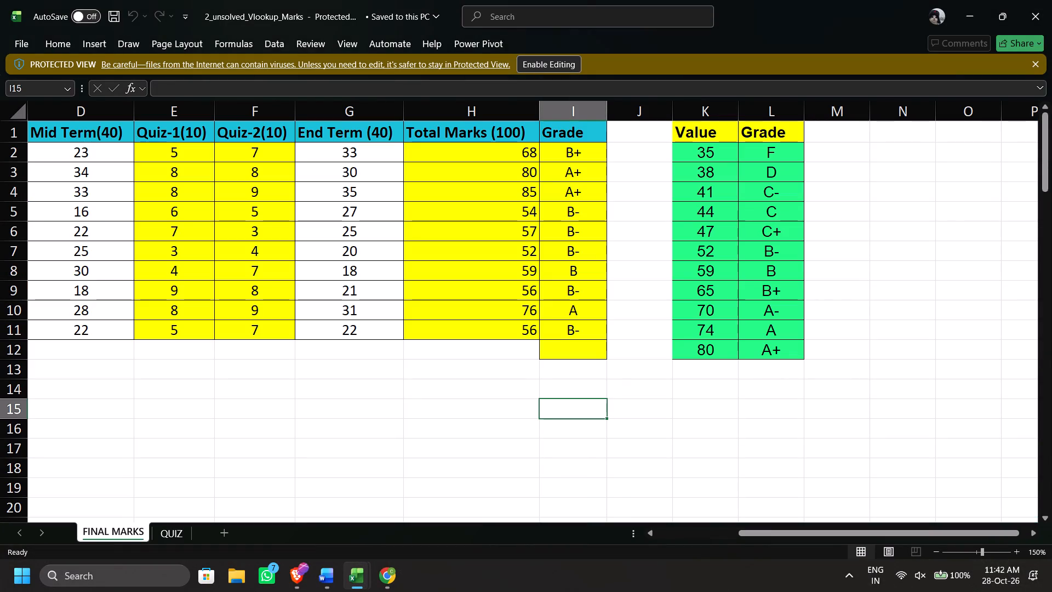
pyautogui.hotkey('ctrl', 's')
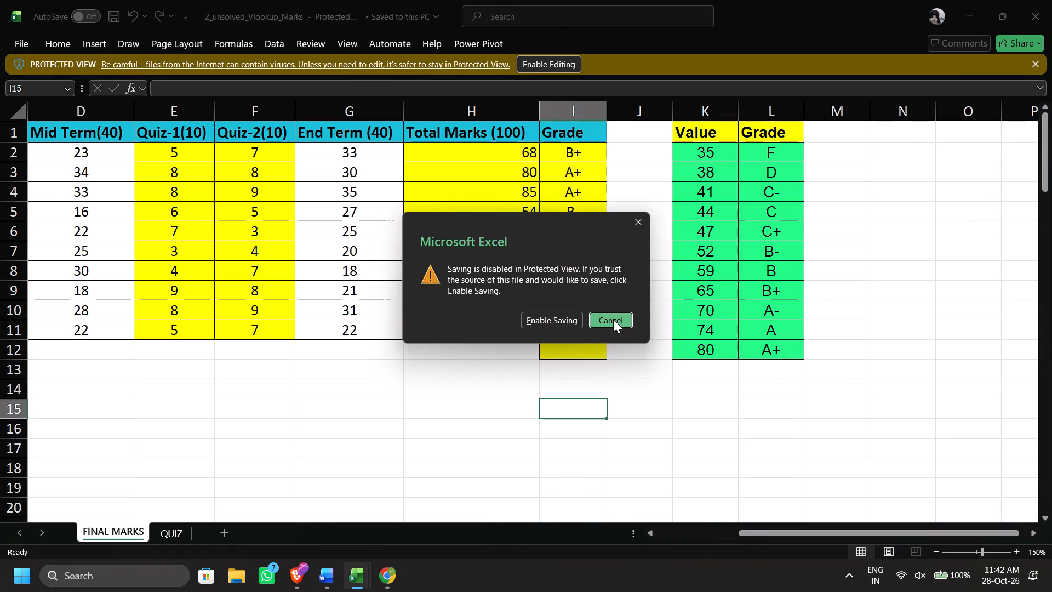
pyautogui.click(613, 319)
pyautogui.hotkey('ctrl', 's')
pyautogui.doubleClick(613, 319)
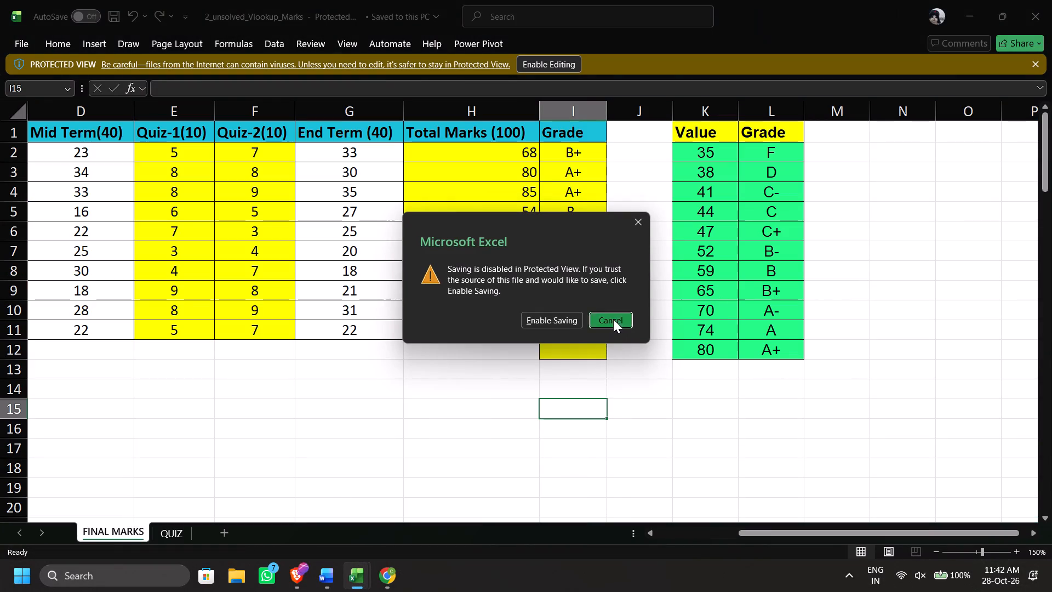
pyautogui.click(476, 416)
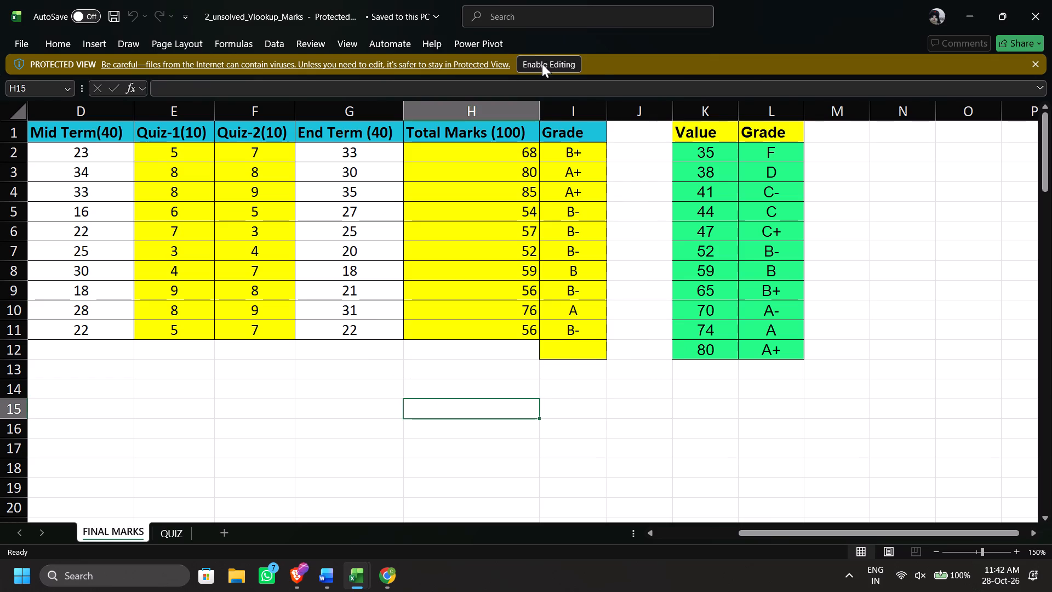
# Enable editing for the protected 2_unsolved_Vlookup_Marks workbook and save it.
pyautogui.click(542, 64)
pyautogui.click(438, 437)
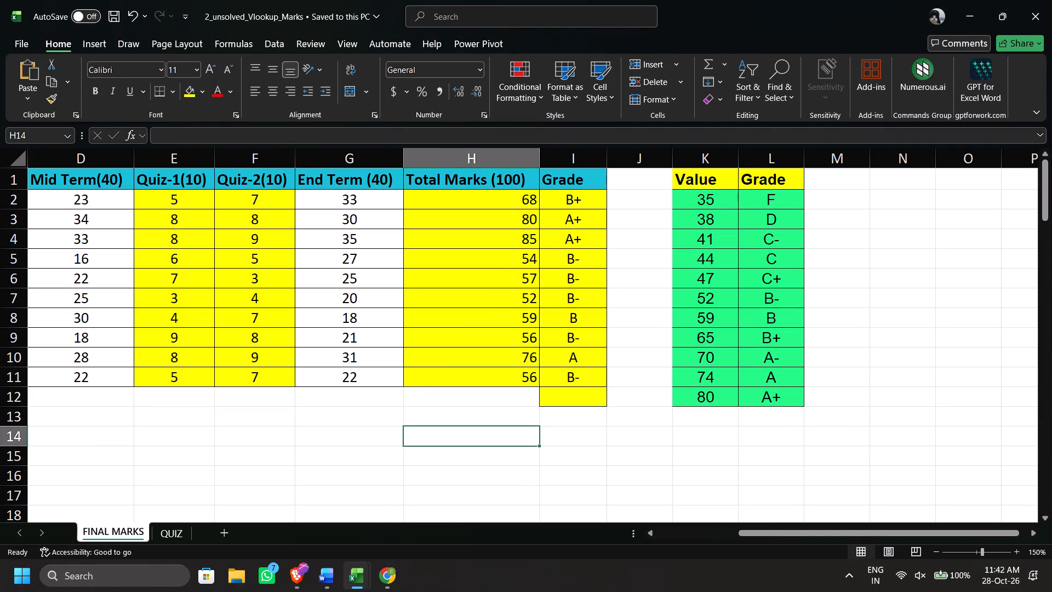
pyautogui.hotkey('ctrl', 's')
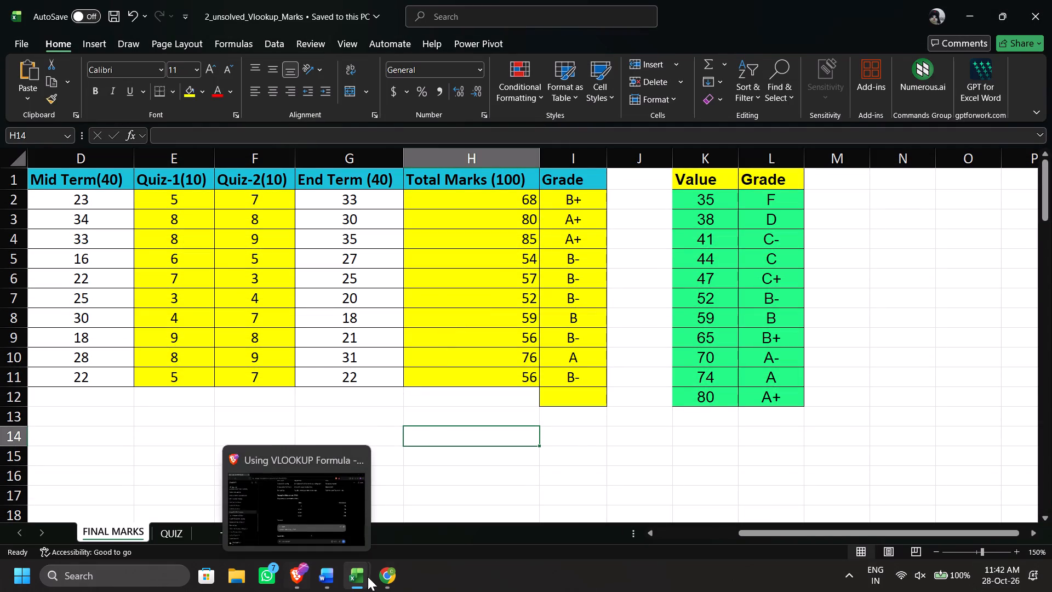
# Save and close the 0_VLOOKUP_Approximate_Match_Practice workbook.
pyautogui.click(232, 491)
pyautogui.click(575, 493)
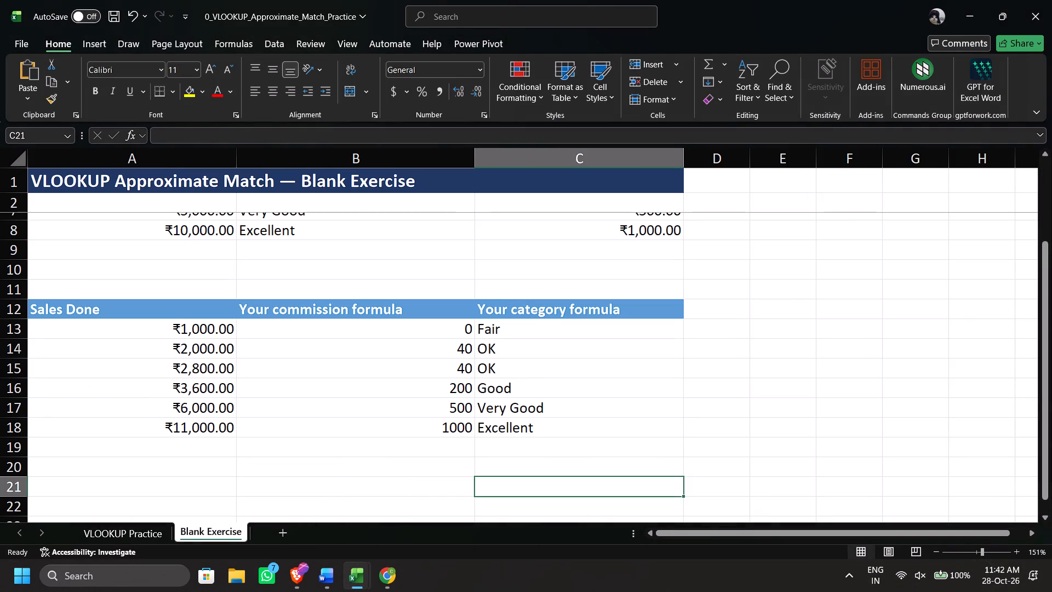
pyautogui.hotkey('ctrl', 's')
pyautogui.click(1051, 0)
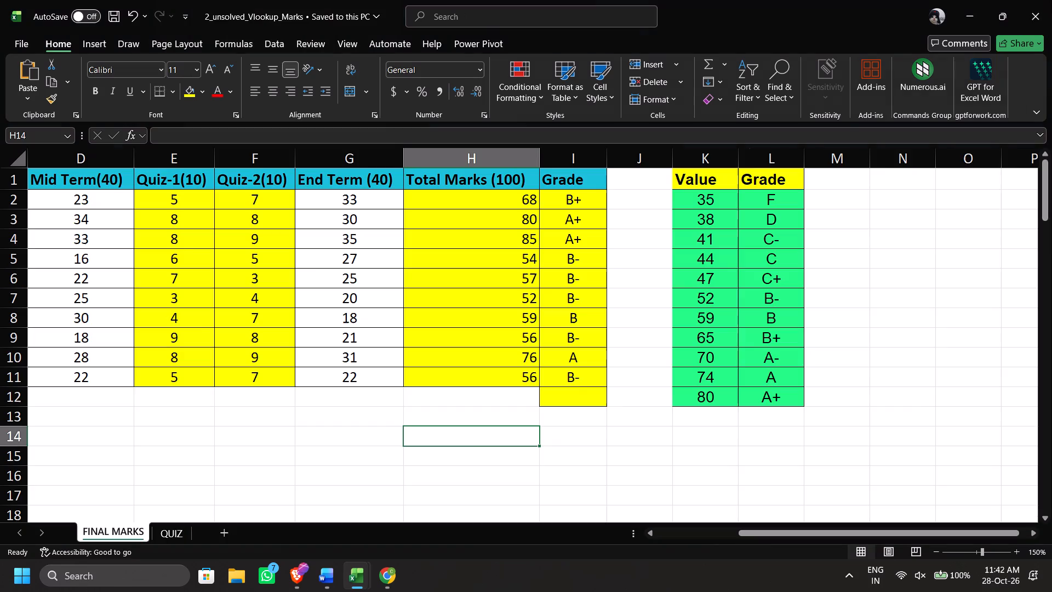
# Close the 2_unsolved_Vlookup_Marks workbook and any remaining Excel window.
pyautogui.click(1051, 0)
pyautogui.click(1051, 0)
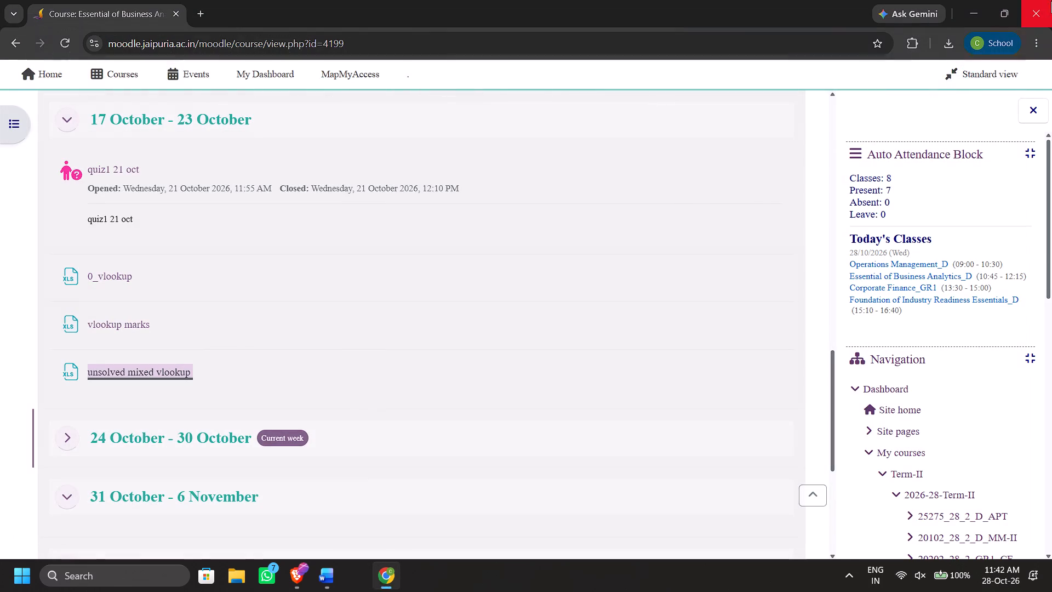
# Launch the recently added Kuro app from Windows Start.
pyautogui.scroll(-1, 303, 335)
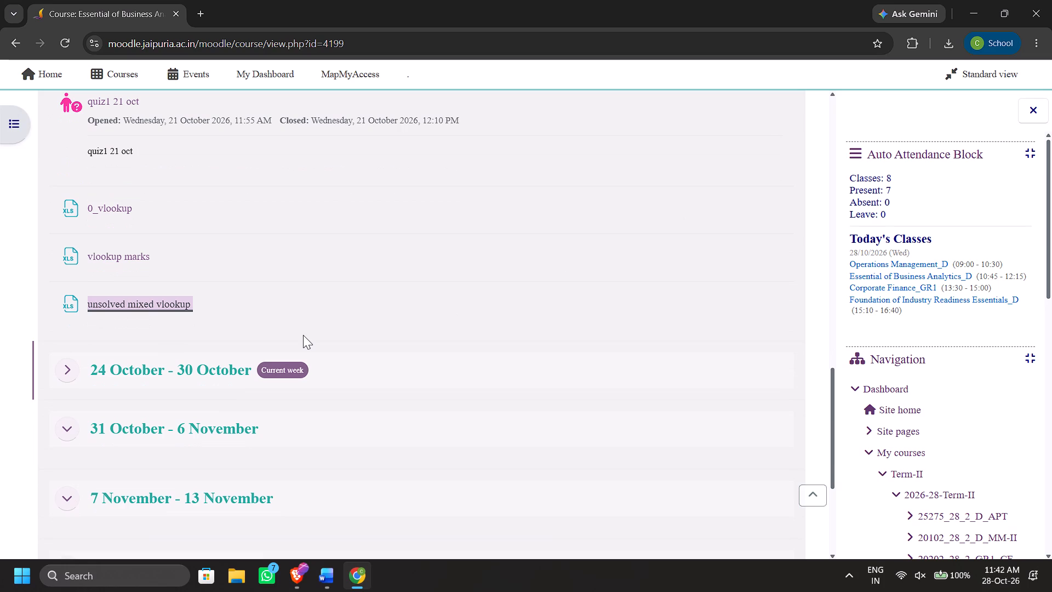
pyautogui.click(0, 591)
pyautogui.click(216, 156)
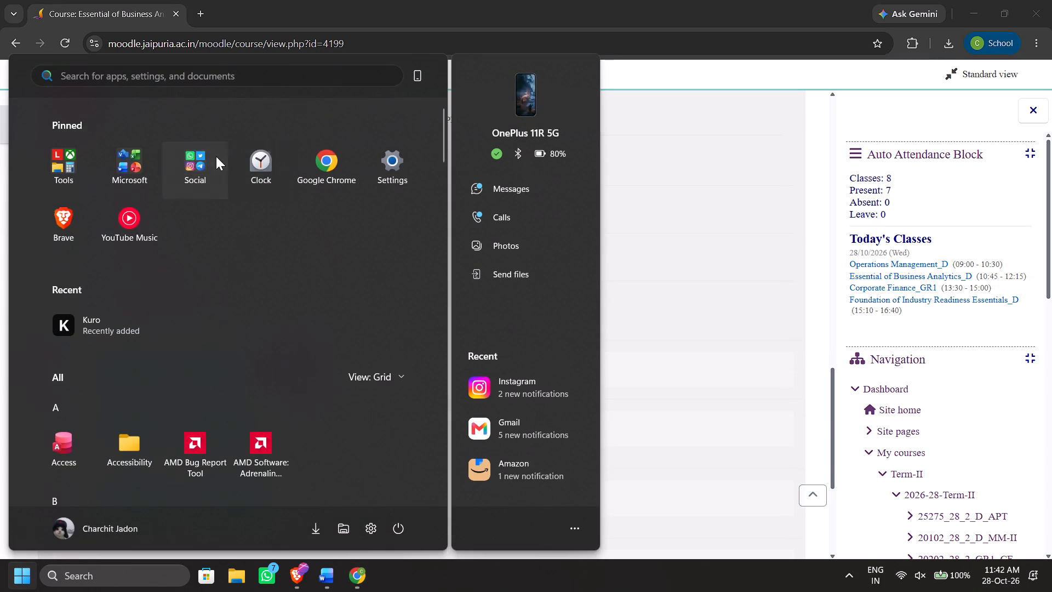
pyautogui.doubleClick(66, 323)
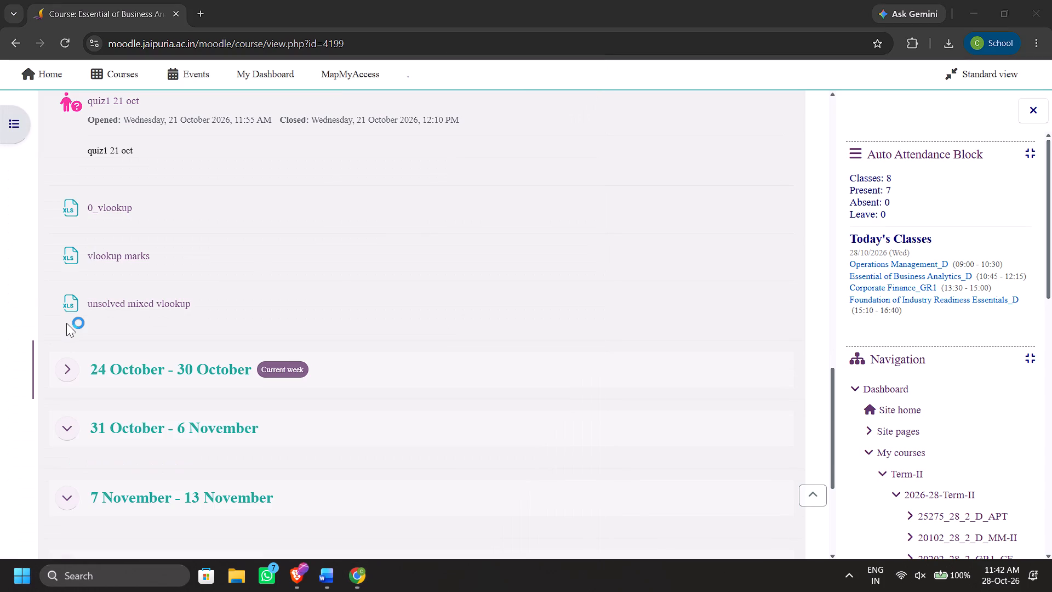
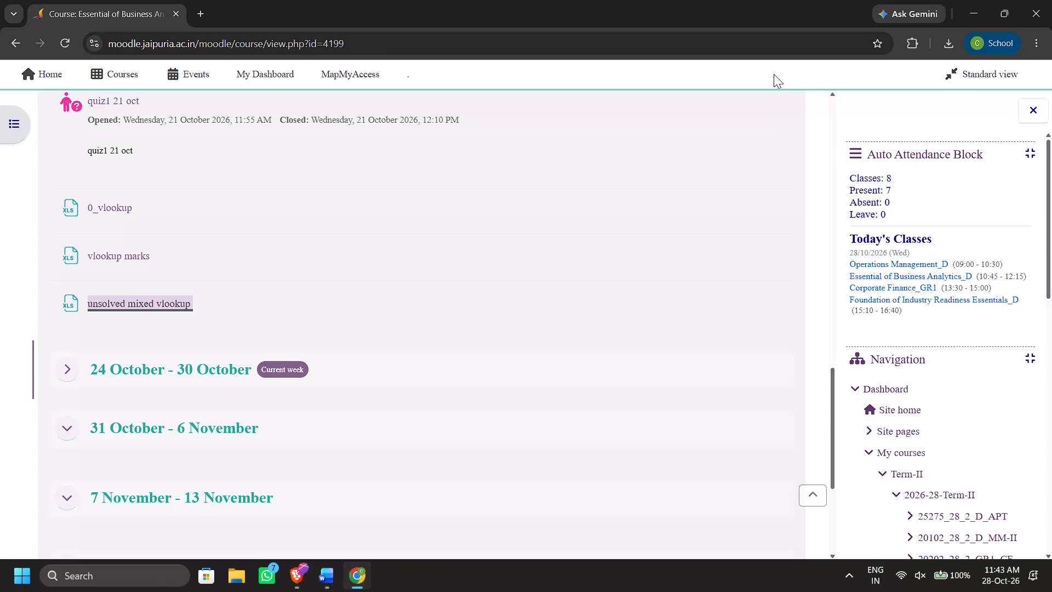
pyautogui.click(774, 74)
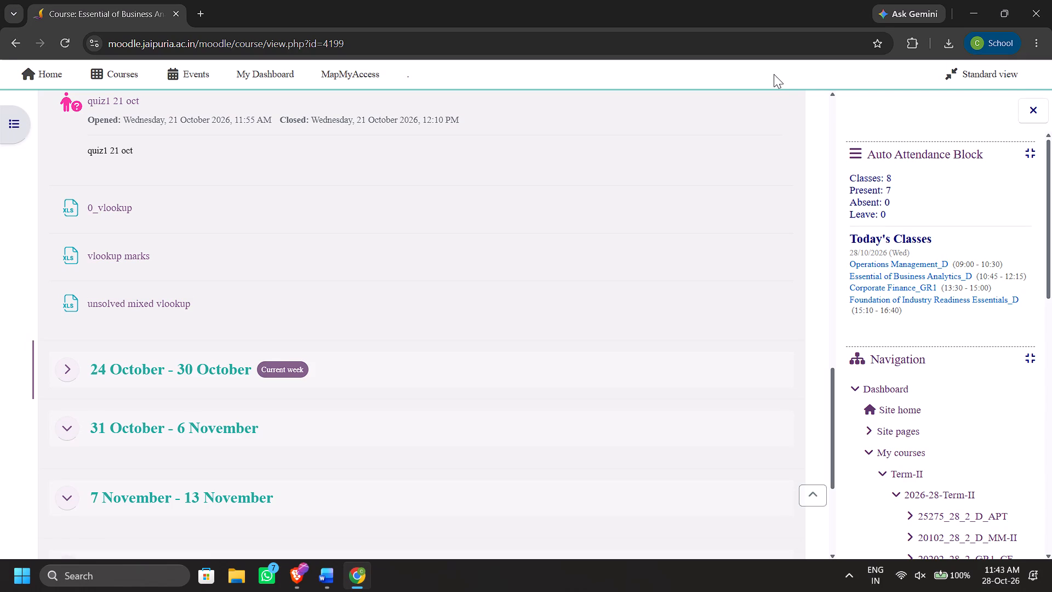
# Refresh the Essential of Business Analytics_D course page and download the bank vlookup file from the 17 October - 23 October section.
pyautogui.hotkey('ctrl', 'r')
pyautogui.scroll(-4, 774, 74)
pyautogui.scroll(-4, 512, 104)
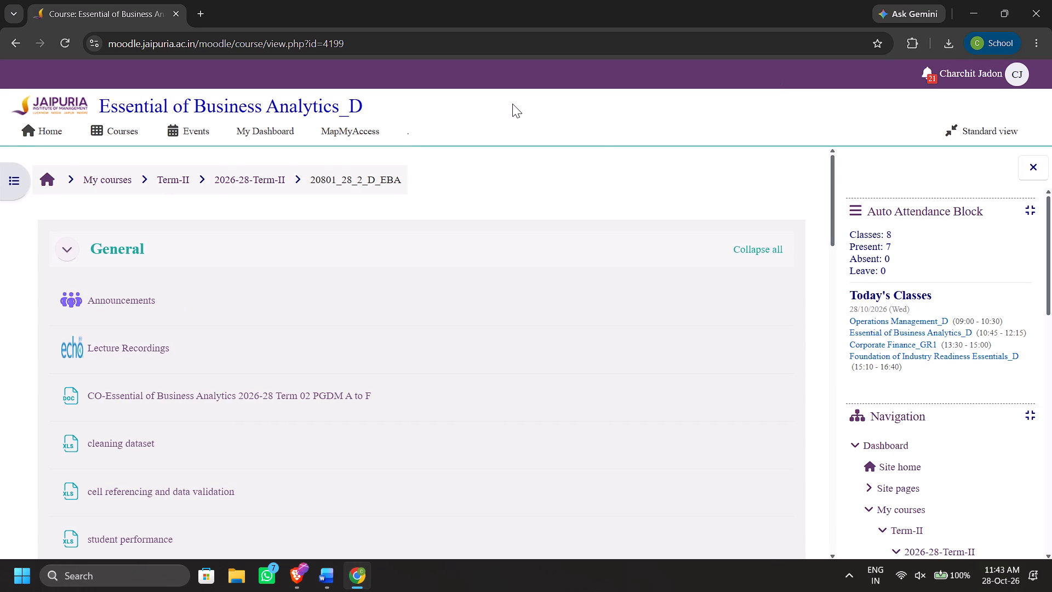
pyautogui.scroll(-8, 498, 243)
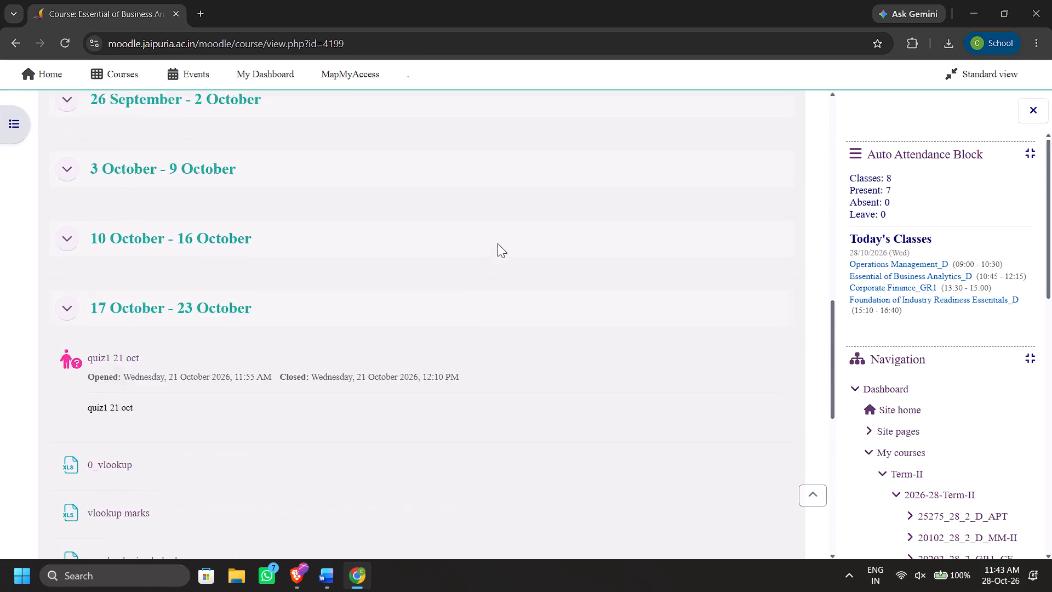
pyautogui.scroll(-1, 498, 243)
pyautogui.click(123, 440)
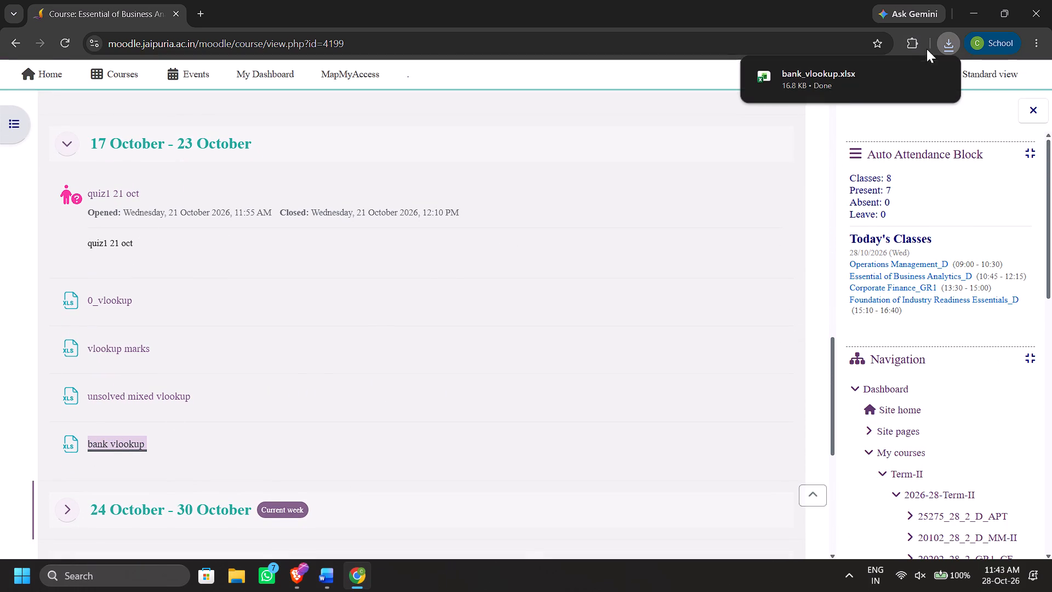
# Open the downloaded bank_vlookup workbook in Excel, maximize its window and enable editing.
pyautogui.click(835, 82)
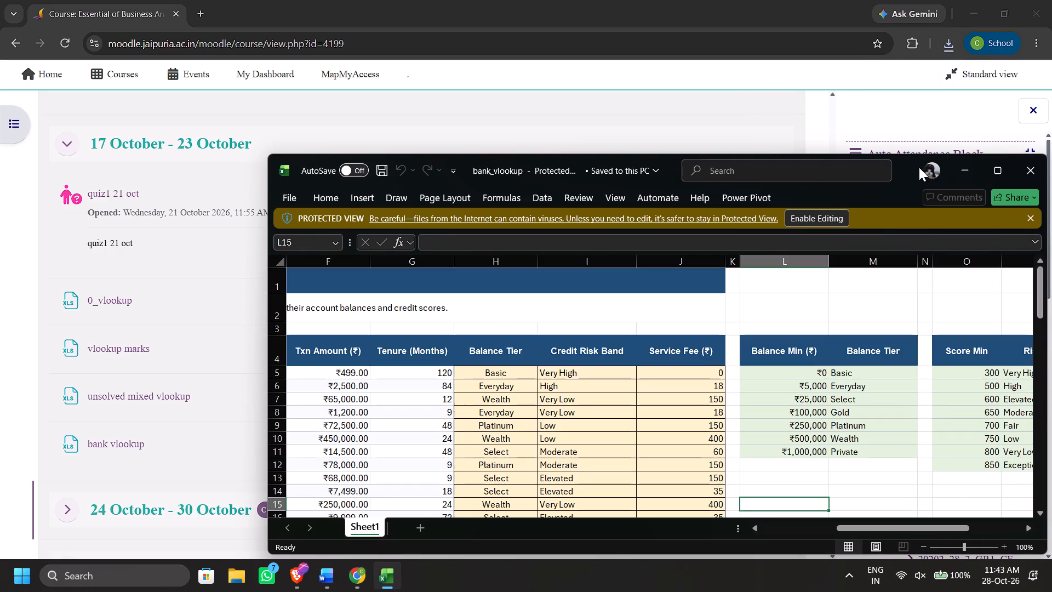
pyautogui.click(1002, 169)
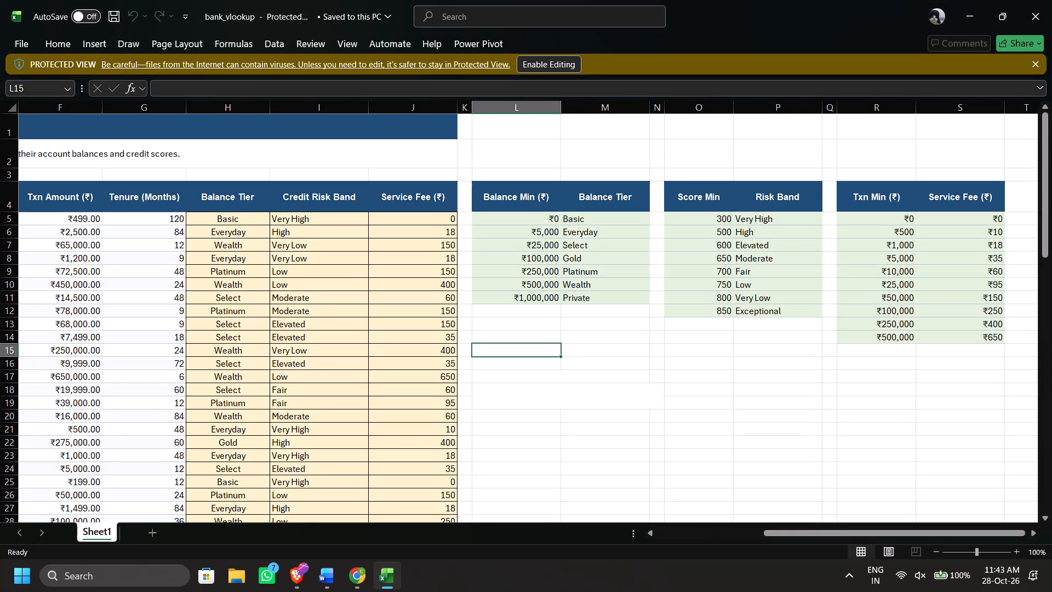
pyautogui.click(548, 67)
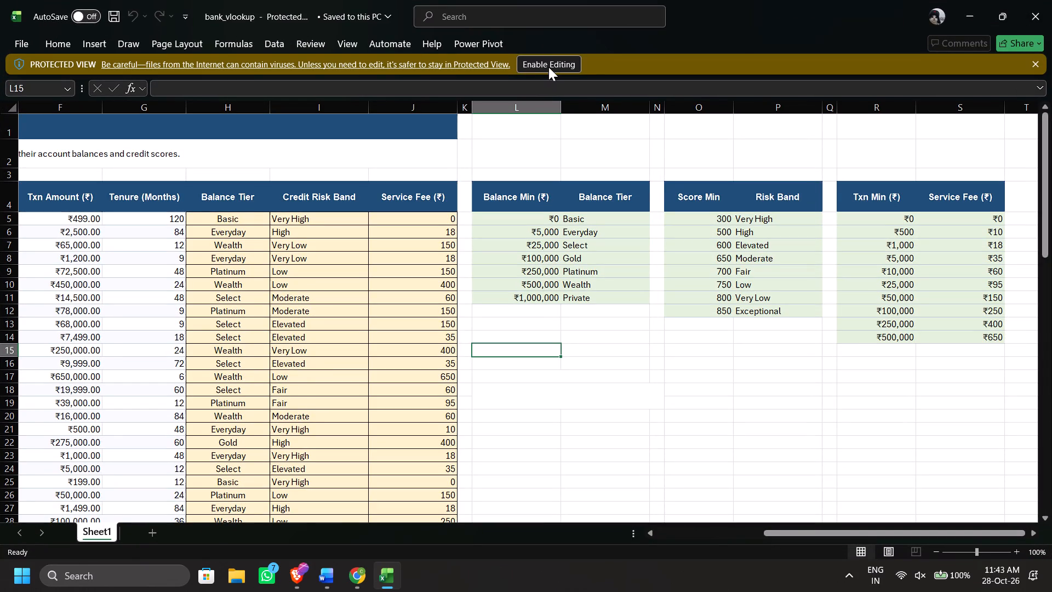
# Look over the bank dataset, its lookup tables and the task list below the transactions.
pyautogui.scroll(-1, 298, 278)
pyautogui.hscroll(1, 298, 278)
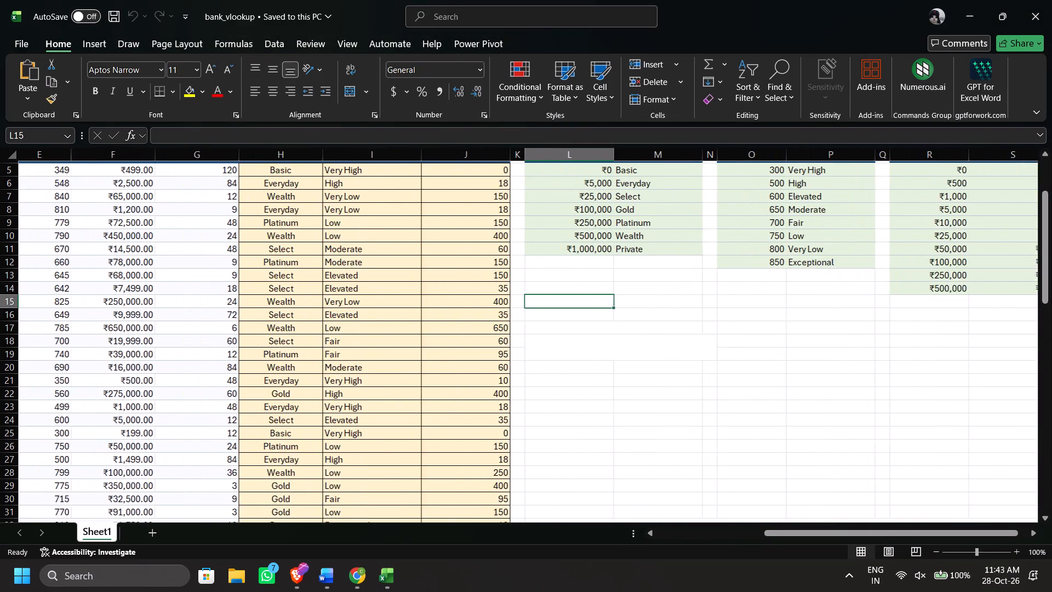
pyautogui.scroll(-6, 298, 278)
pyautogui.hscroll(-1, 298, 278)
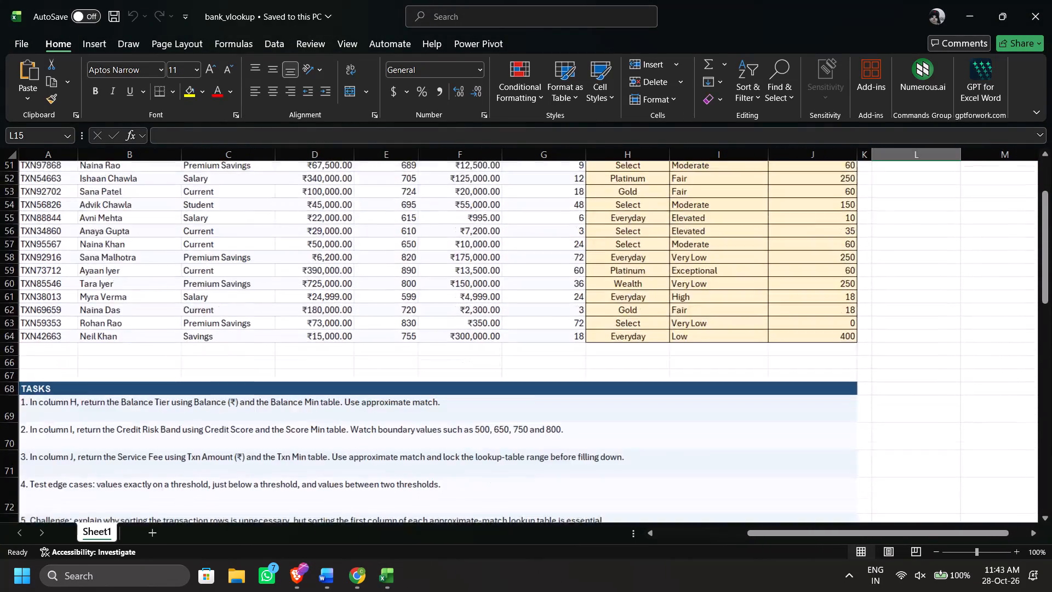
pyautogui.hscroll(-1, 298, 278)
pyautogui.scroll(1, 298, 278)
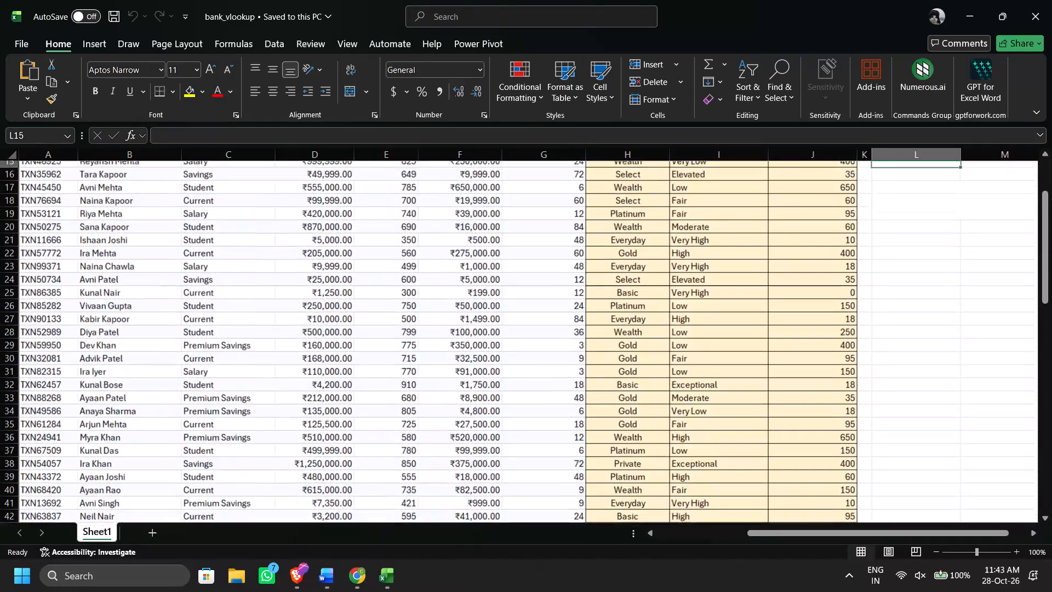
pyautogui.scroll(2, 298, 278)
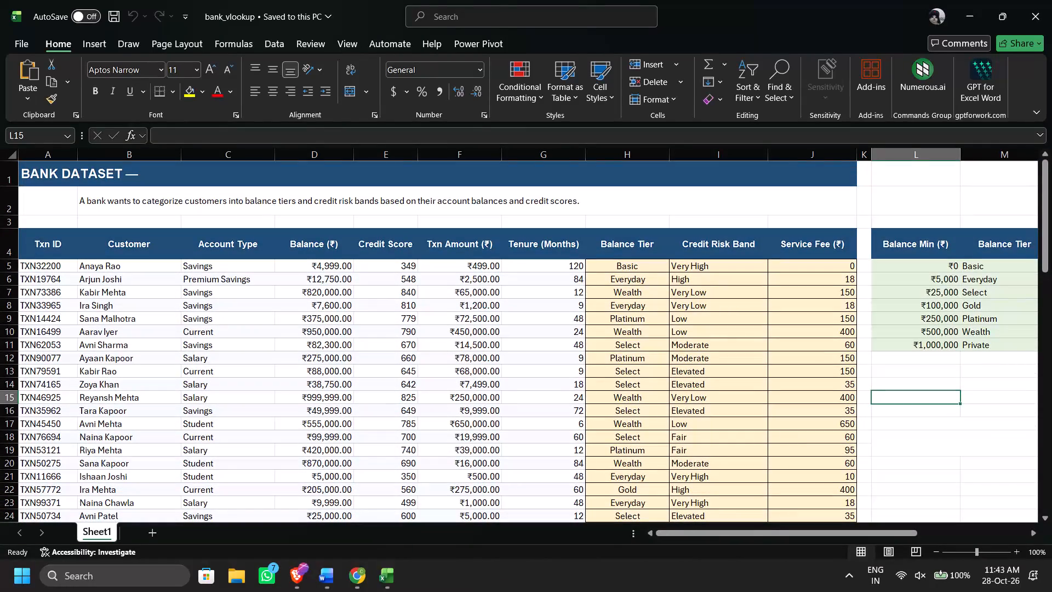
# Inspect the existing Balance Tier formula in H5 and read the tasks below the dataset against the data columns.
pyautogui.click(636, 269)
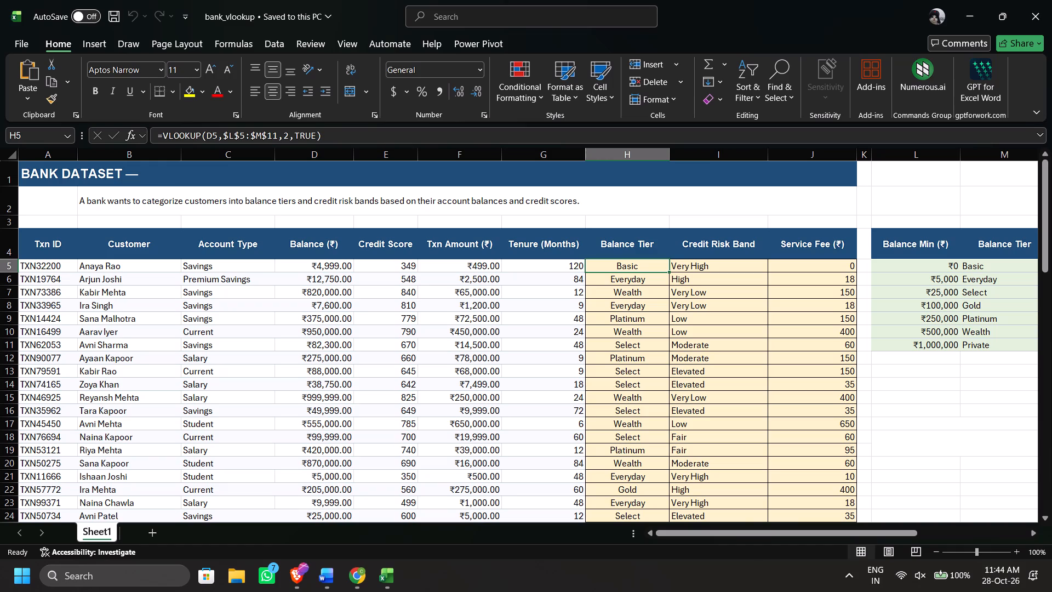
pyautogui.hscroll(-1, 481, 373)
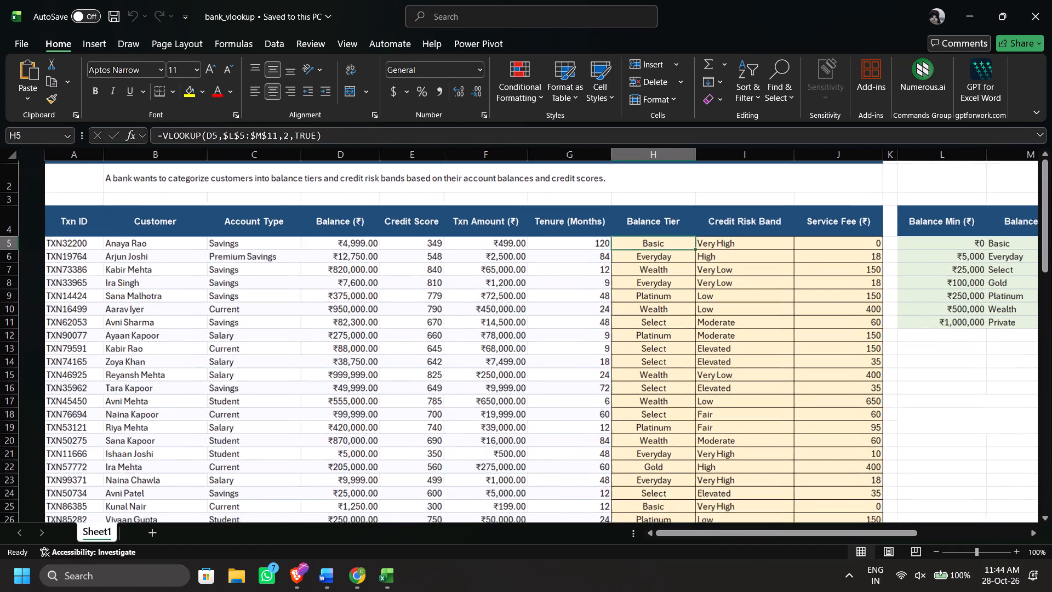
pyautogui.hscroll(-1, 481, 373)
pyautogui.hscroll(3, 481, 373)
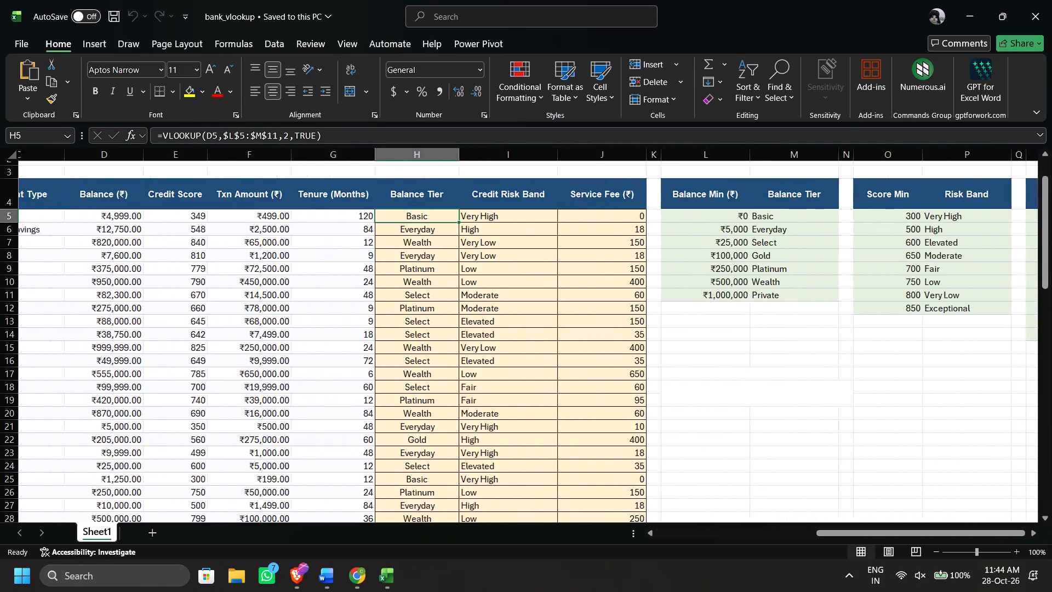
pyautogui.scroll(-7, 481, 373)
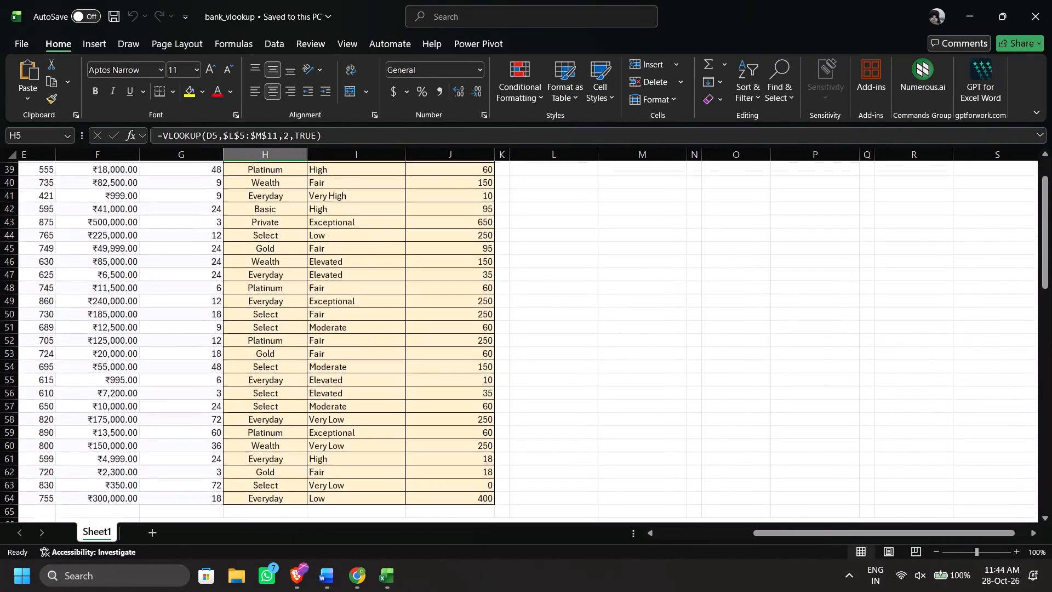
pyautogui.scroll(-2, 481, 373)
pyautogui.hscroll(3, 481, 373)
pyautogui.scroll(-3, 481, 373)
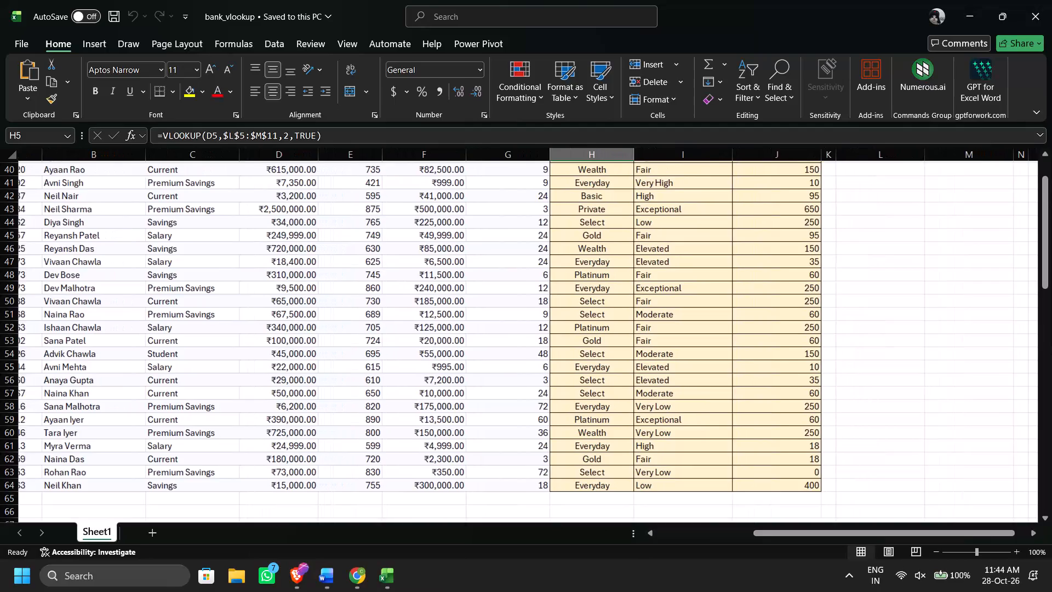
pyautogui.scroll(-2, 481, 373)
pyautogui.hscroll(1, 481, 373)
pyautogui.scroll(-2, 481, 373)
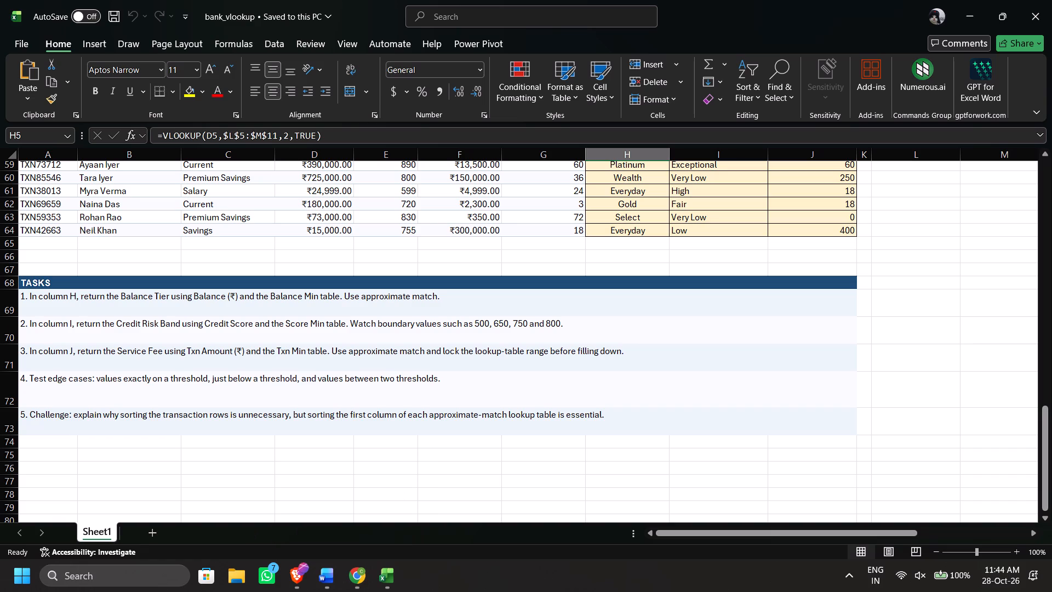
pyautogui.scroll(3, 327, 365)
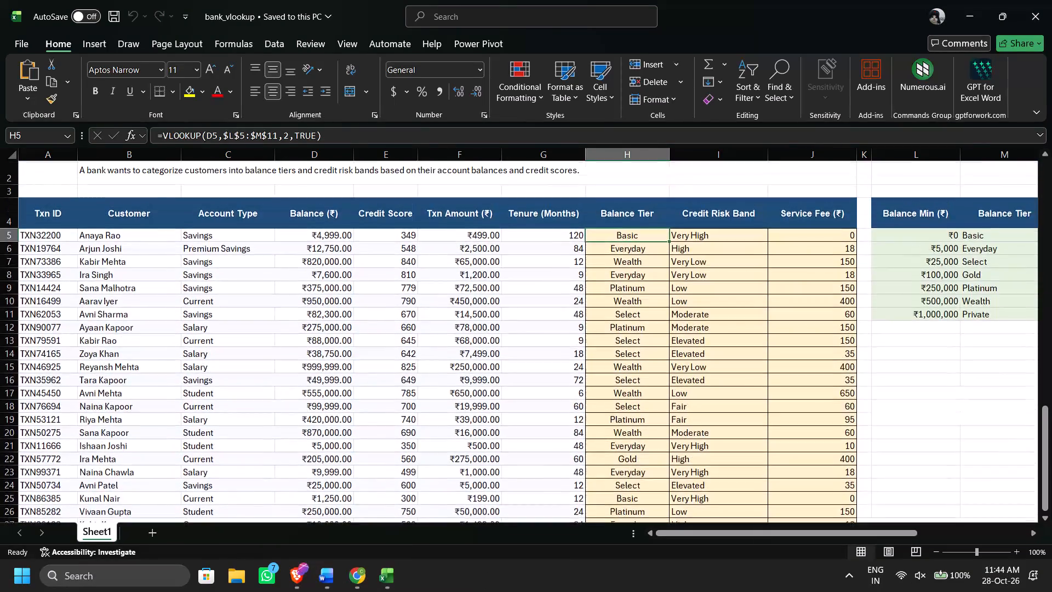
pyautogui.scroll(-5, 327, 365)
pyautogui.scroll(2, 327, 365)
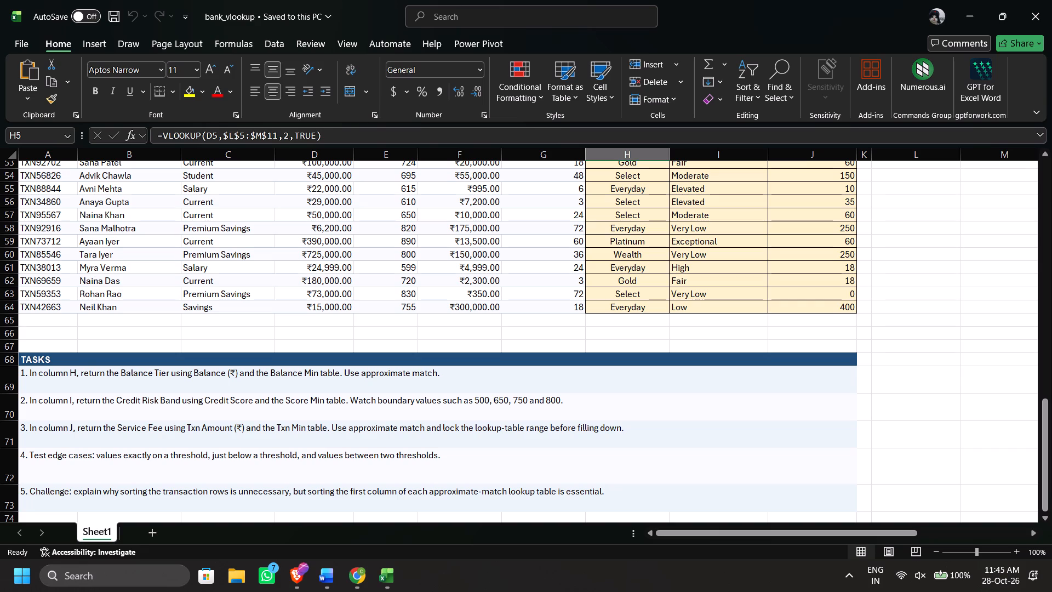
pyautogui.scroll(9, 307, 307)
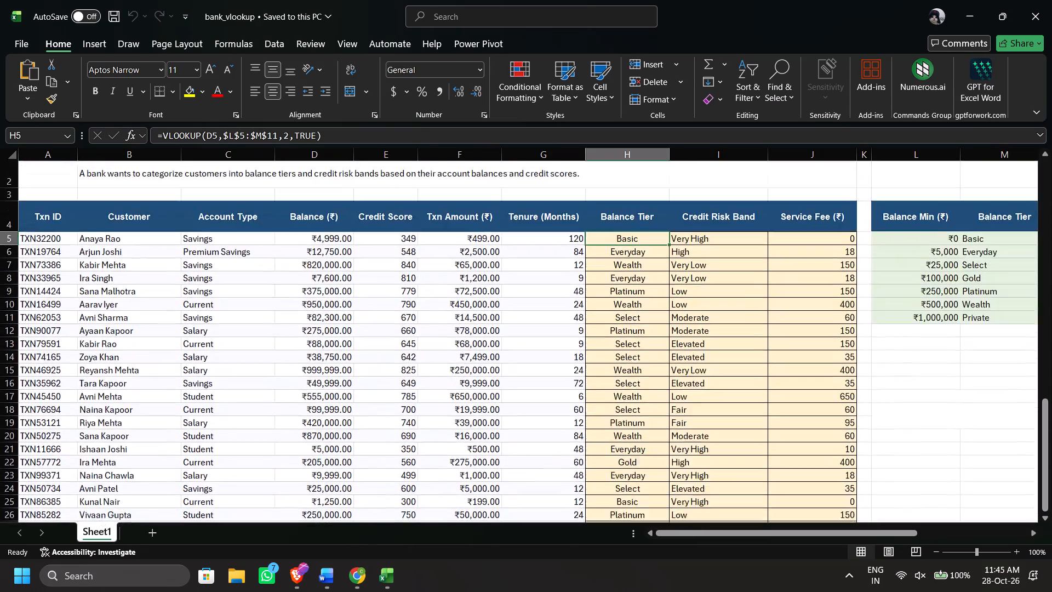
pyautogui.scroll(2, 307, 307)
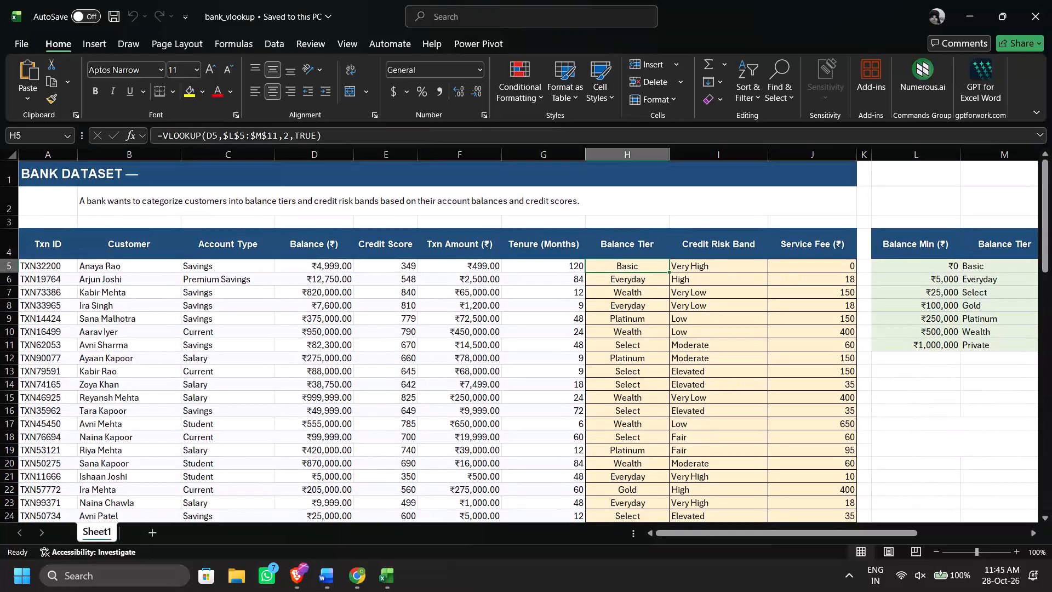
pyautogui.scroll(1, 307, 307)
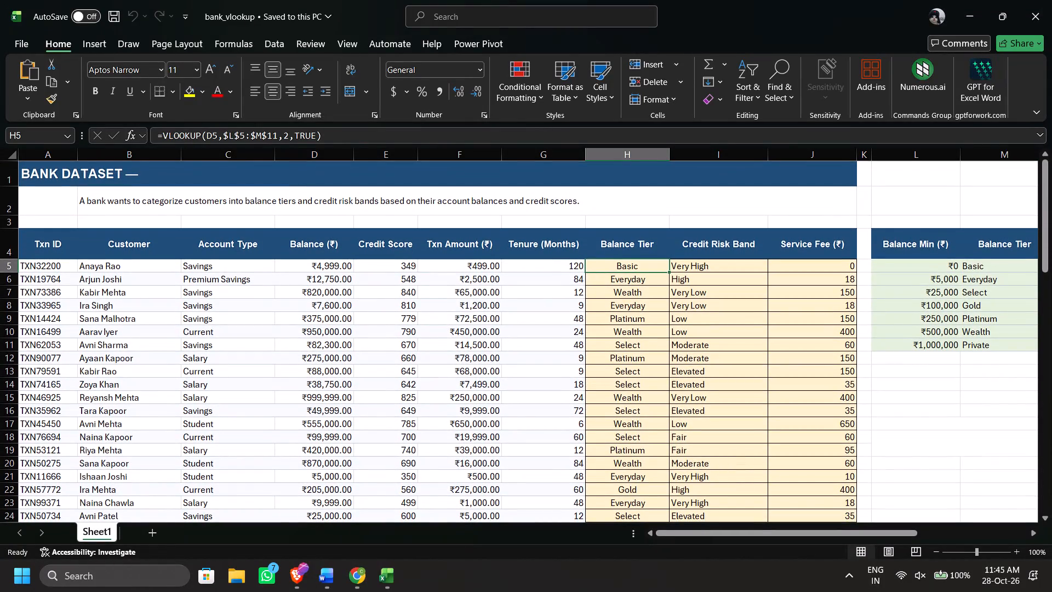
# Clear the existing Balance Tier results from H5 to H64.
pyautogui.click(646, 263)
pyautogui.hscroll(1, 338, 336)
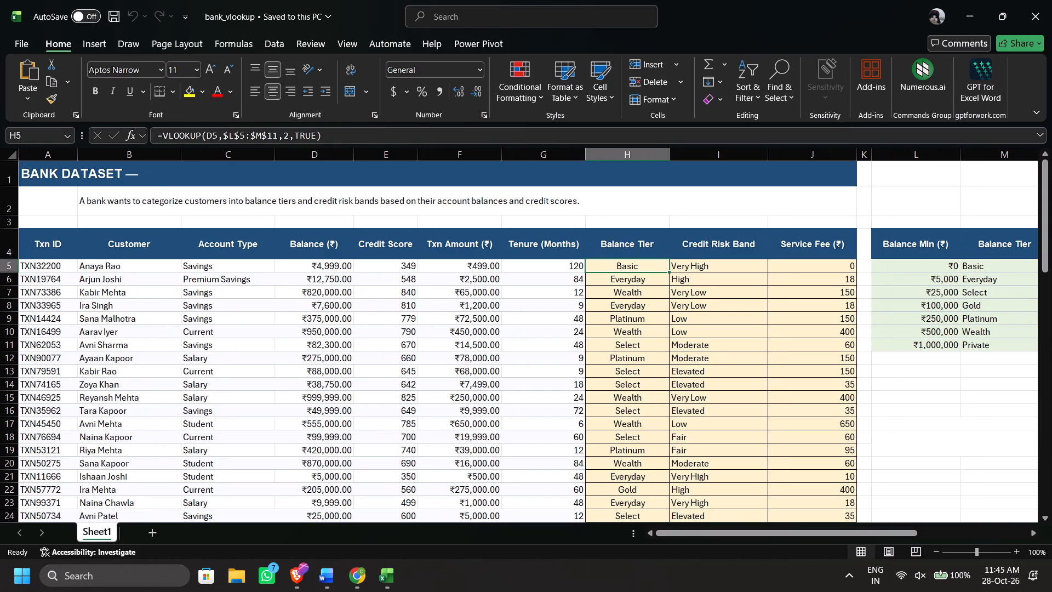
pyautogui.hscroll(-3, 338, 336)
pyautogui.hscroll(2, 338, 336)
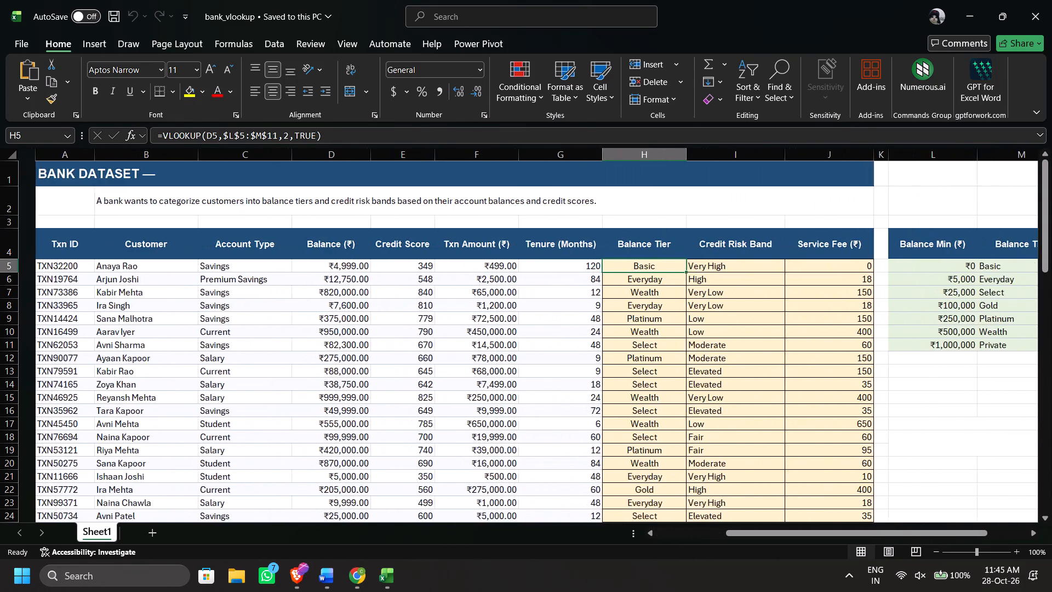
pyautogui.hscroll(-1, 338, 336)
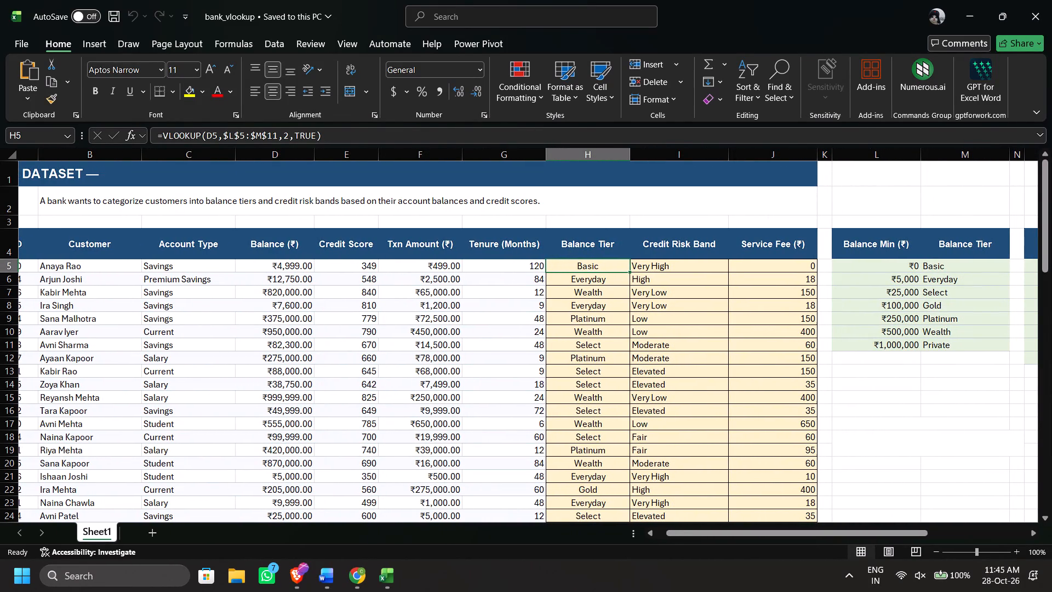
pyautogui.moveTo(604, 267); pyautogui.dragTo(599, 591)
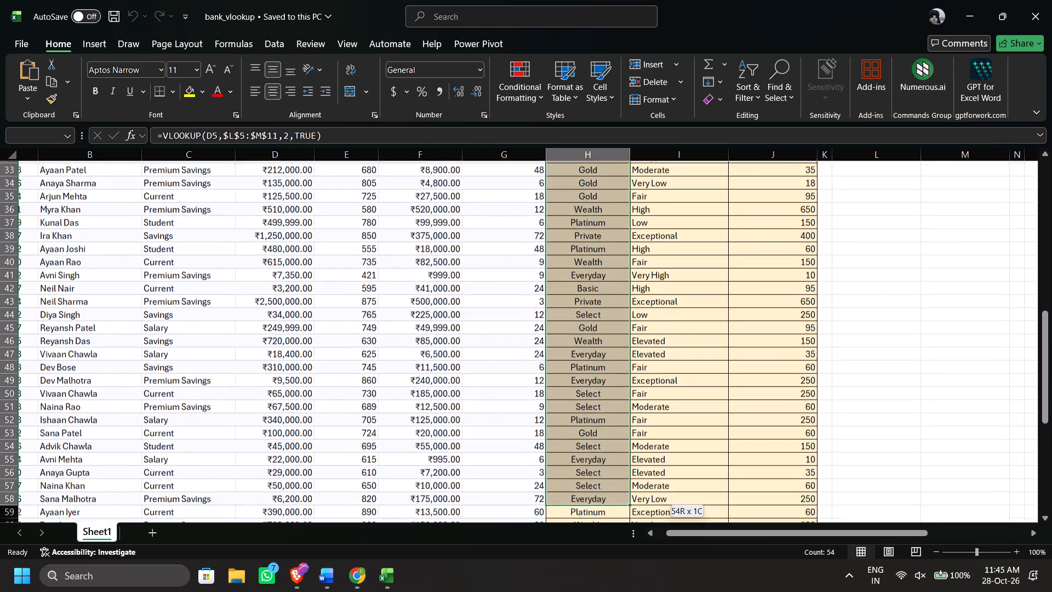
pyautogui.moveTo(599, 591); pyautogui.dragTo(611, 493)
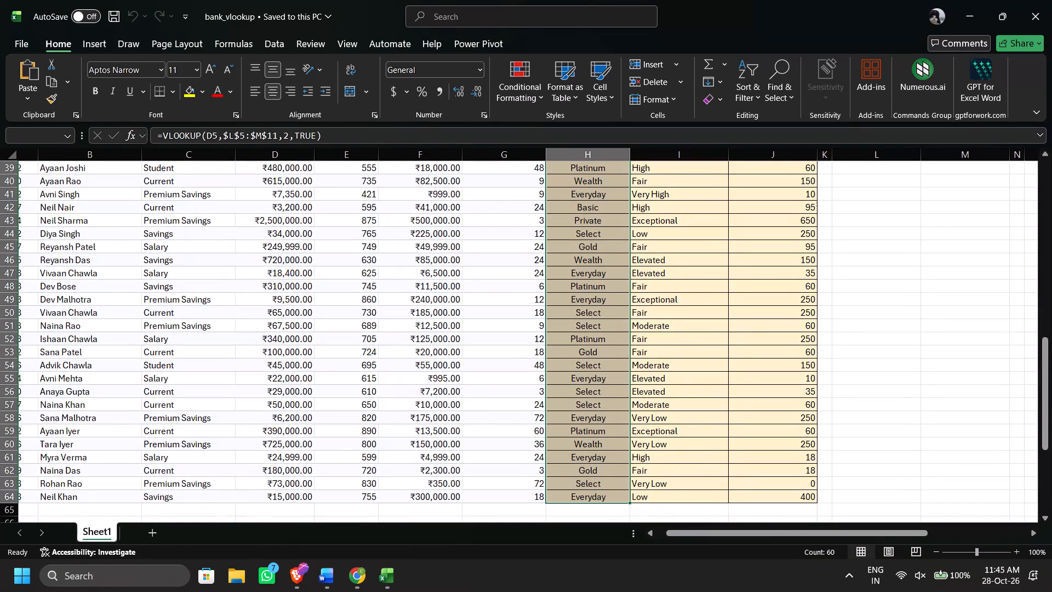
pyautogui.press('Delete')
# Enter =VLOOKUP(D5,L5:M11,2,TRUE) in H5 to look up the balance tier with approximate match.
pyautogui.scroll(1, 611, 493)
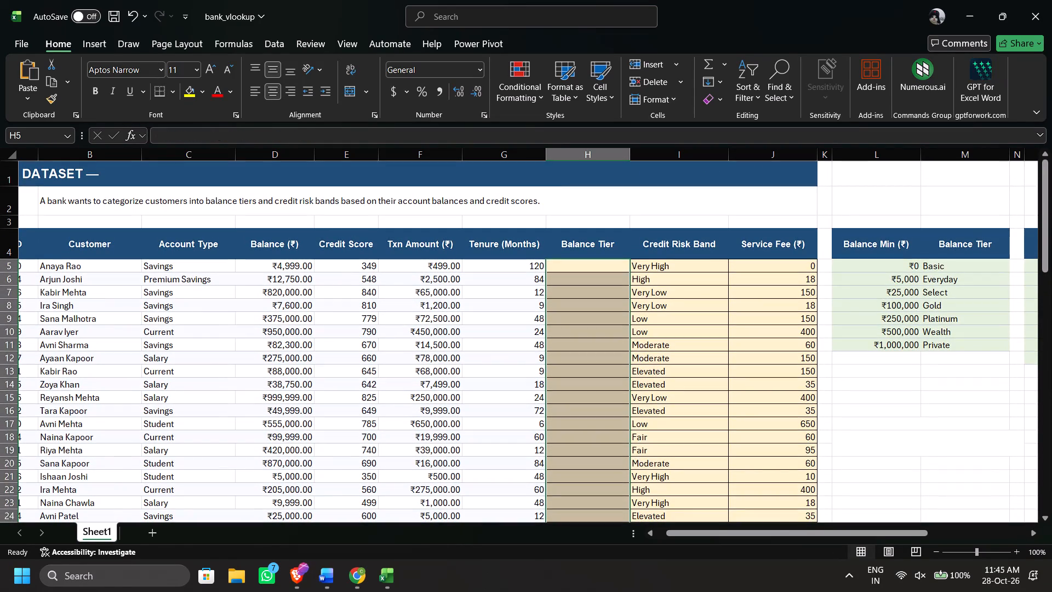
pyautogui.click(594, 264)
pyautogui.press('-')
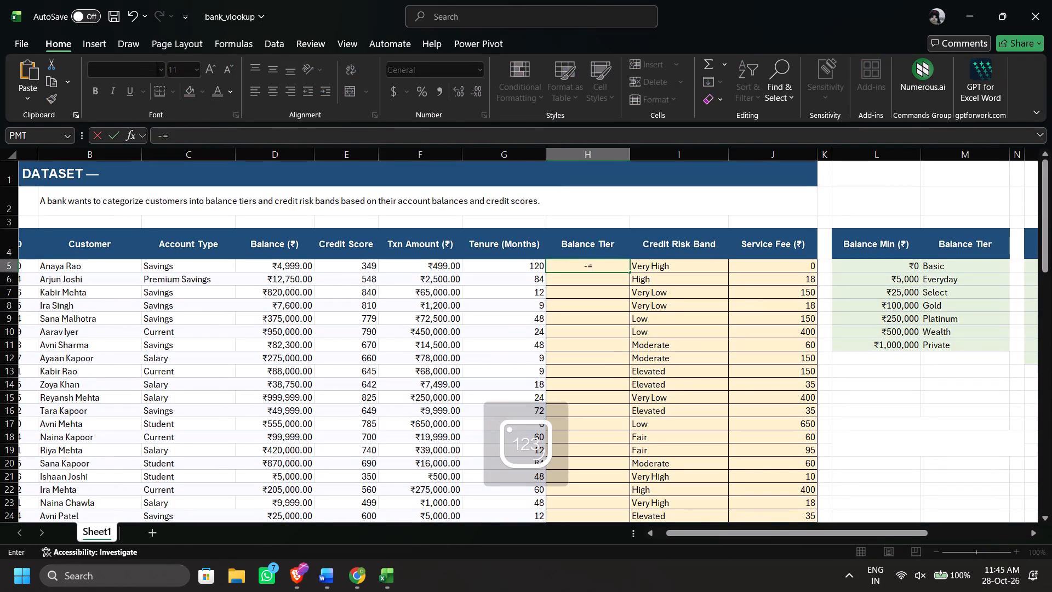
pyautogui.press('BackSpace')
pyautogui.press('-')
pyautogui.press('BackSpace')
pyautogui.press('BackSpace')
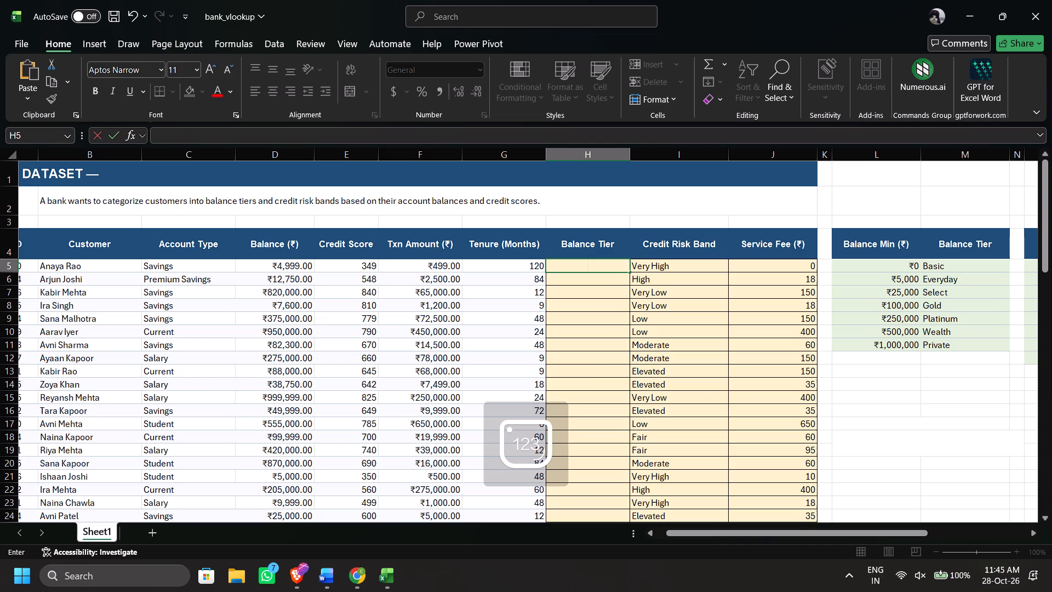
pyautogui.write('=VV')
pyautogui.press('BackSpace')
pyautogui.press('l')
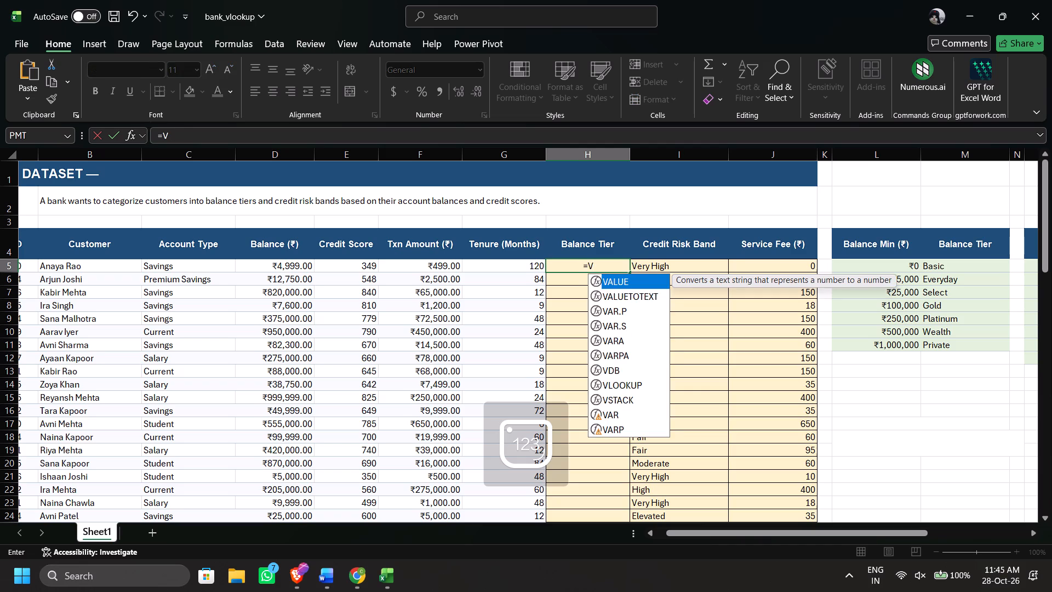
pyautogui.press('Tab')
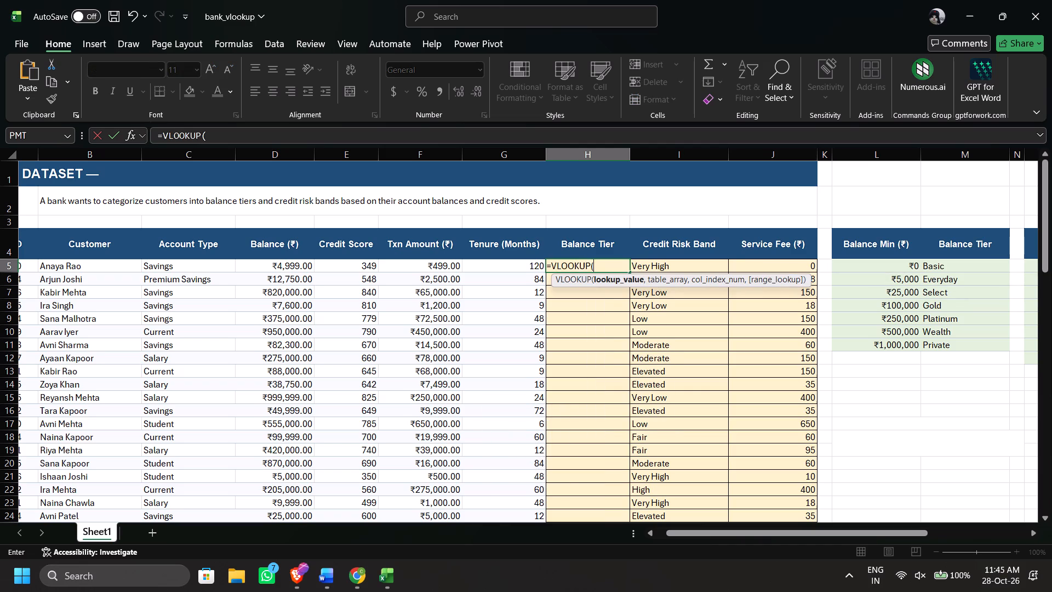
pyautogui.click(305, 265)
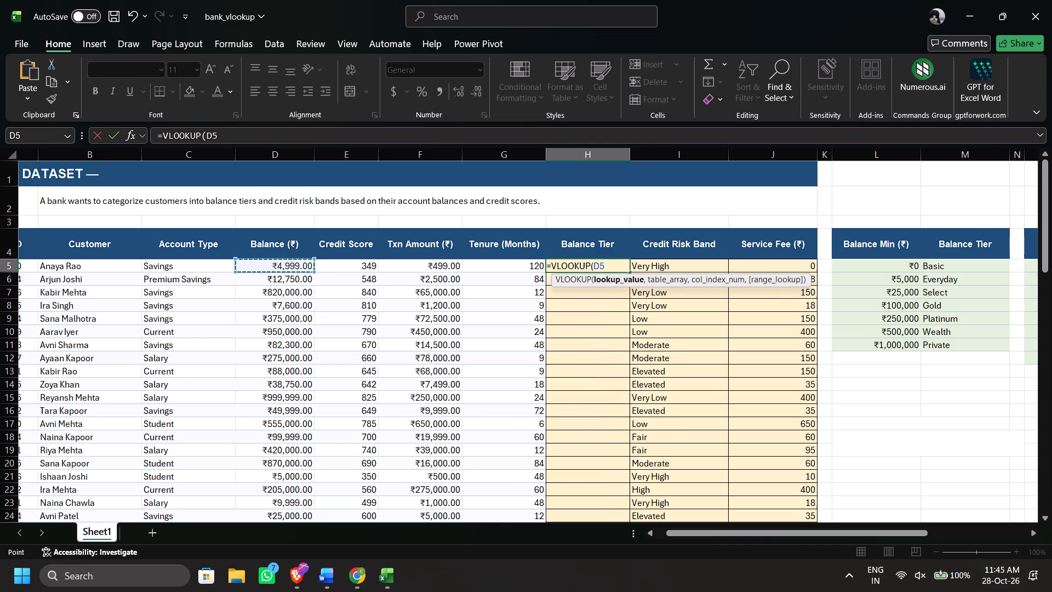
pyautogui.press(',')
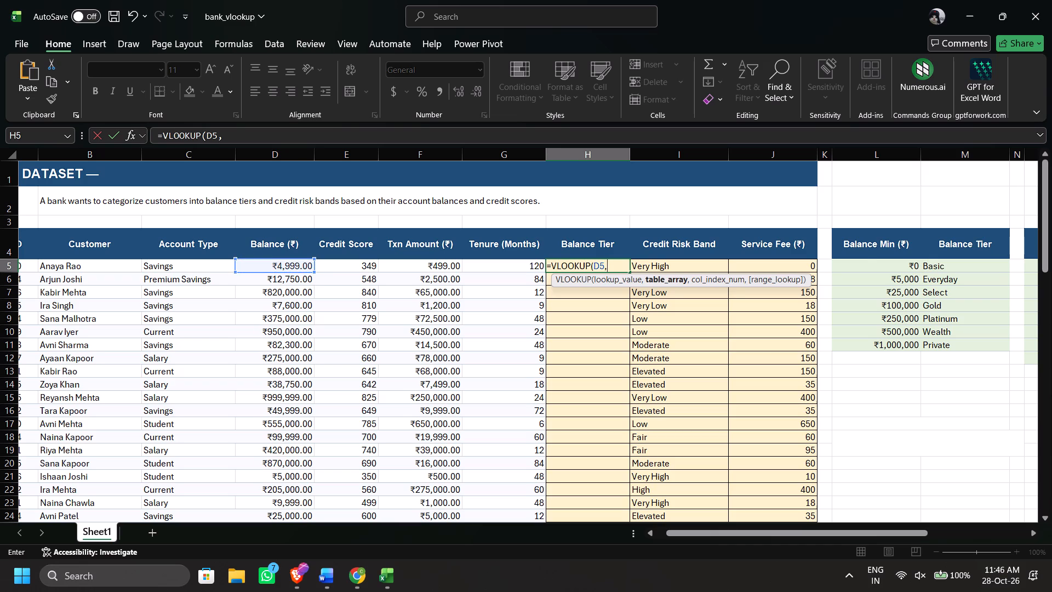
pyautogui.moveTo(882, 264); pyautogui.dragTo(983, 344)
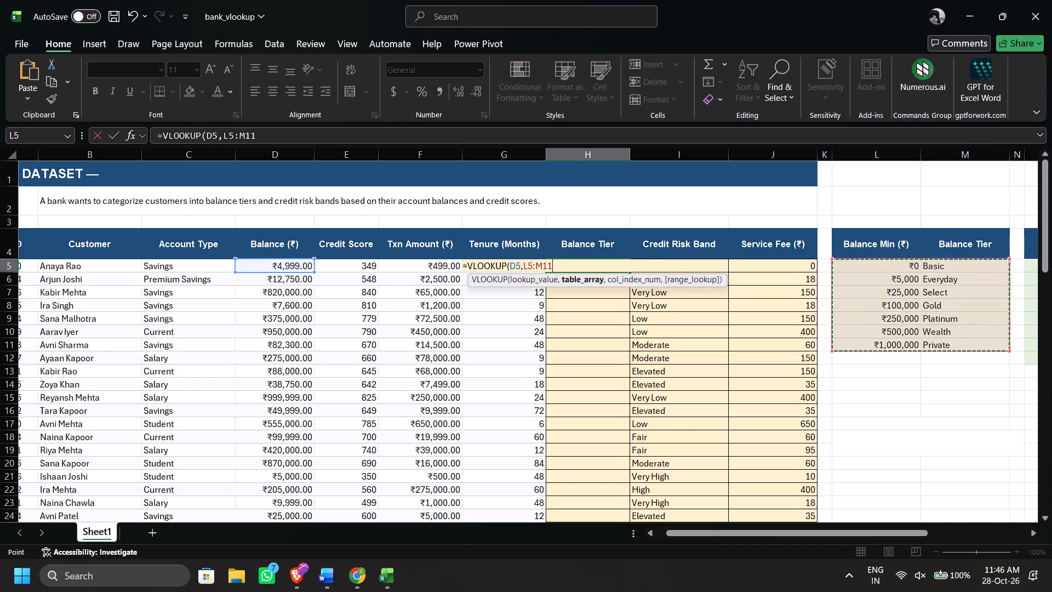
pyautogui.press(',')
pyautogui.write('W,')
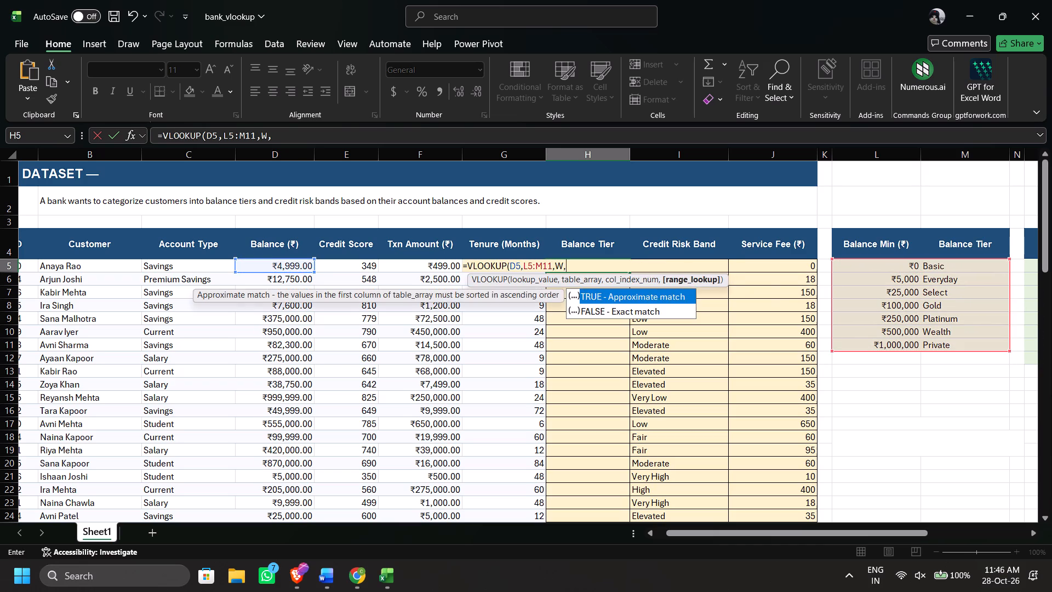
pyautogui.press('BackSpace')
pyautogui.press('BackSpace')
pyautogui.press('2')
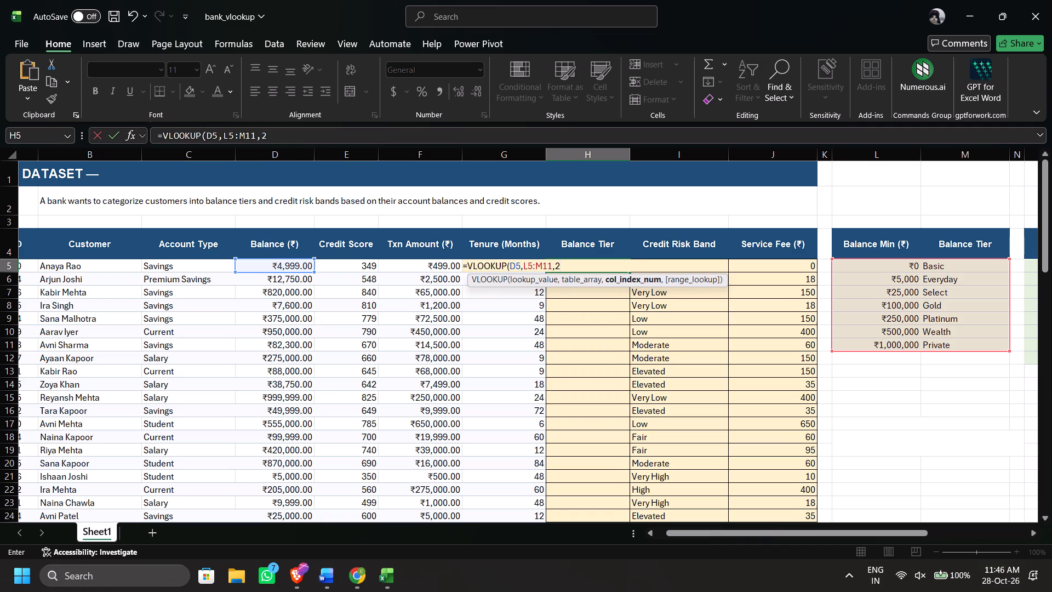
pyautogui.press(',')
pyautogui.press('Tab')
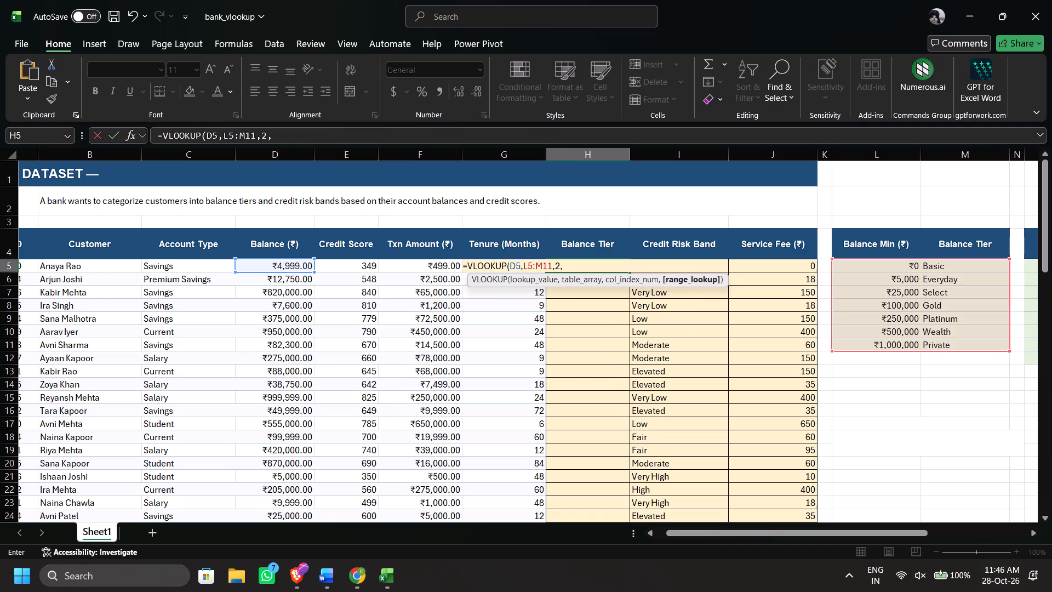
pyautogui.press('Return')
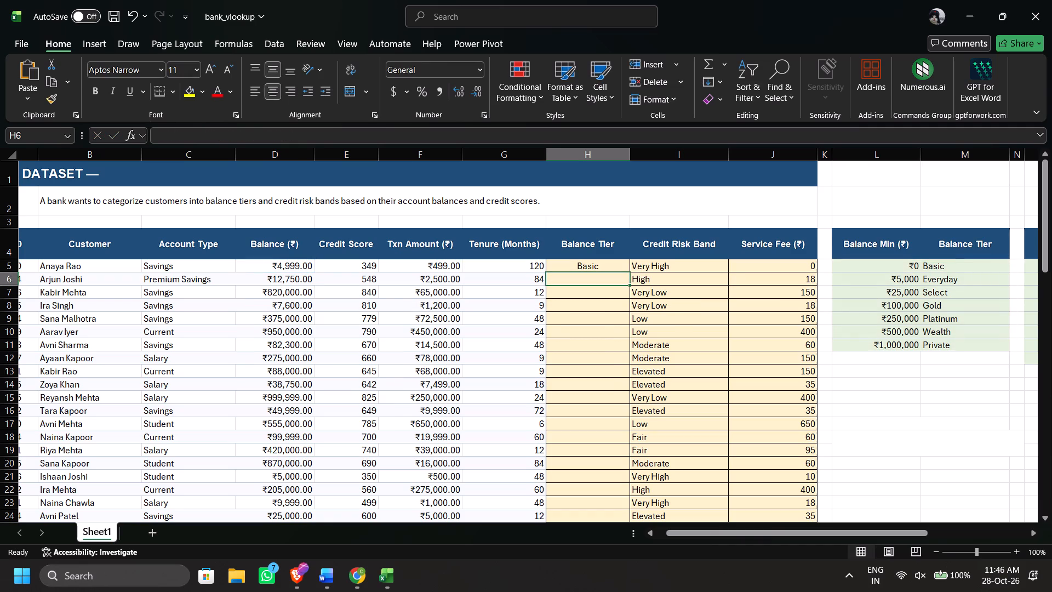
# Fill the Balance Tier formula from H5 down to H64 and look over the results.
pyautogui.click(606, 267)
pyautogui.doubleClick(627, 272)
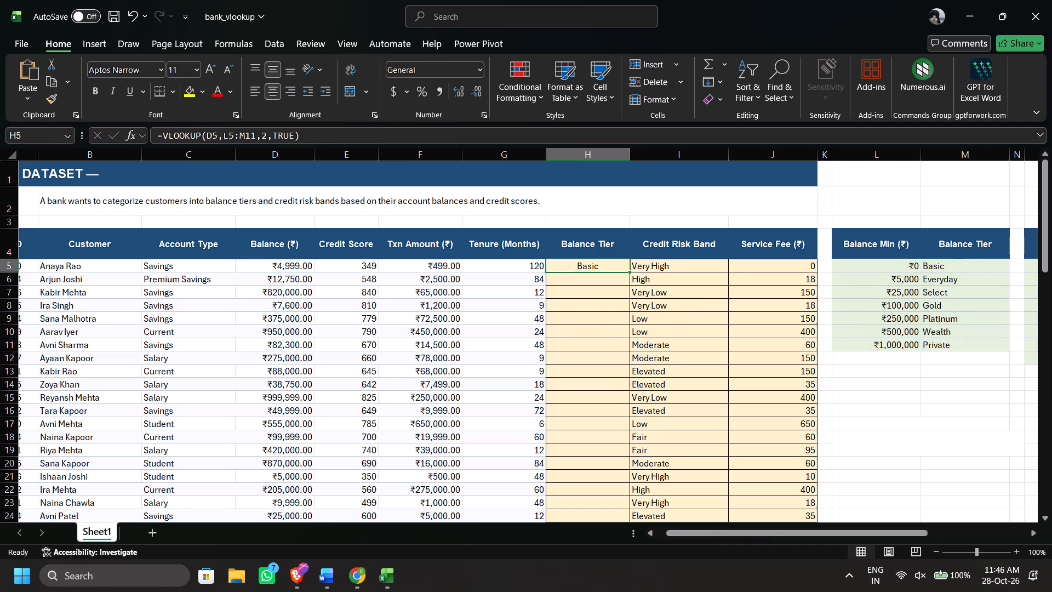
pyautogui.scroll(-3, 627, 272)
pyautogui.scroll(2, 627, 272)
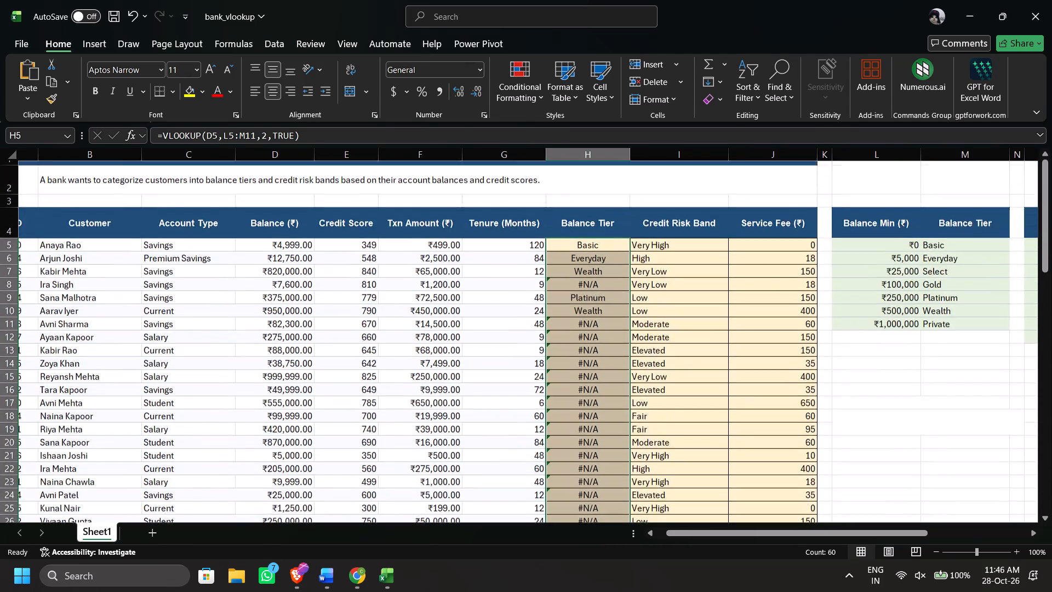
# Make the lookup range in the H5 formula absolute as $L$5:$M$11.
pyautogui.moveTo(256, 138); pyautogui.dragTo(221, 139)
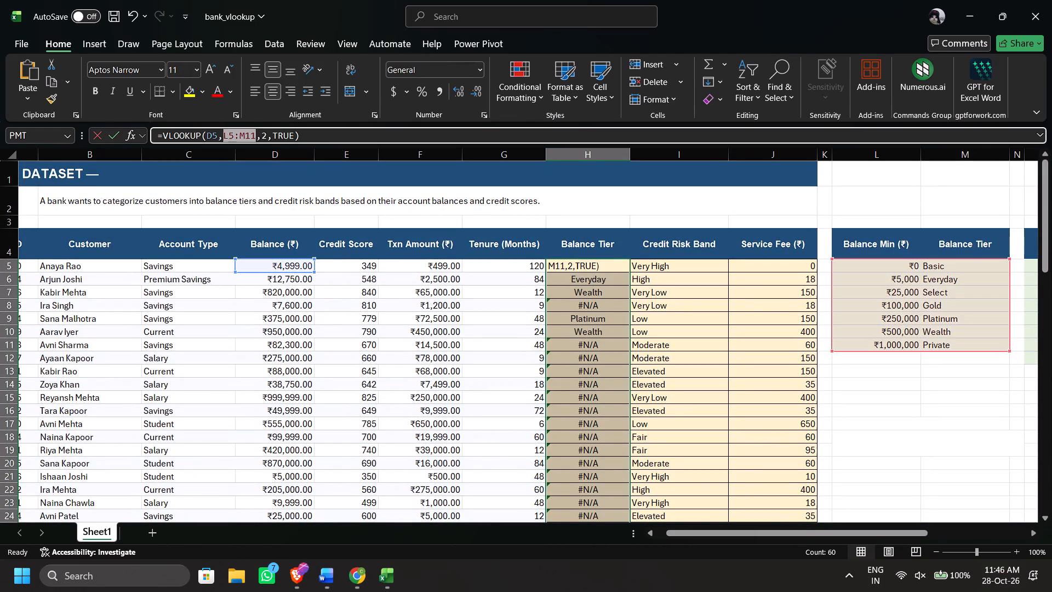
pyautogui.moveTo(221, 139); pyautogui.dragTo(225, 140)
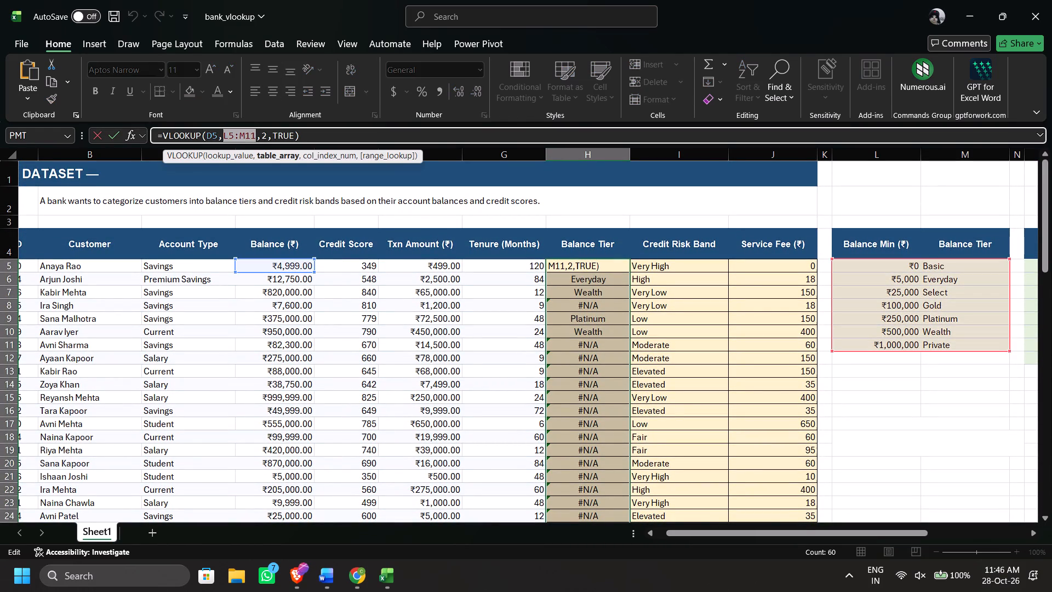
pyautogui.press('F4')
pyautogui.press('Return')
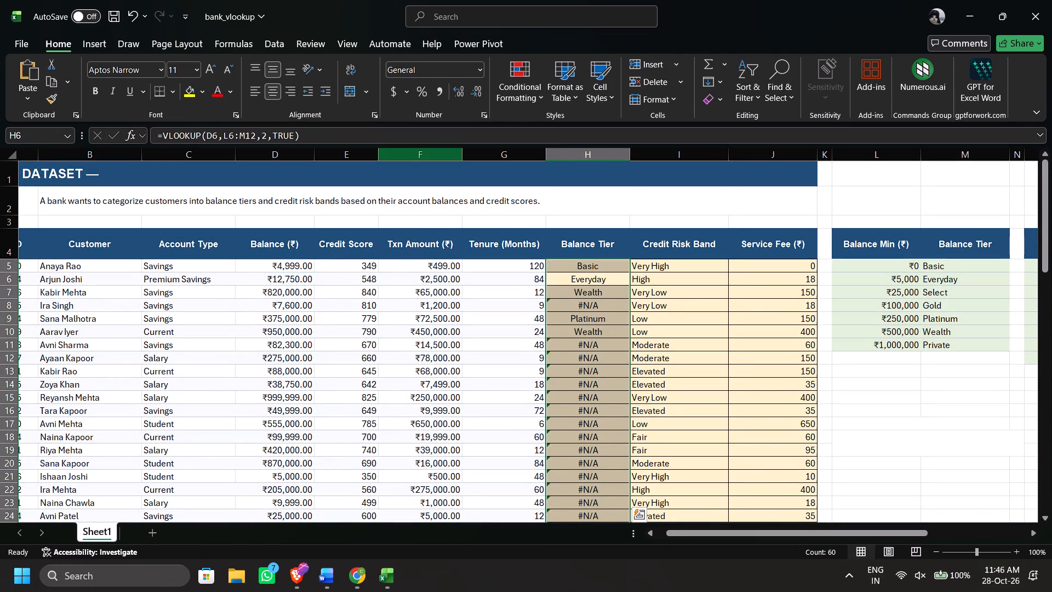
# Fill the Balance Tier formula with the locked range from H5 down to H64 and check the rows.
pyautogui.click(594, 266)
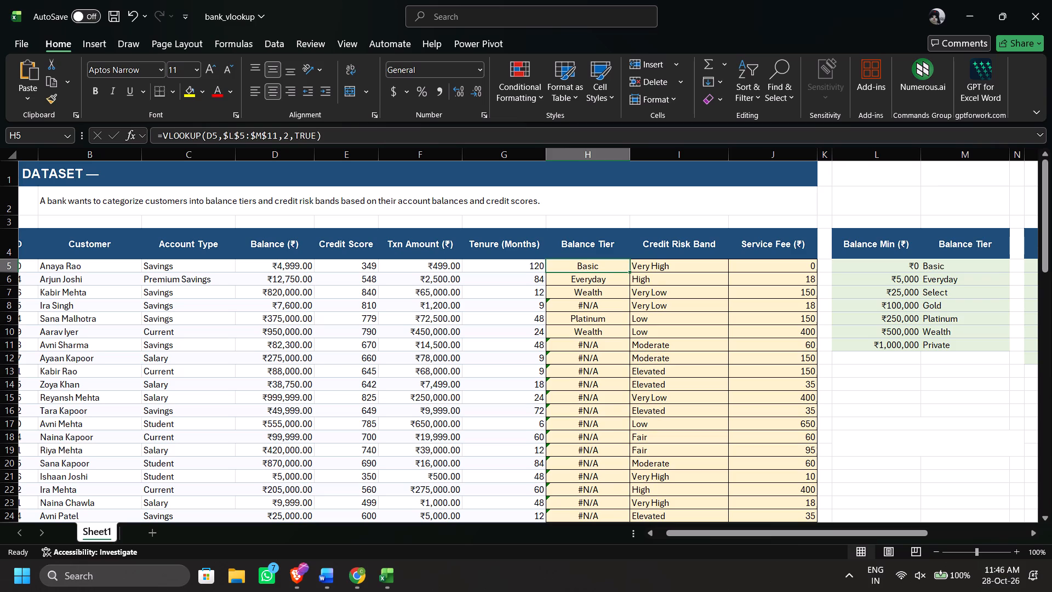
pyautogui.doubleClick(631, 270)
pyautogui.scroll(-6, 631, 270)
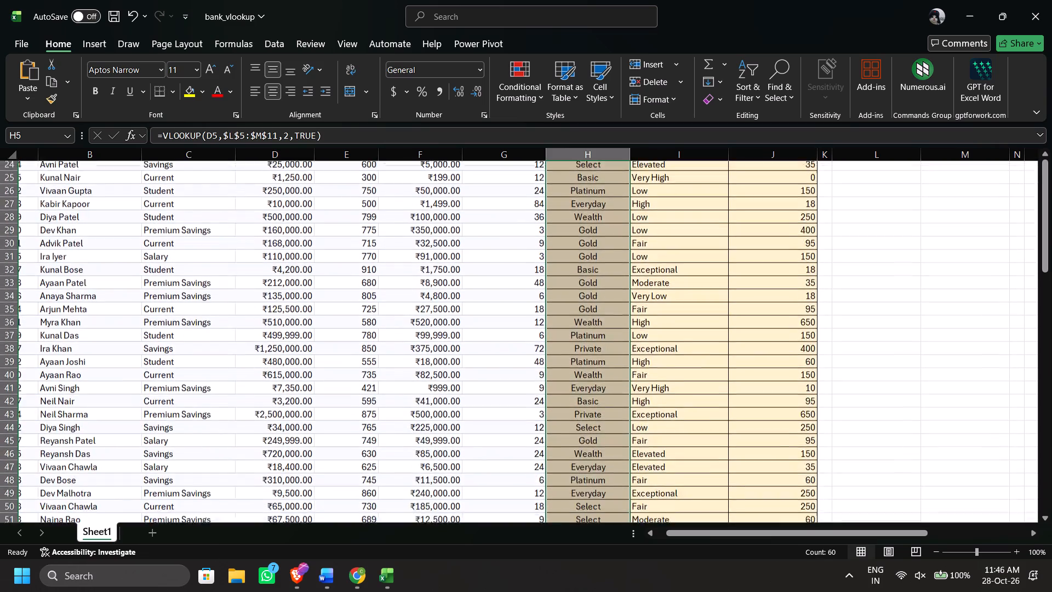
pyautogui.scroll(-2, 631, 270)
pyautogui.scroll(1, 631, 270)
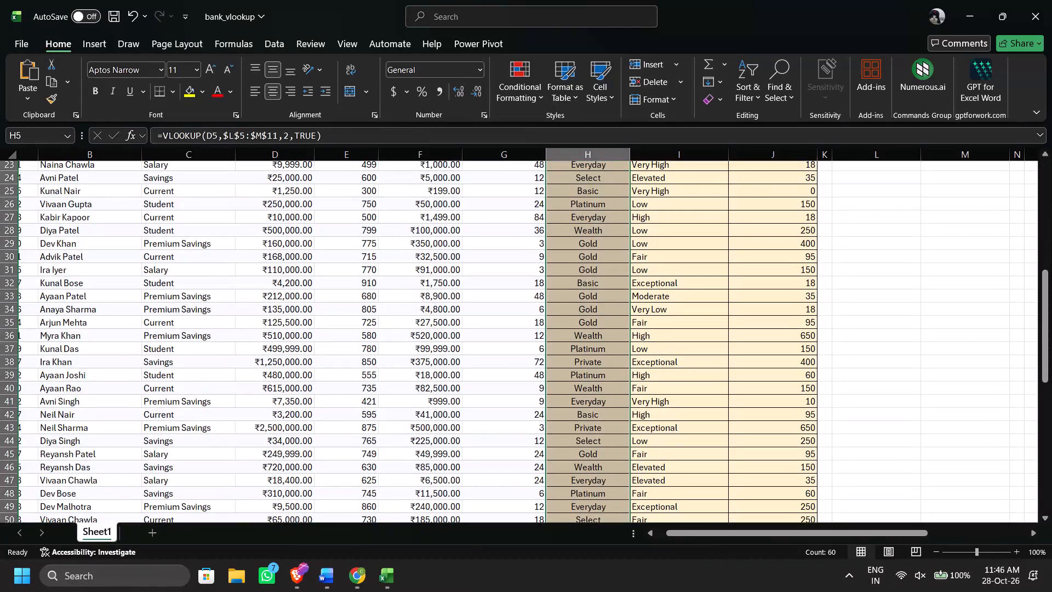
pyautogui.scroll(3, 699, 256)
# Clear the existing Credit Risk Band results from I5 to I64.
pyautogui.click(699, 256)
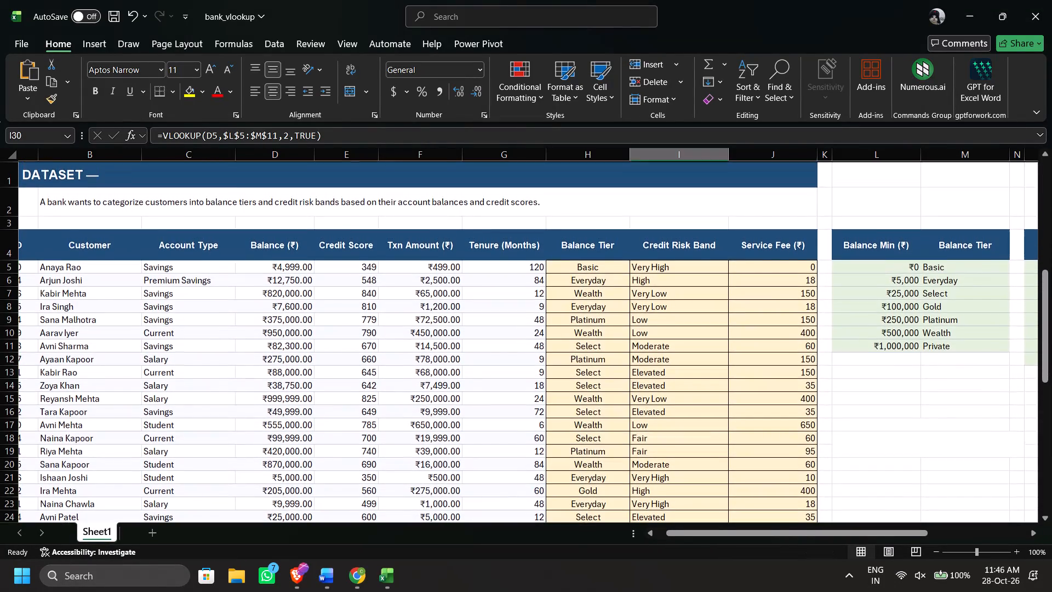
pyautogui.click(699, 270)
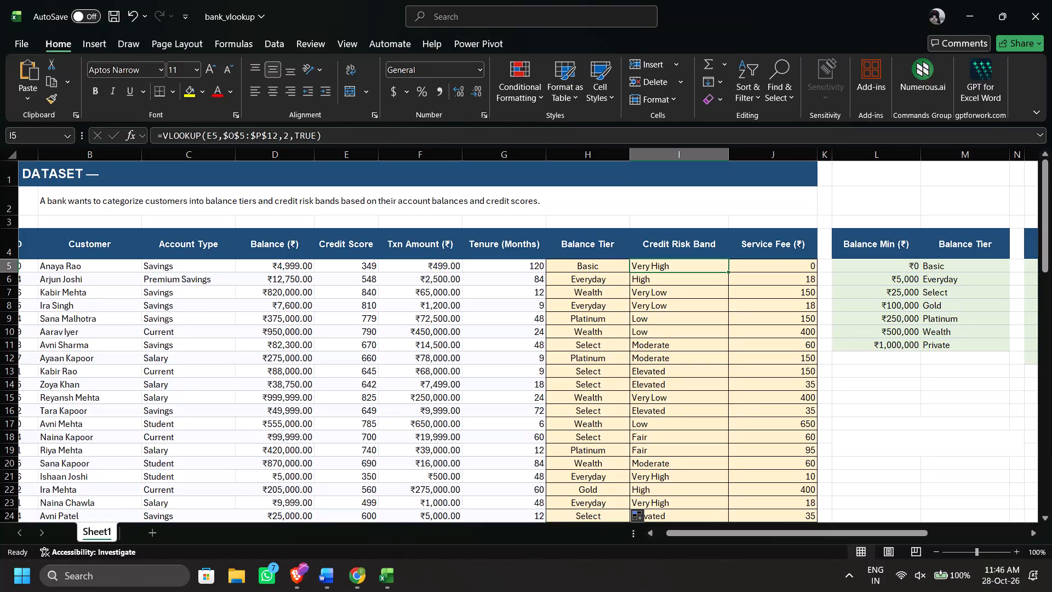
pyautogui.moveTo(695, 270); pyautogui.dragTo(730, 565)
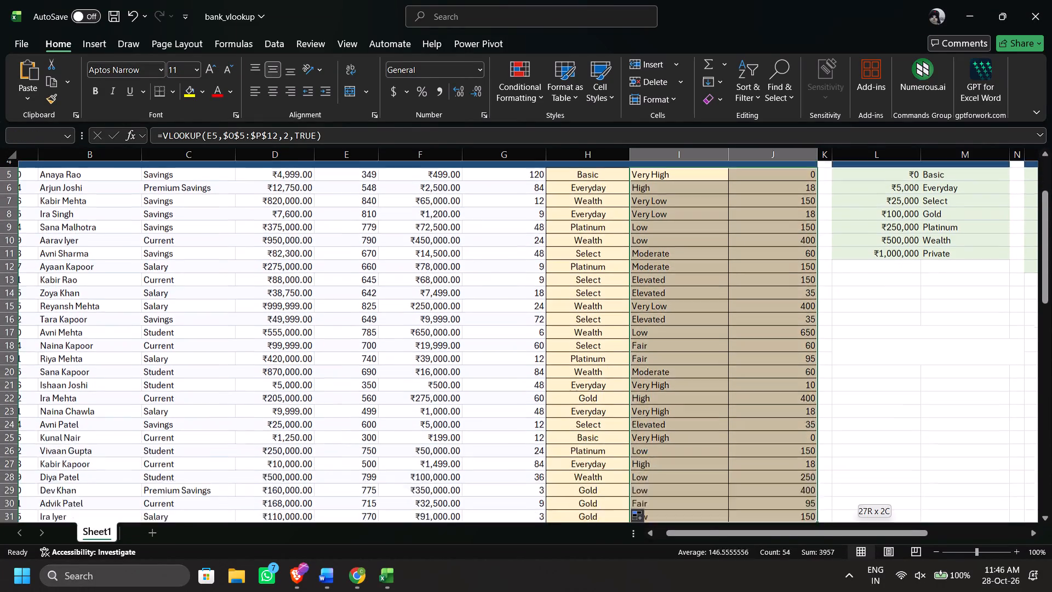
pyautogui.moveTo(730, 565); pyautogui.dragTo(697, 542)
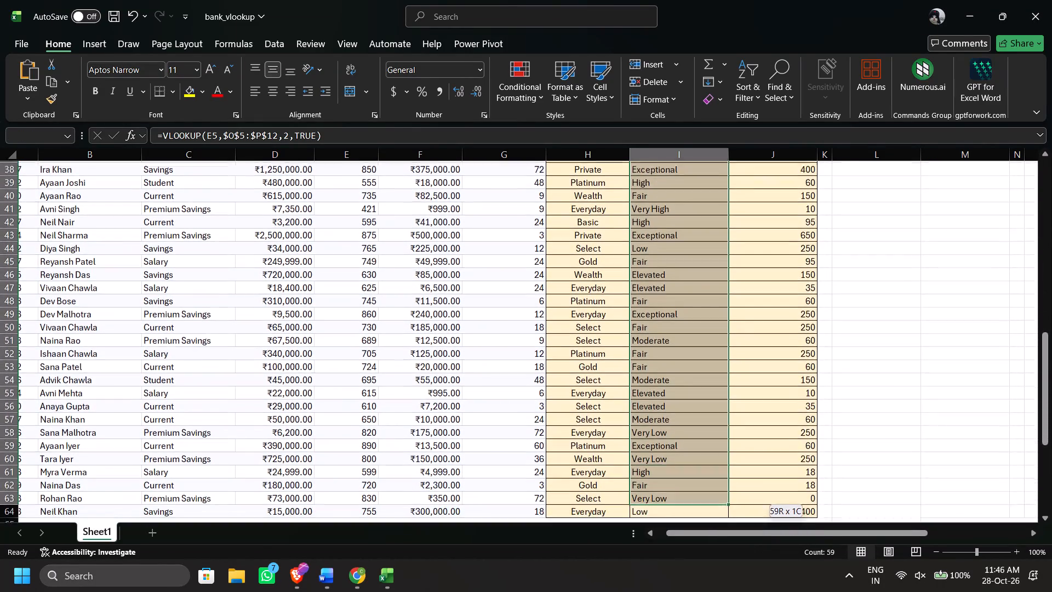
pyautogui.moveTo(697, 542); pyautogui.dragTo(690, 497)
pyautogui.press('Delete')
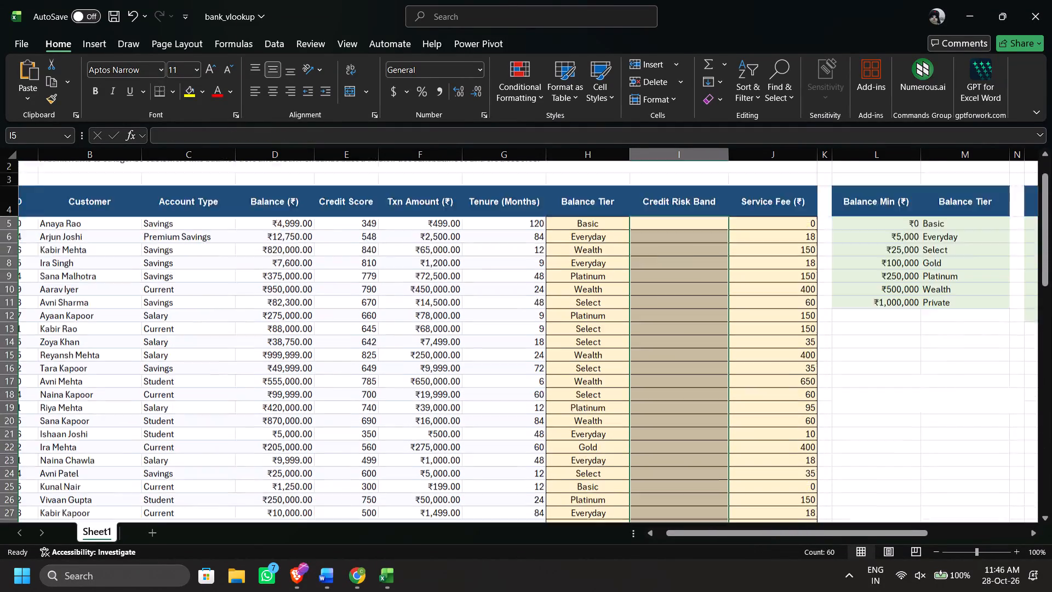
# Enter =VLOOKUP(E5,$O$5:$P$12,2,TRUE) in I5 to look up the credit risk band with approximate match.
pyautogui.scroll(1, 690, 497)
pyautogui.click(682, 264)
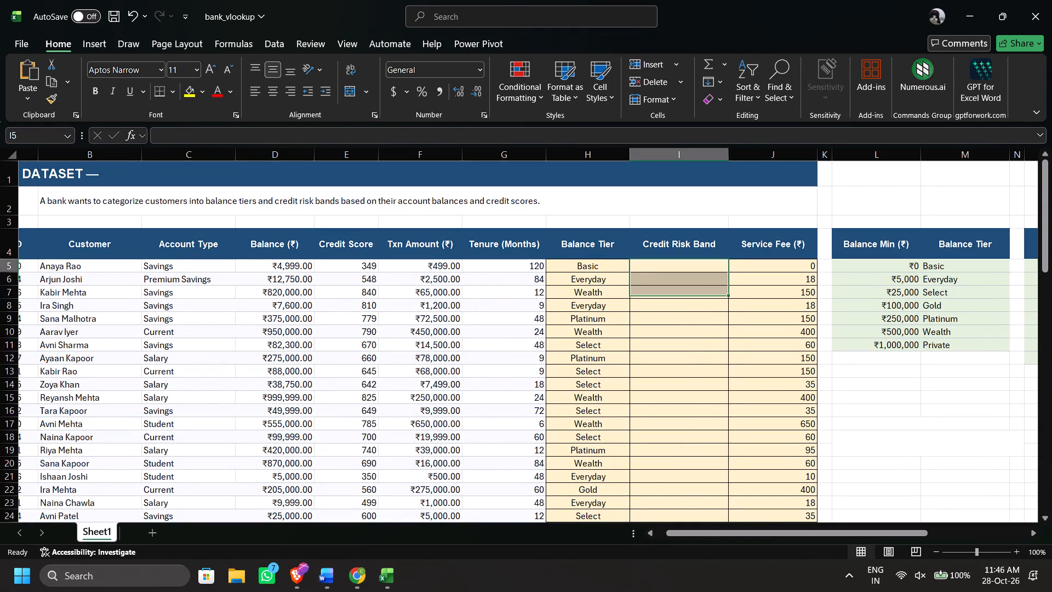
pyautogui.press('=')
pyautogui.write('VLOO')
pyautogui.press('Tab')
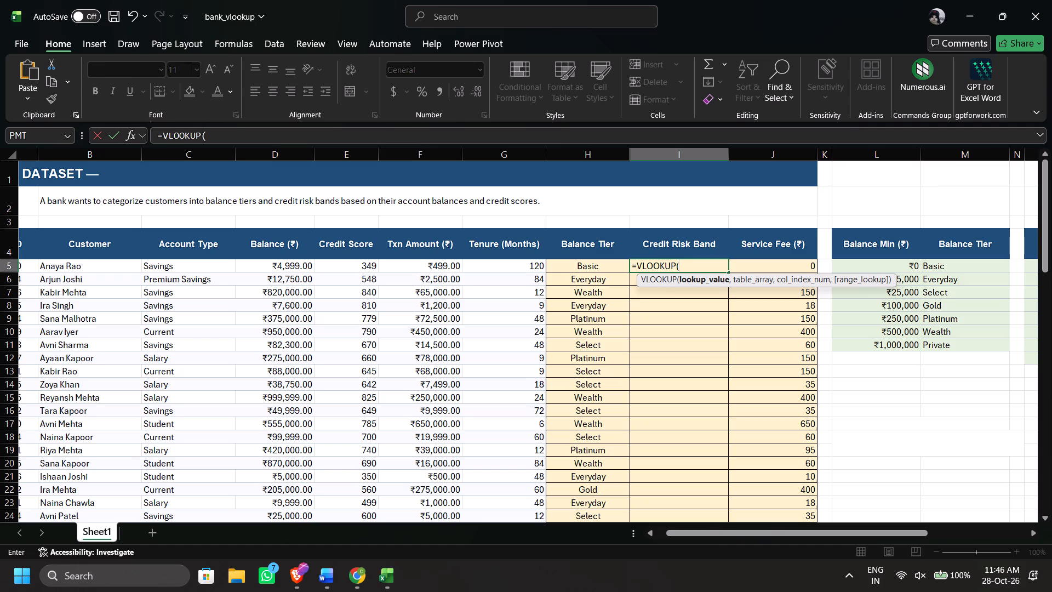
pyautogui.hscroll(-4, 759, 345)
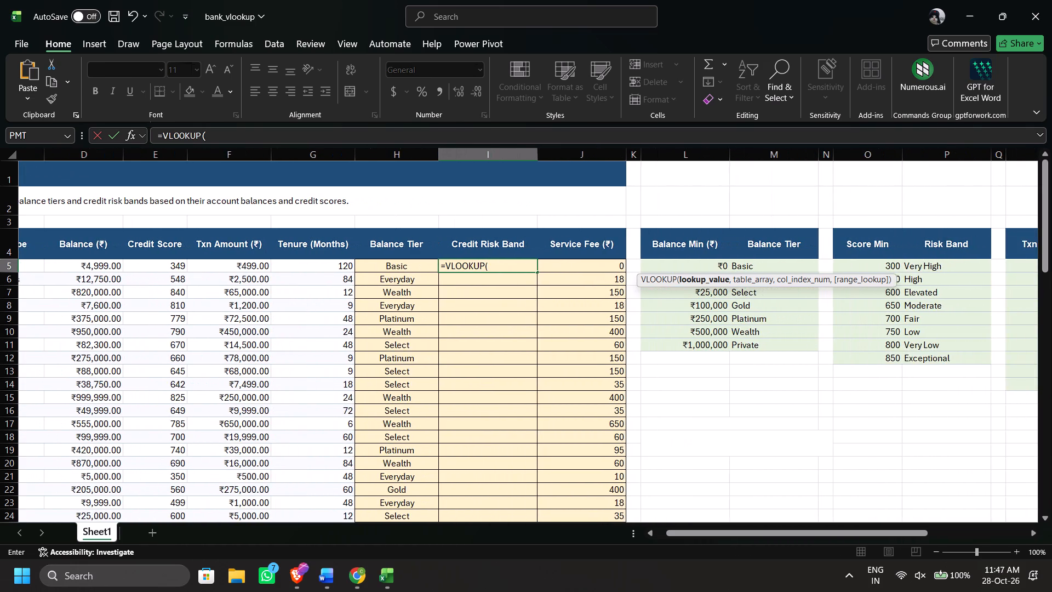
pyautogui.hscroll(-1, 759, 345)
pyautogui.hscroll(2, 759, 345)
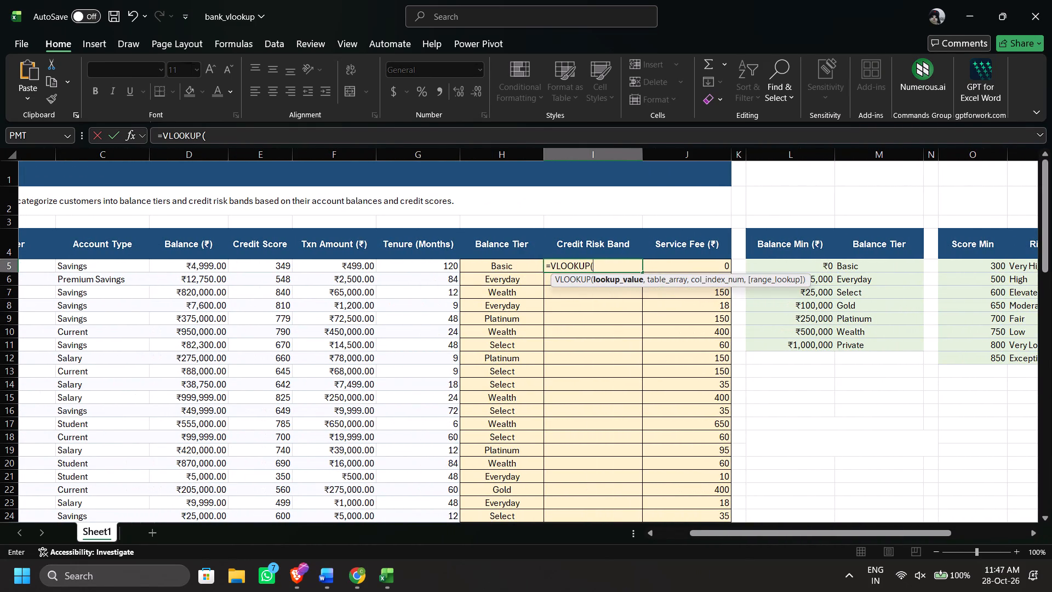
pyautogui.click(265, 271)
pyautogui.press(',')
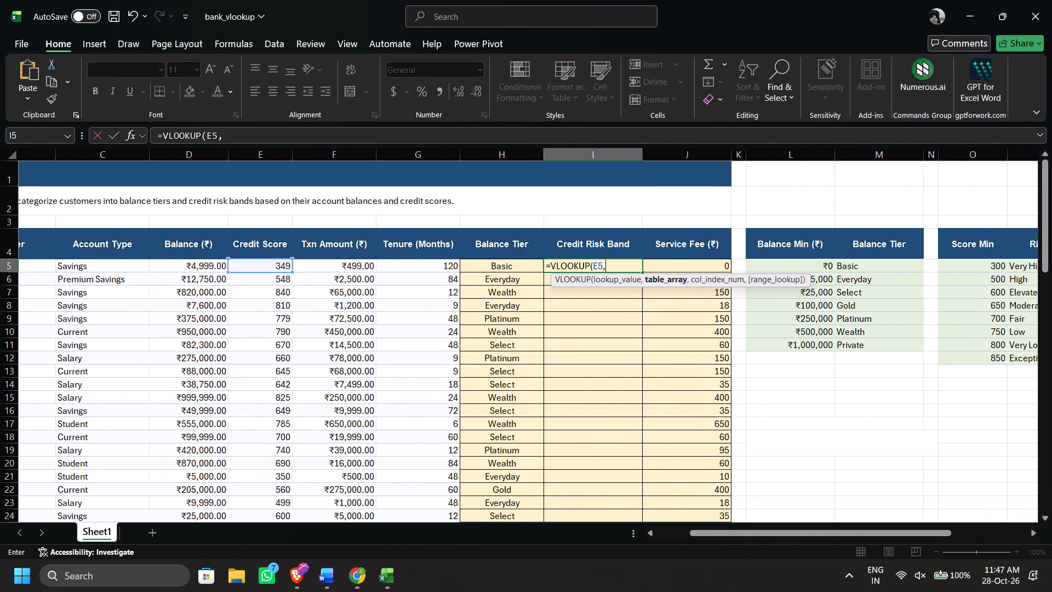
pyautogui.hscroll(-1, 741, 346)
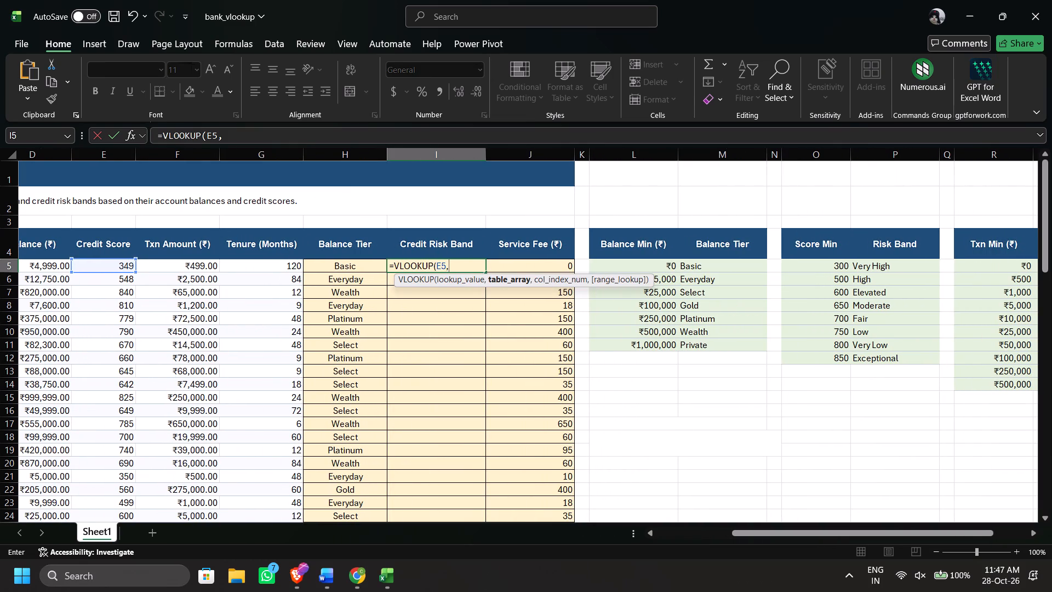
pyautogui.moveTo(825, 266); pyautogui.dragTo(900, 360)
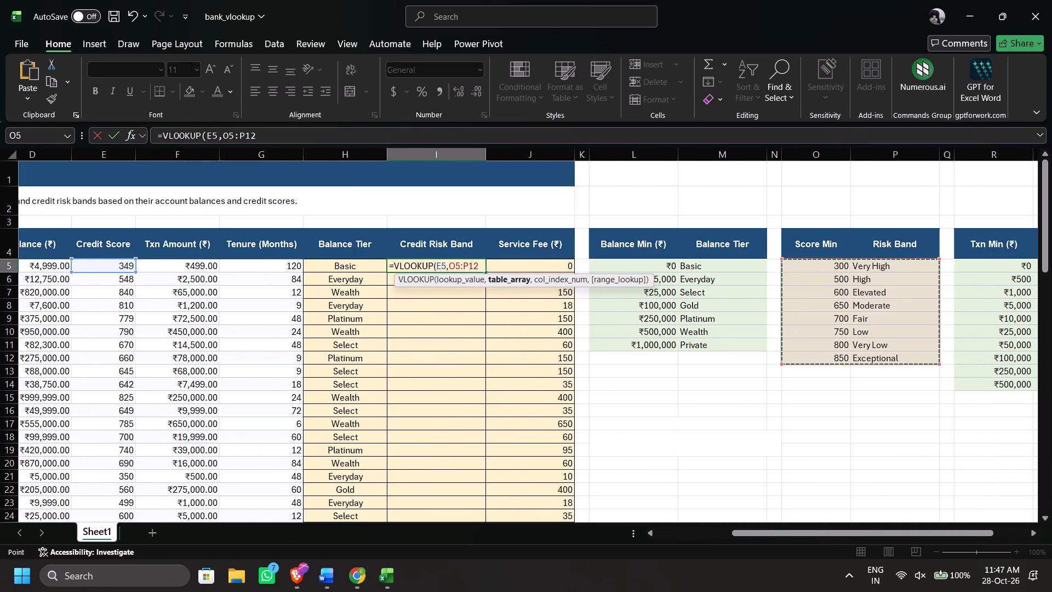
pyautogui.press('F4')
pyautogui.write(',2,')
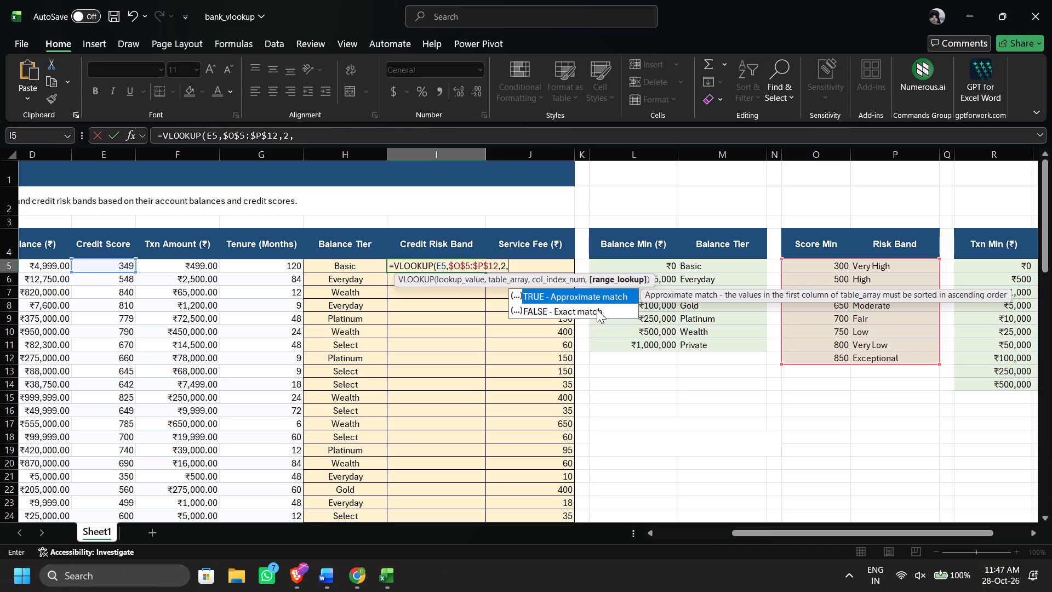
pyautogui.doubleClick(596, 297)
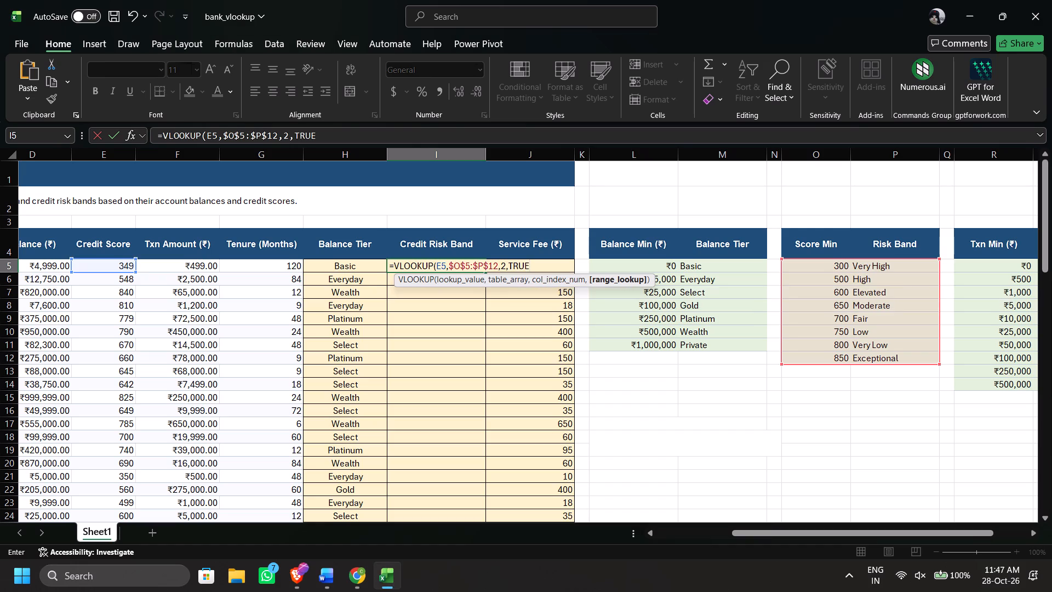
pyautogui.press('Return')
# Fill the Credit Risk Band formula from I5 down to I64 and check the rows.
pyautogui.click(471, 271)
pyautogui.moveTo(471, 270); pyautogui.dragTo(514, 280)
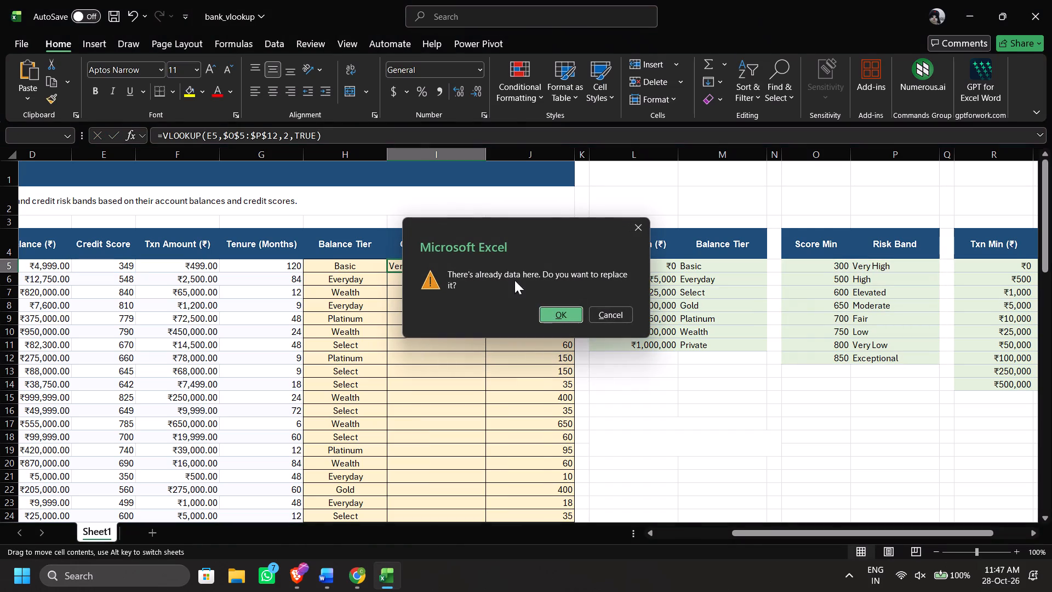
pyautogui.moveTo(514, 280); pyautogui.dragTo(622, 312)
pyautogui.click(622, 312)
pyautogui.click(477, 264)
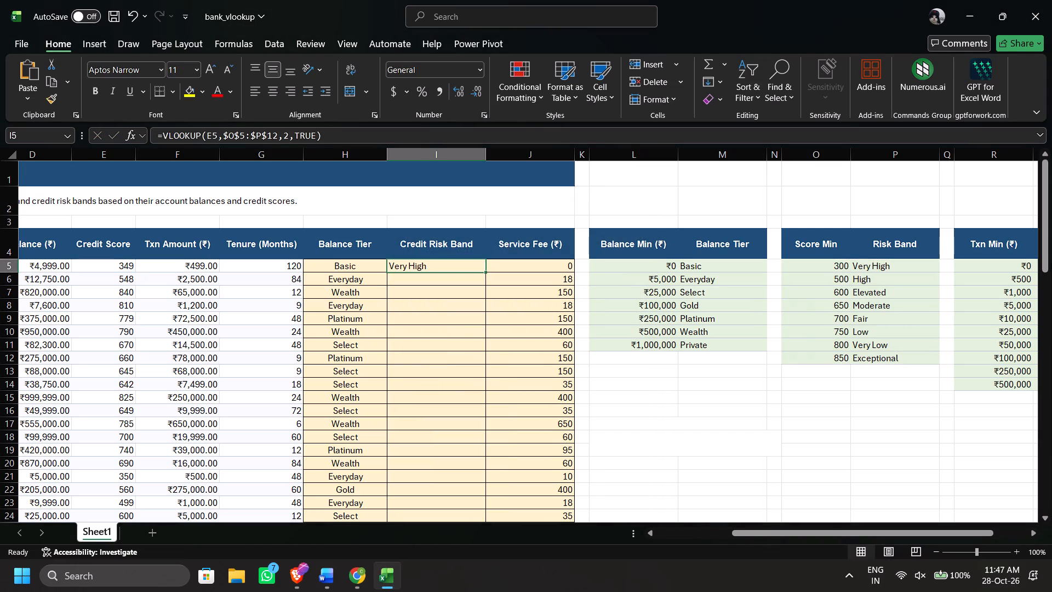
pyautogui.doubleClick(484, 271)
pyautogui.scroll(-3, 484, 271)
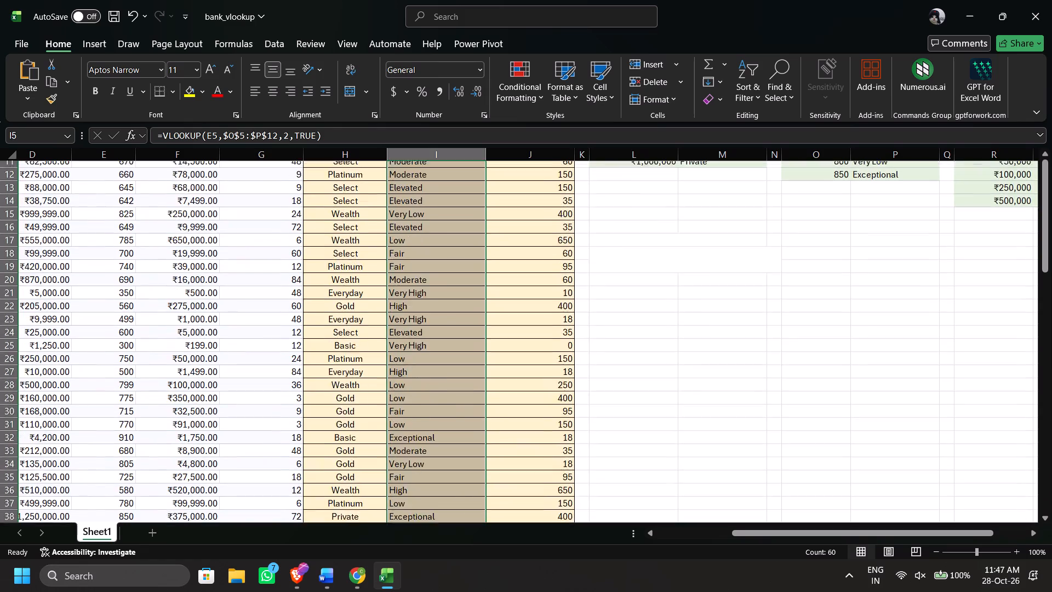
pyautogui.scroll(-2, 484, 271)
pyautogui.scroll(1, 484, 271)
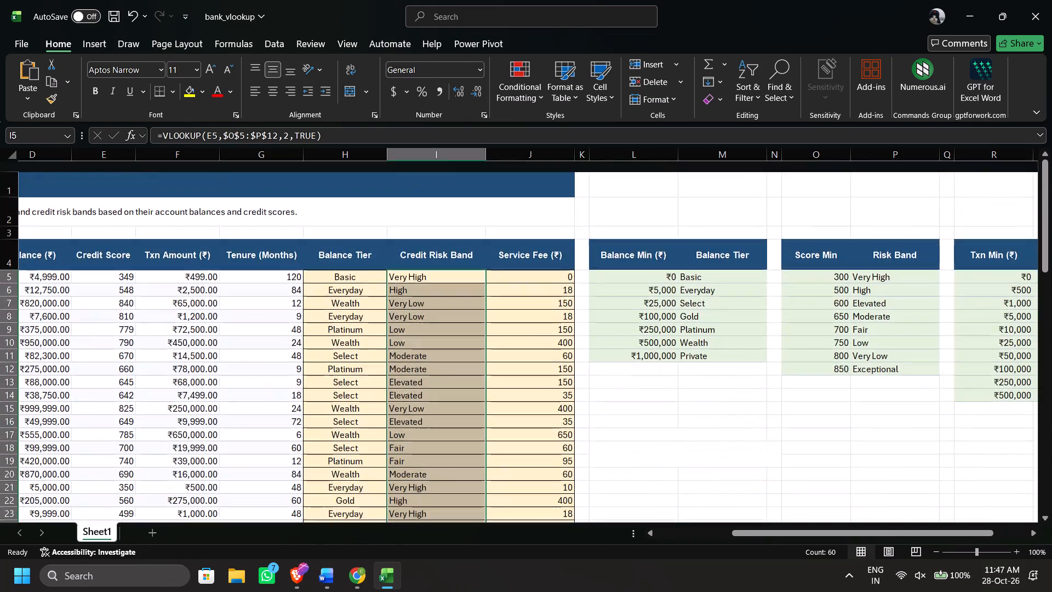
# Clear the existing Service Fee results from J5 to J64.
pyautogui.click(531, 266)
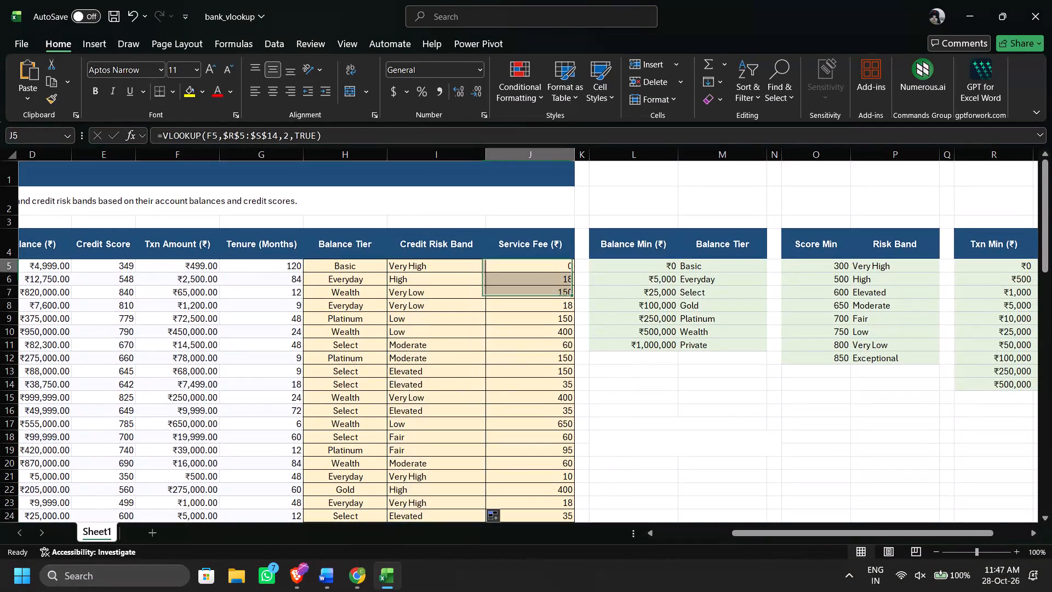
pyautogui.moveTo(531, 266); pyautogui.dragTo(565, 580)
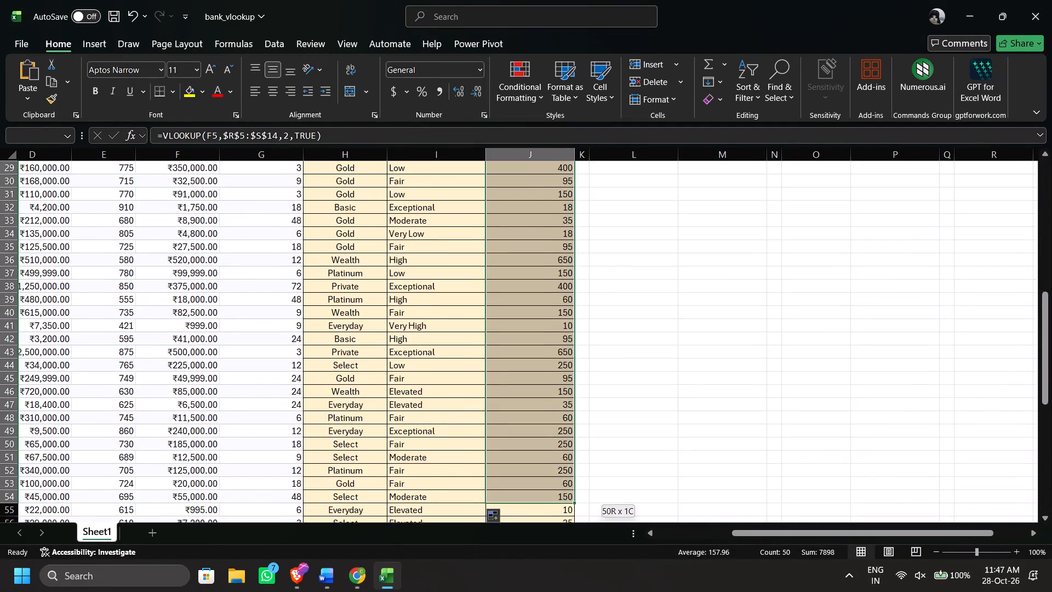
pyautogui.moveTo(565, 580); pyautogui.dragTo(531, 496)
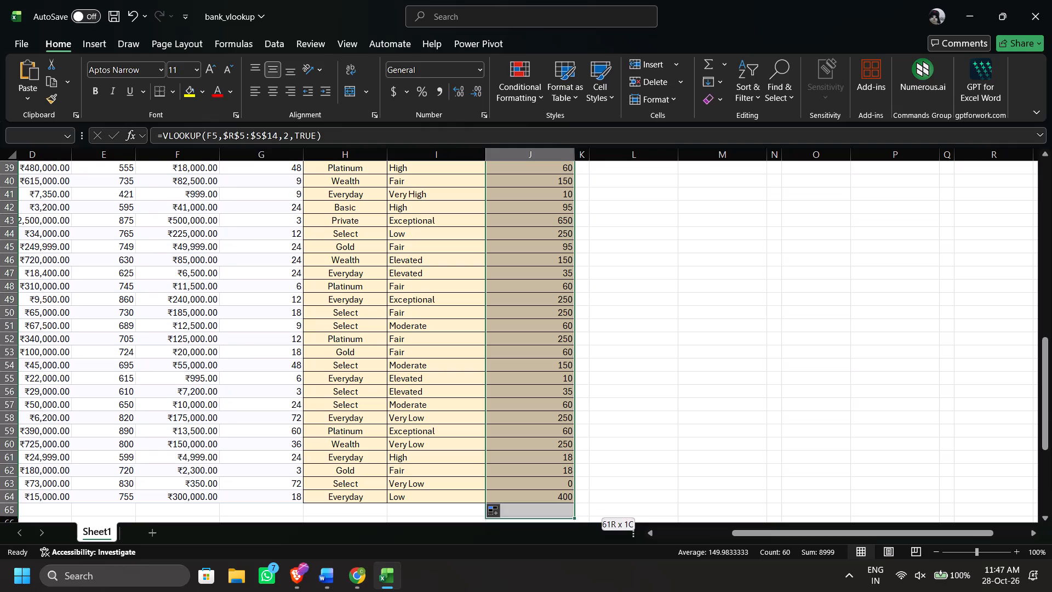
pyautogui.moveTo(531, 496); pyautogui.dragTo(531, 495)
pyautogui.press('Delete')
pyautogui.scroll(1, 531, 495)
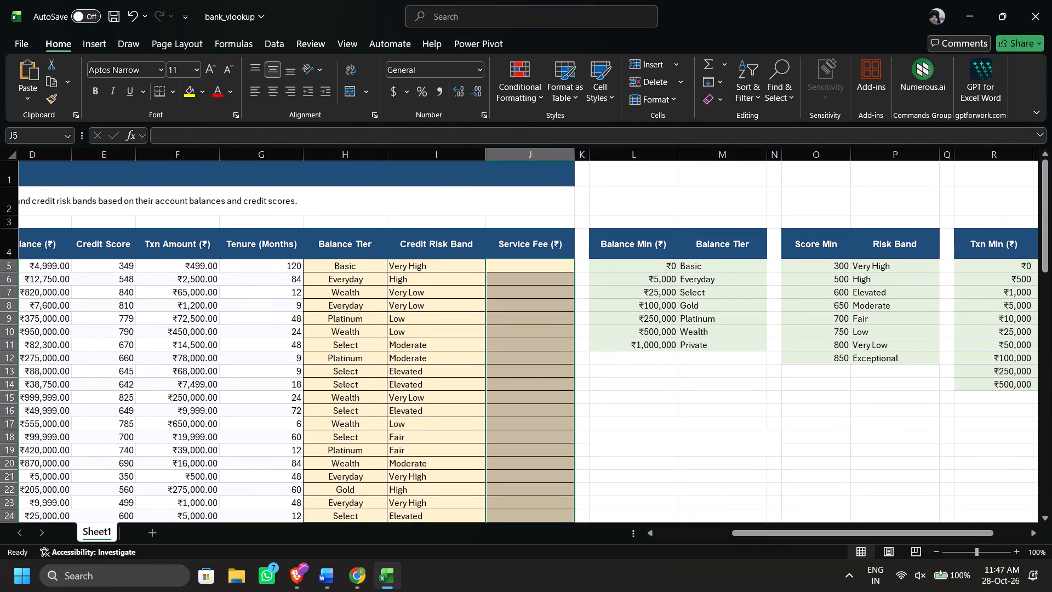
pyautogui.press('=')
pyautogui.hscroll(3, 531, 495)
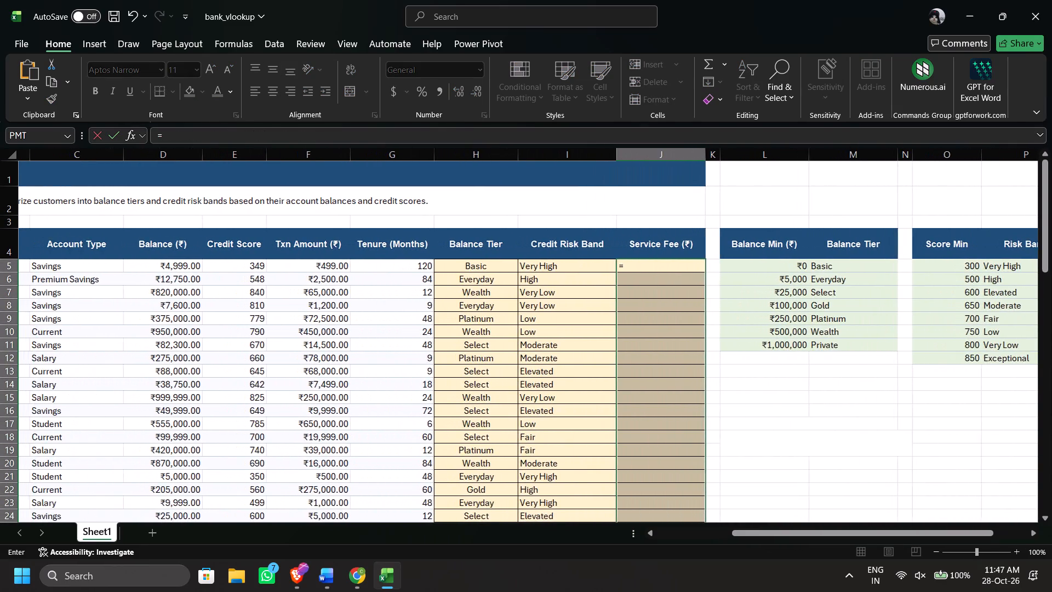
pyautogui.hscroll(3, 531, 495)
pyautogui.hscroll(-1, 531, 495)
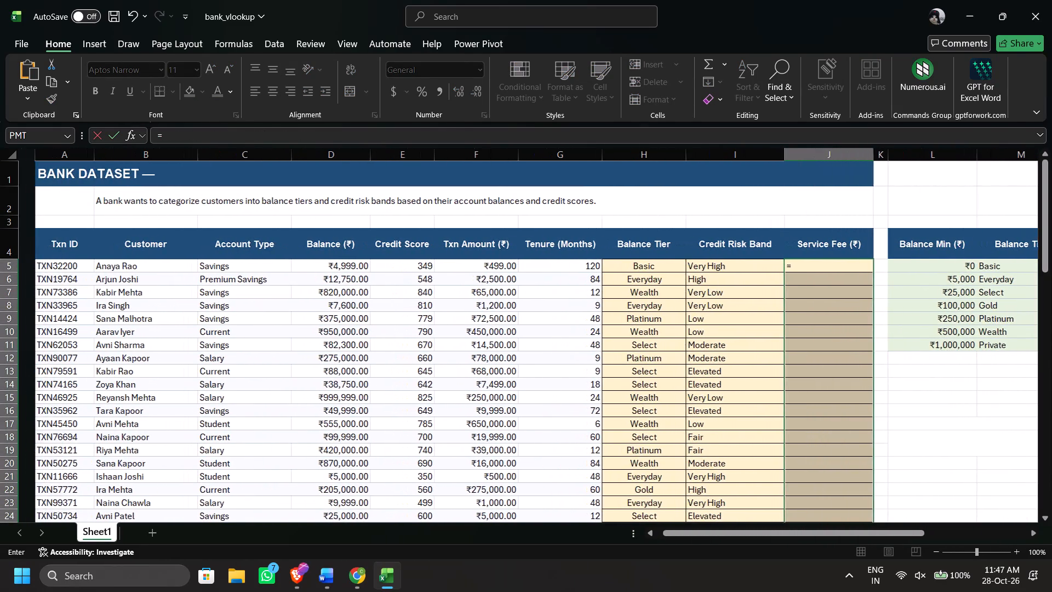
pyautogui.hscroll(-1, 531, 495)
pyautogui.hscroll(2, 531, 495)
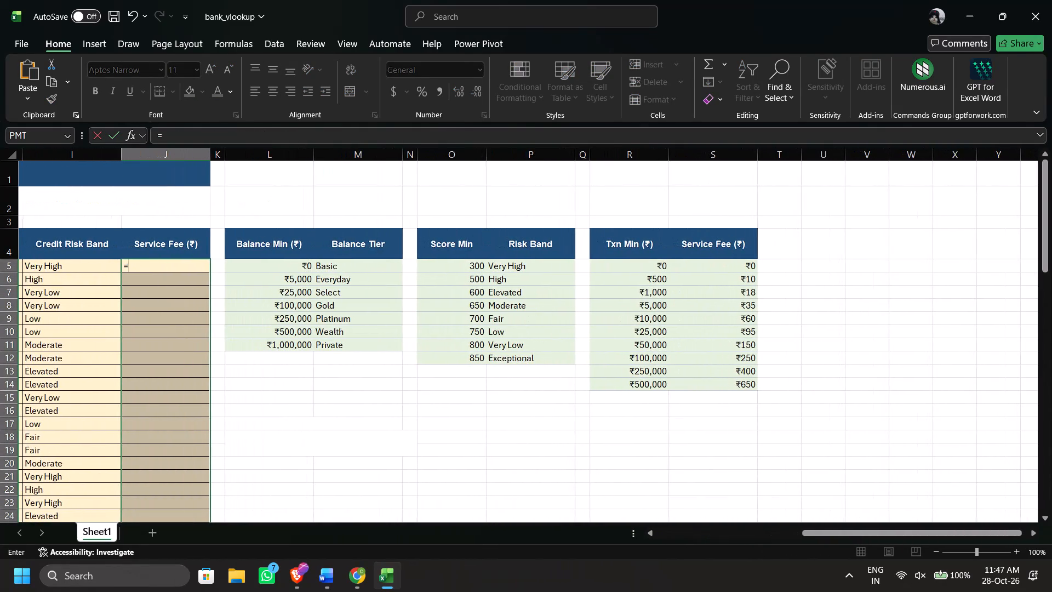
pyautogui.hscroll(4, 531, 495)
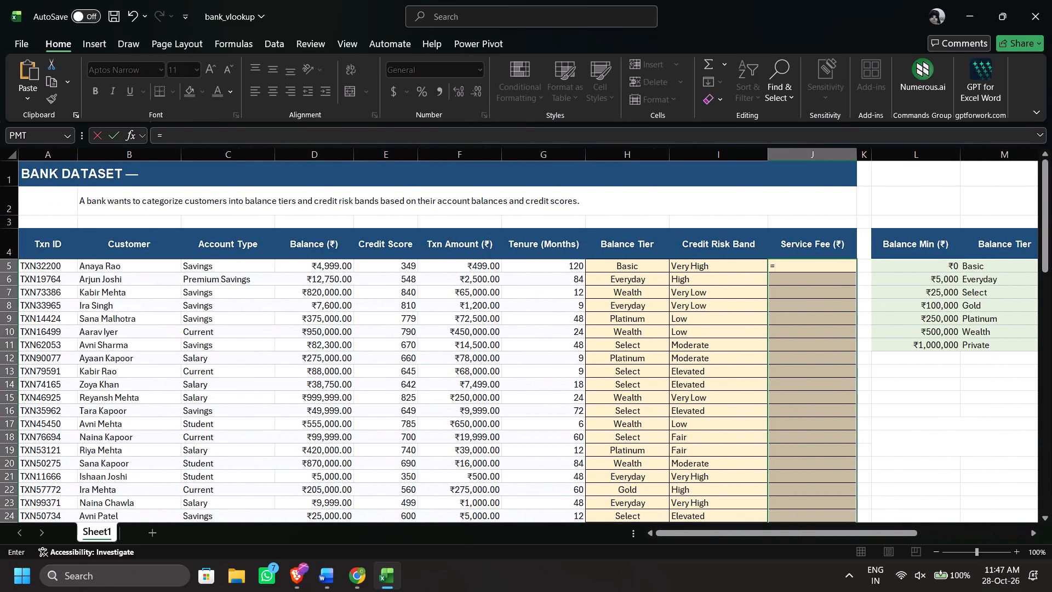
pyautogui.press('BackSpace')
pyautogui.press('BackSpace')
# Enter =VLOOKUP(F5,$R$5:$S$14,2,TRUE) in J5 to look up the service fee with approximate match.
pyautogui.scroll(-1, 531, 495)
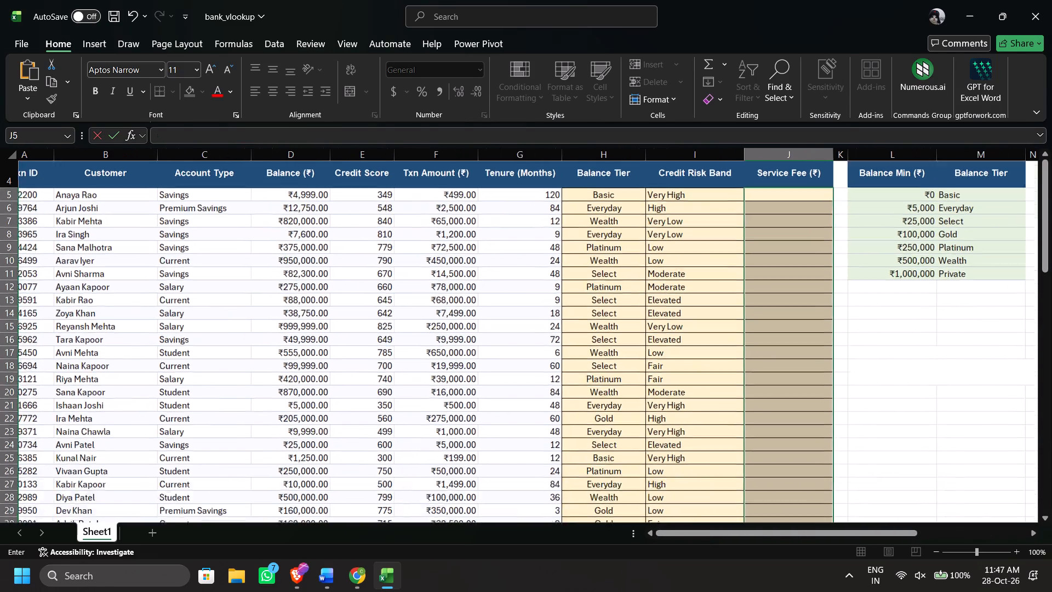
pyautogui.scroll(-1, 531, 495)
pyautogui.scroll(1, 531, 495)
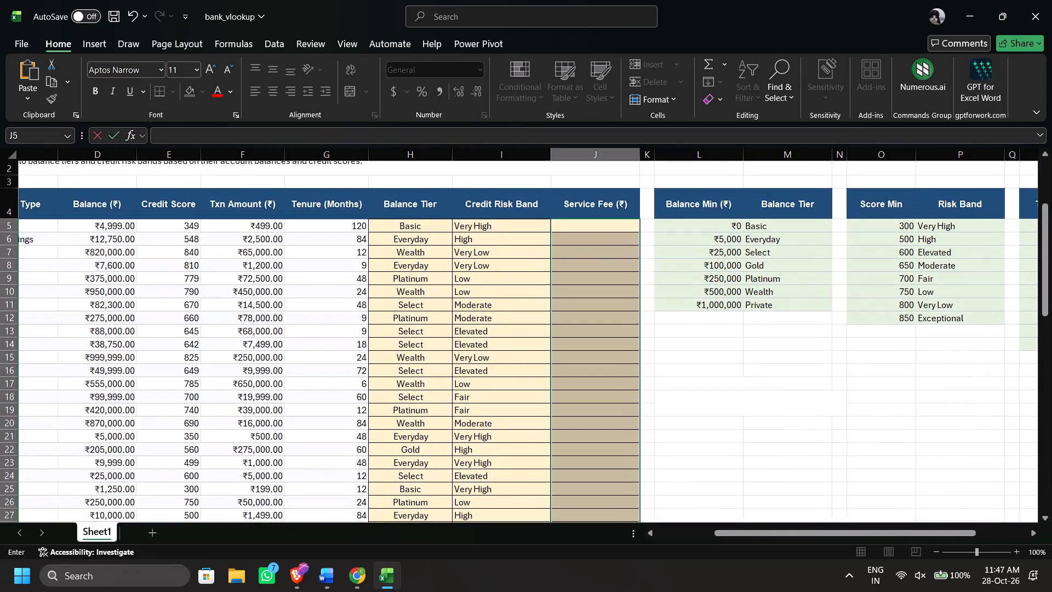
pyautogui.scroll(1, 531, 495)
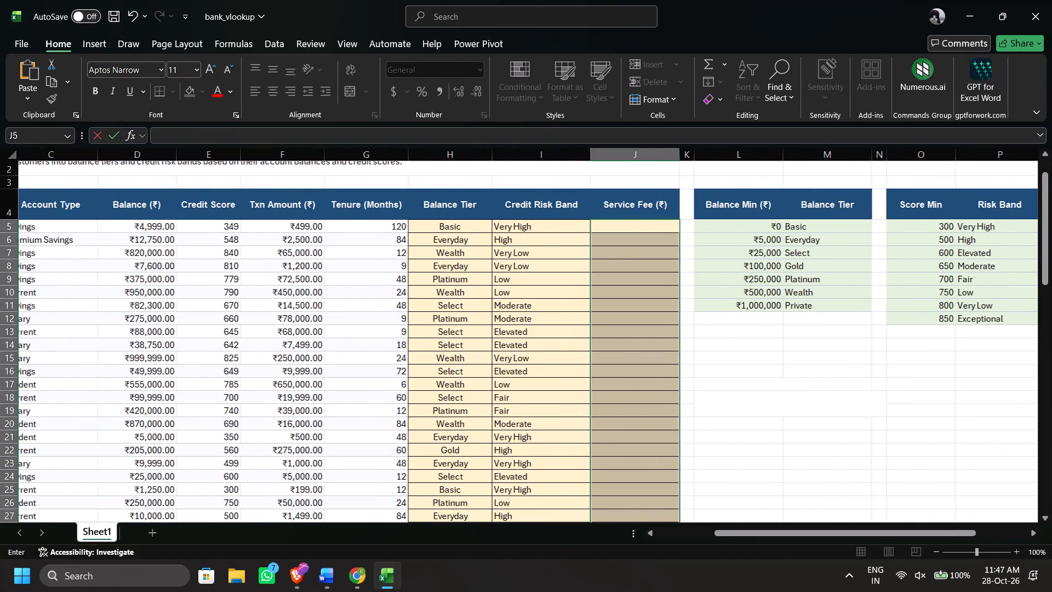
pyautogui.scroll(1, 531, 495)
pyautogui.write('=VLO')
pyautogui.press('Tab')
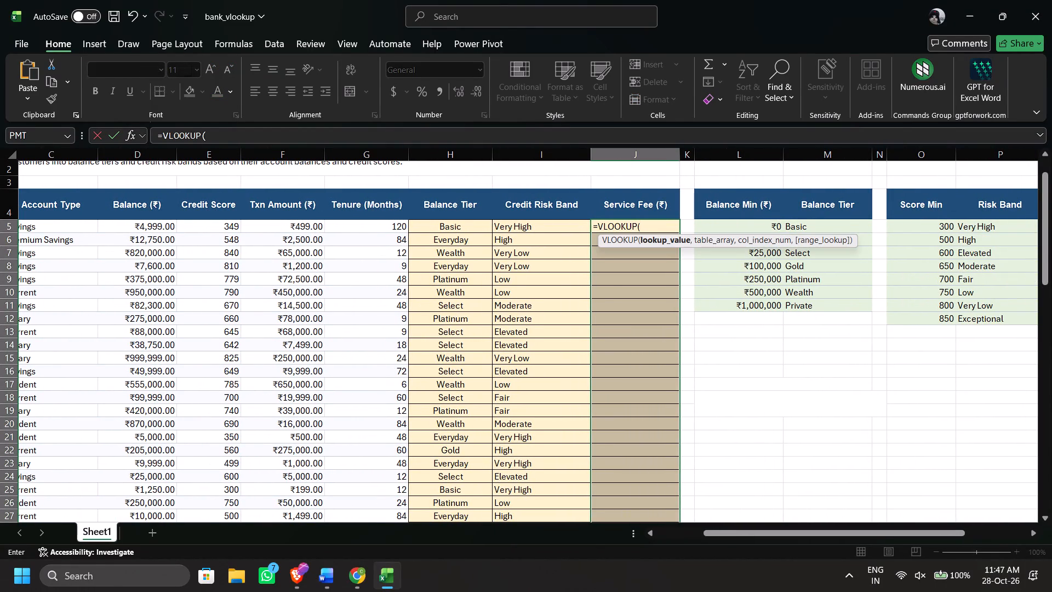
pyautogui.click(311, 235)
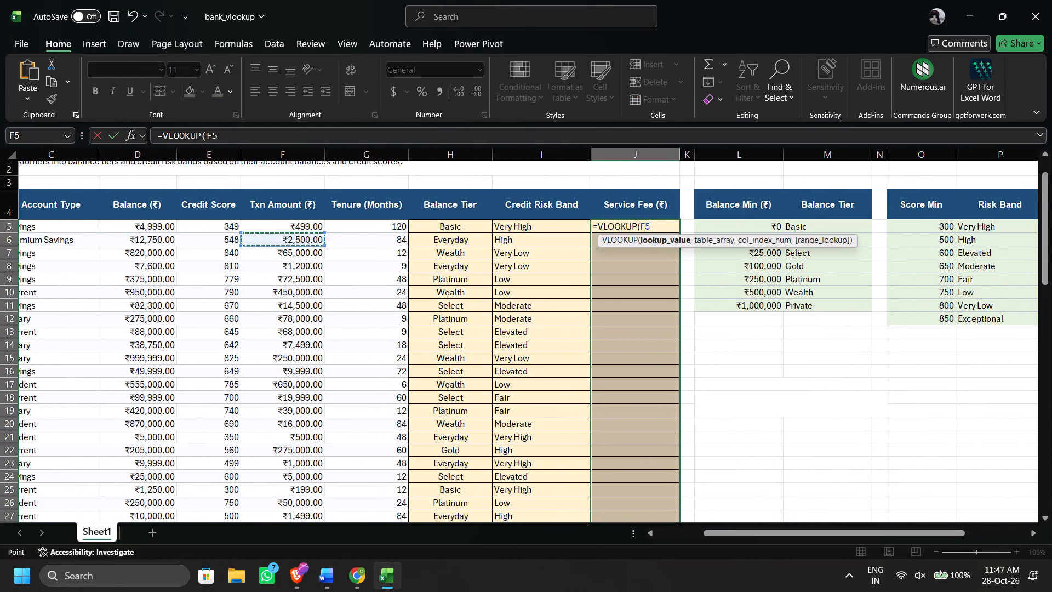
pyautogui.click(312, 229)
pyautogui.press(',')
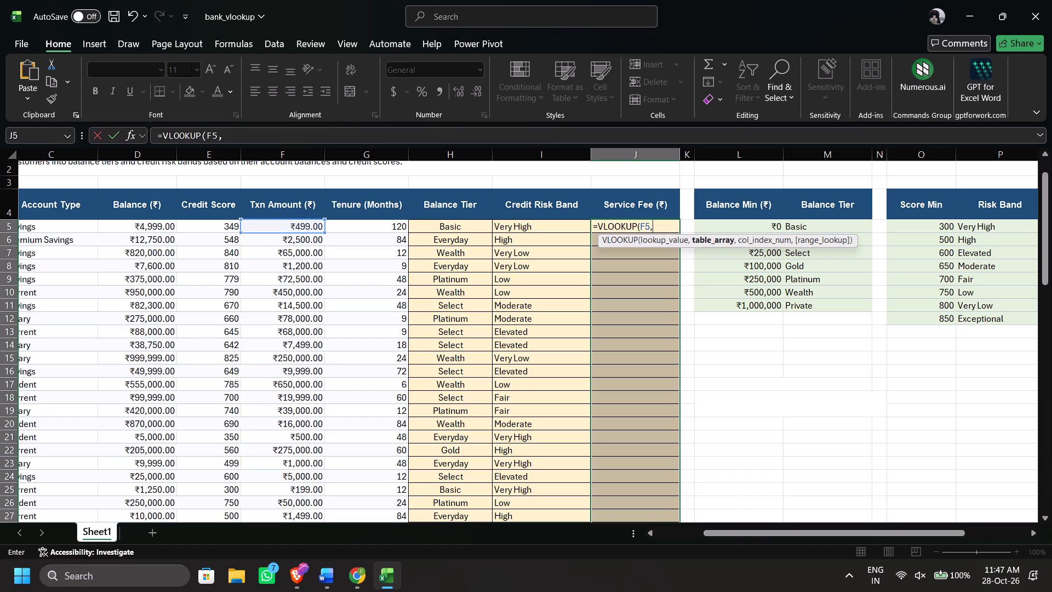
pyautogui.hscroll(-3, 722, 283)
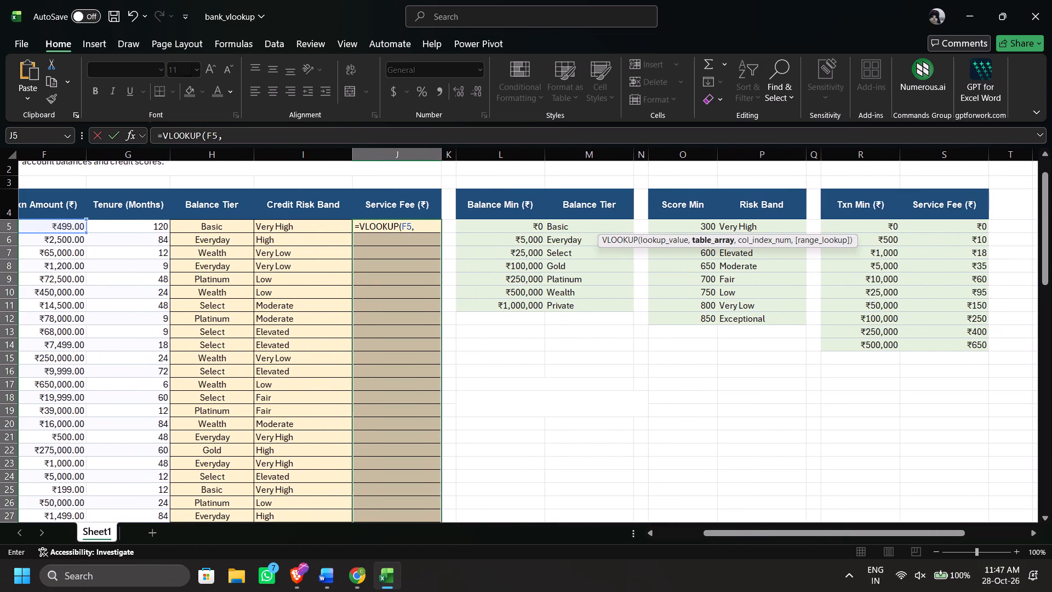
pyautogui.moveTo(878, 224); pyautogui.dragTo(951, 345)
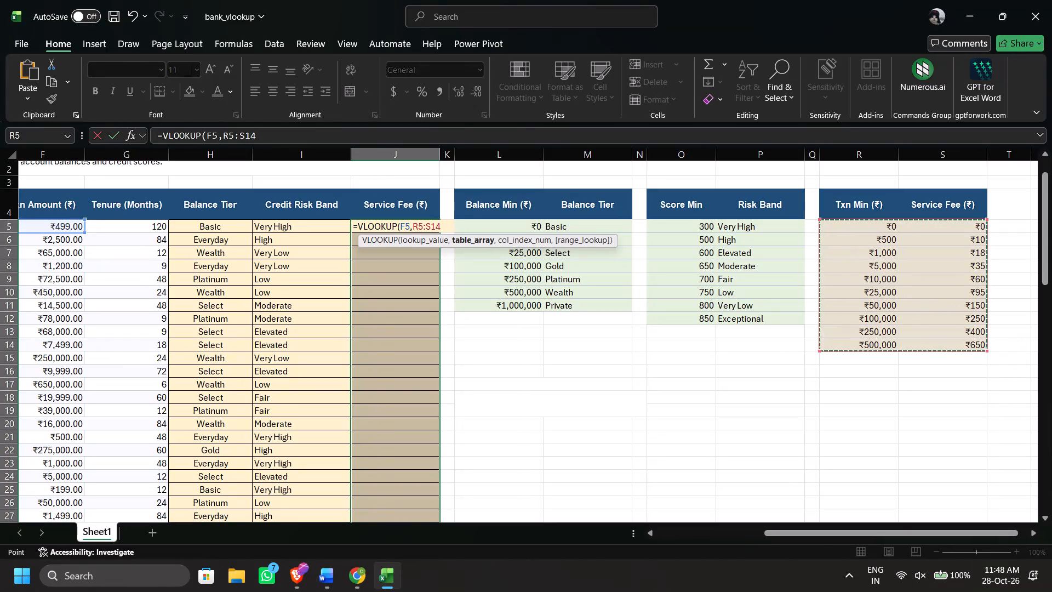
pyautogui.press('F4')
pyautogui.press(',')
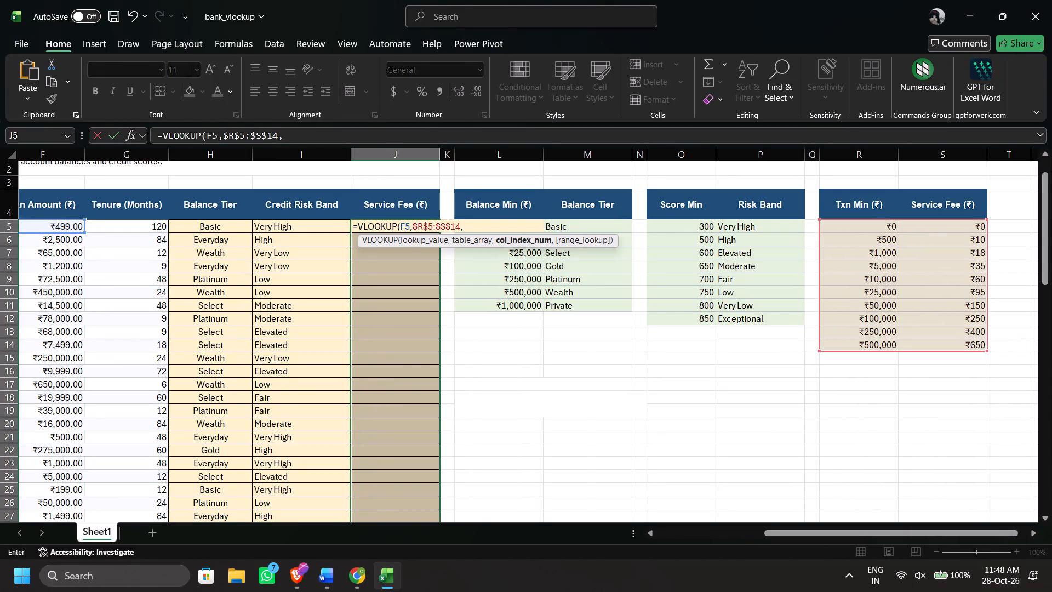
pyautogui.press('2')
pyautogui.press(',')
pyautogui.press('Tab')
pyautogui.hotkey('shift', ')')
pyautogui.press('Return')
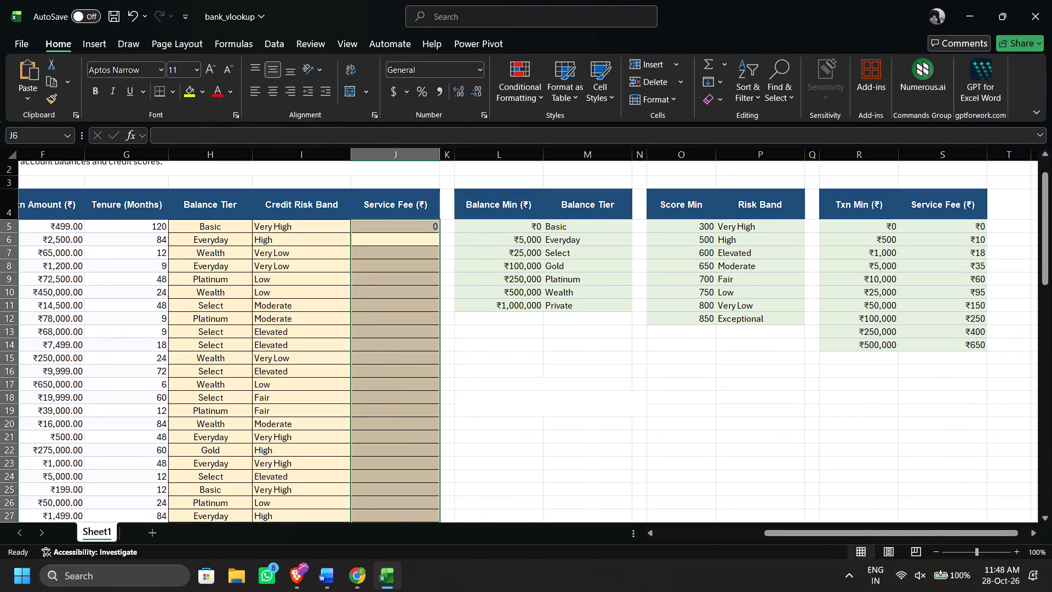
# Fill the Service Fee formula from J5 down to J64 and check the rows.
pyautogui.click(393, 220)
pyautogui.click(405, 225)
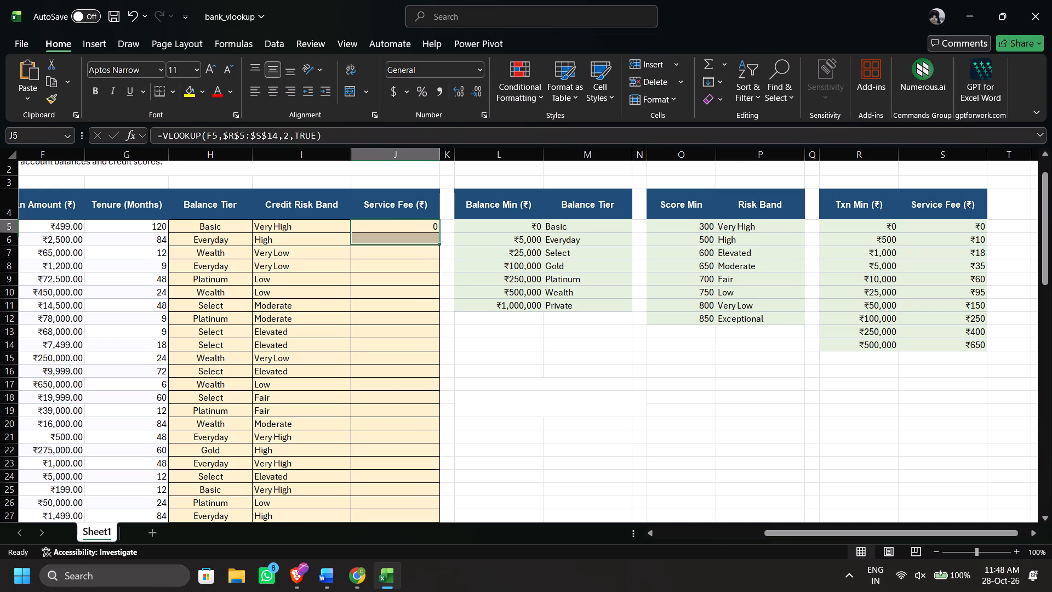
pyautogui.doubleClick(437, 231)
pyautogui.scroll(-2, 422, 281)
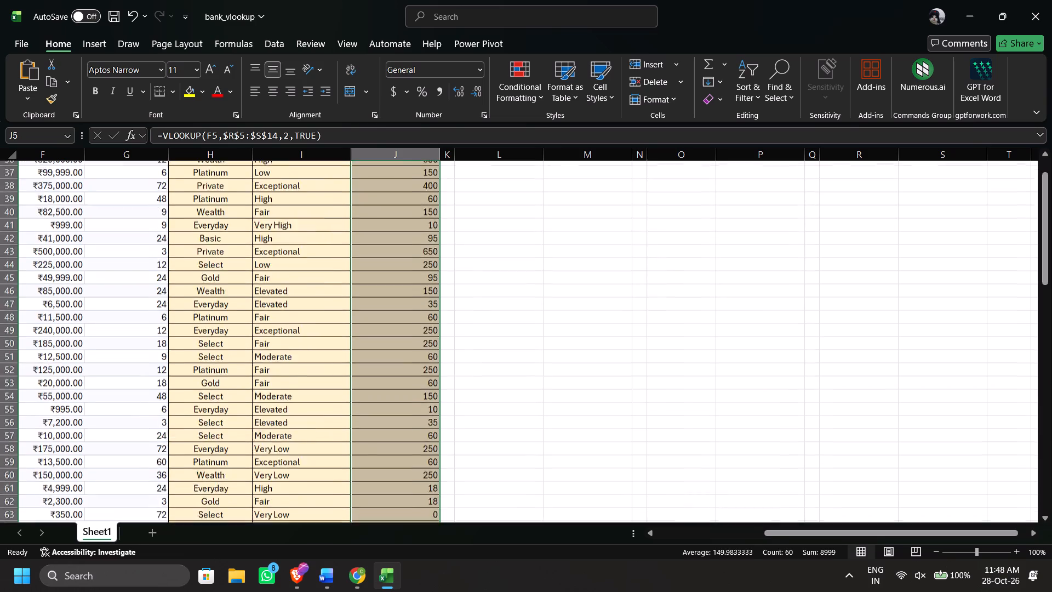
pyautogui.scroll(-1, 422, 281)
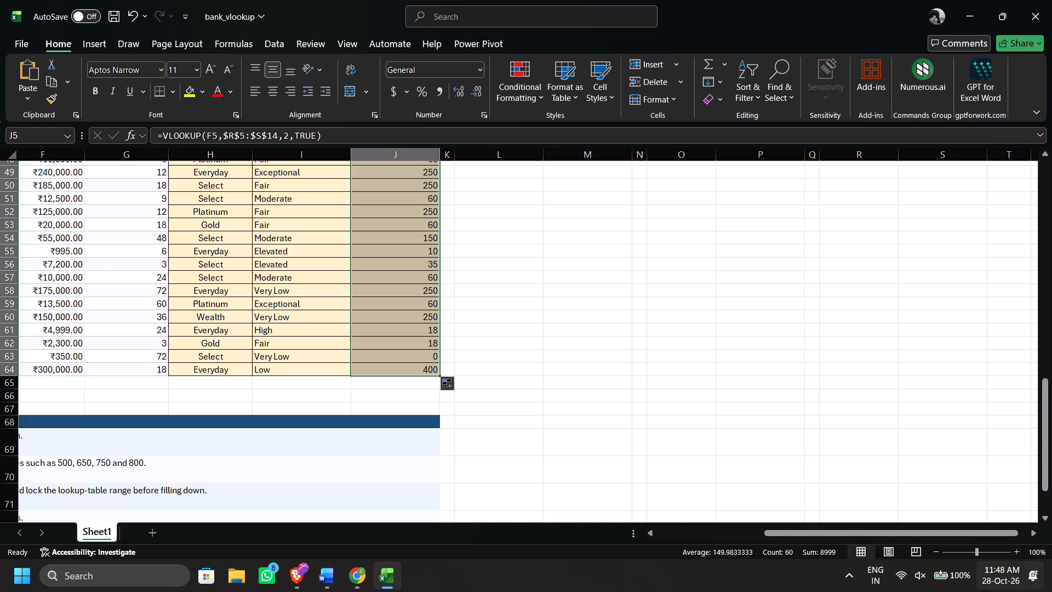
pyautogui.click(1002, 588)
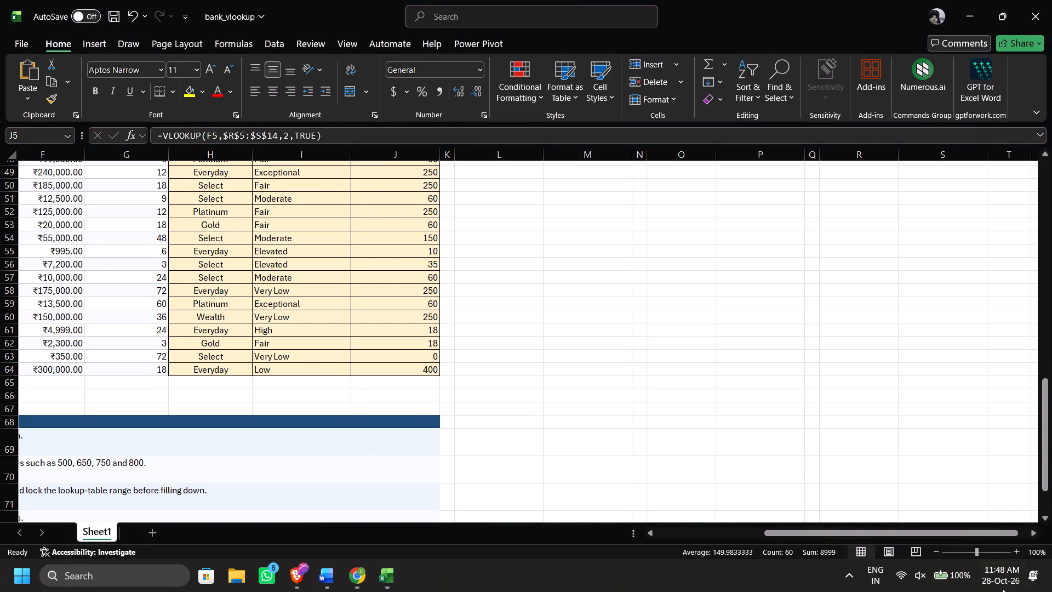
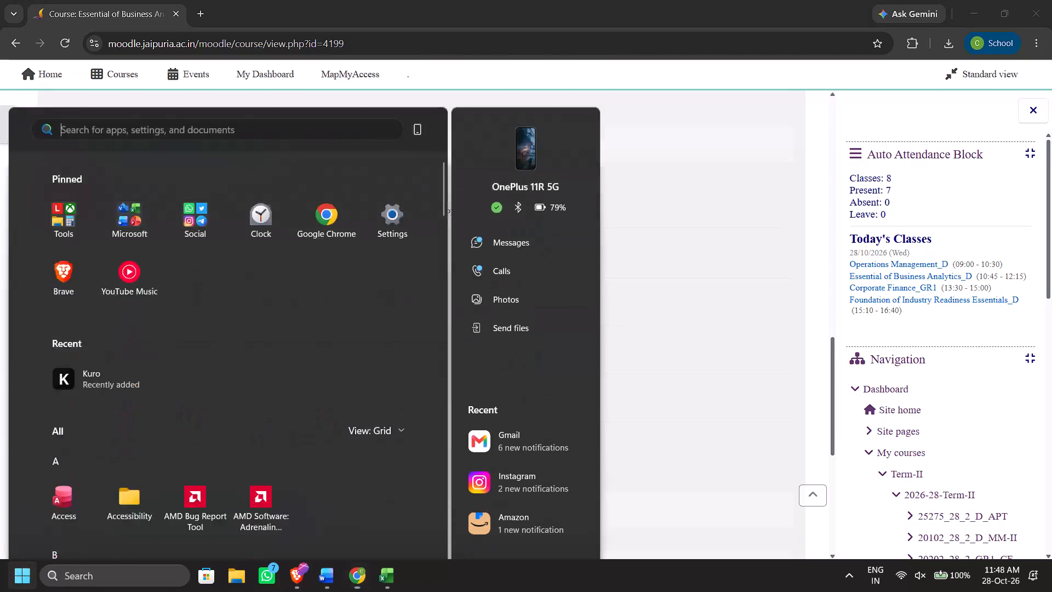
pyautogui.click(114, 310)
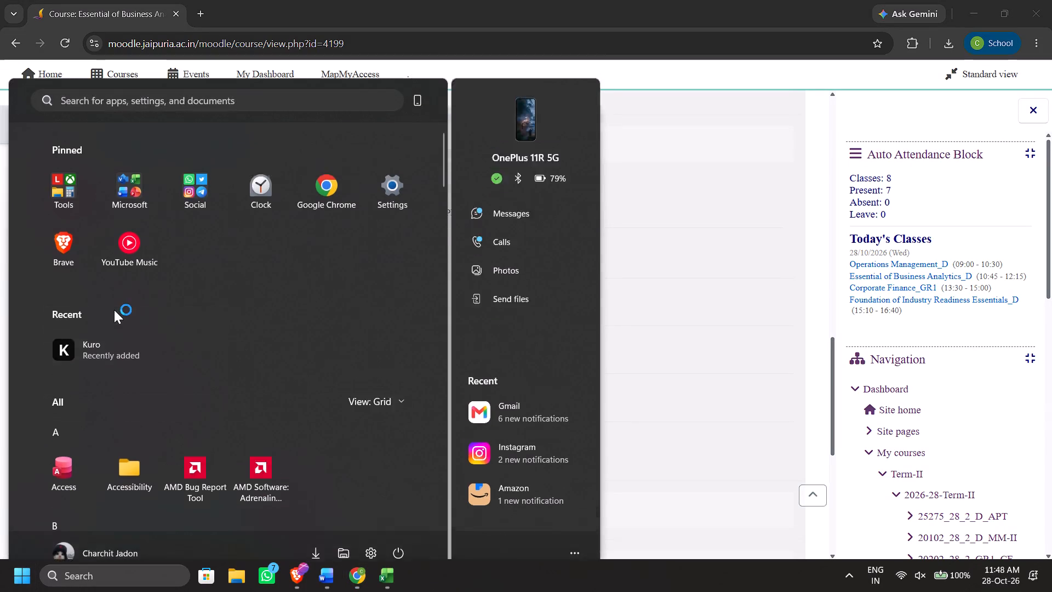
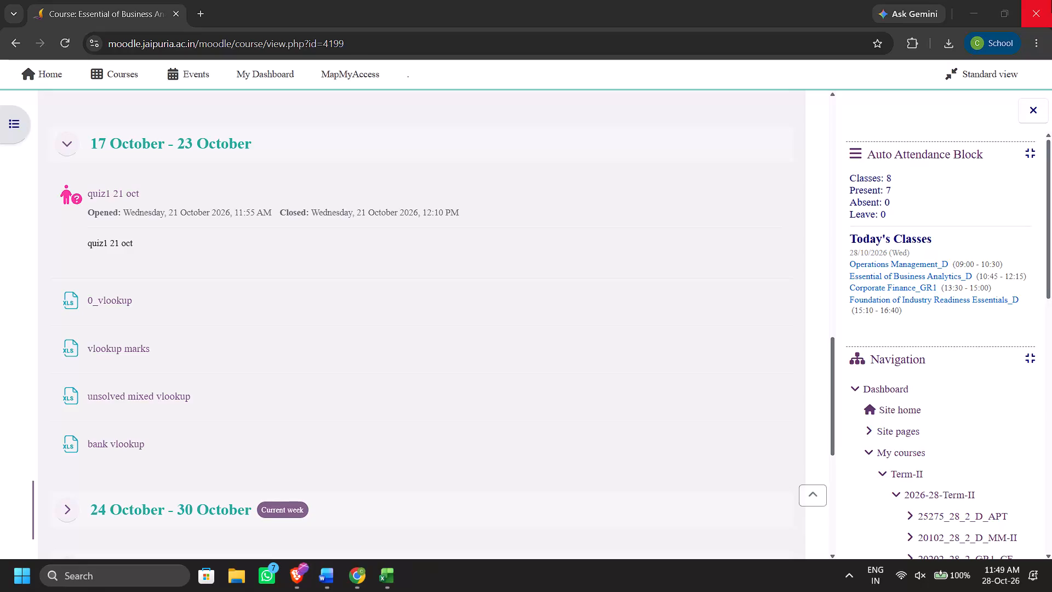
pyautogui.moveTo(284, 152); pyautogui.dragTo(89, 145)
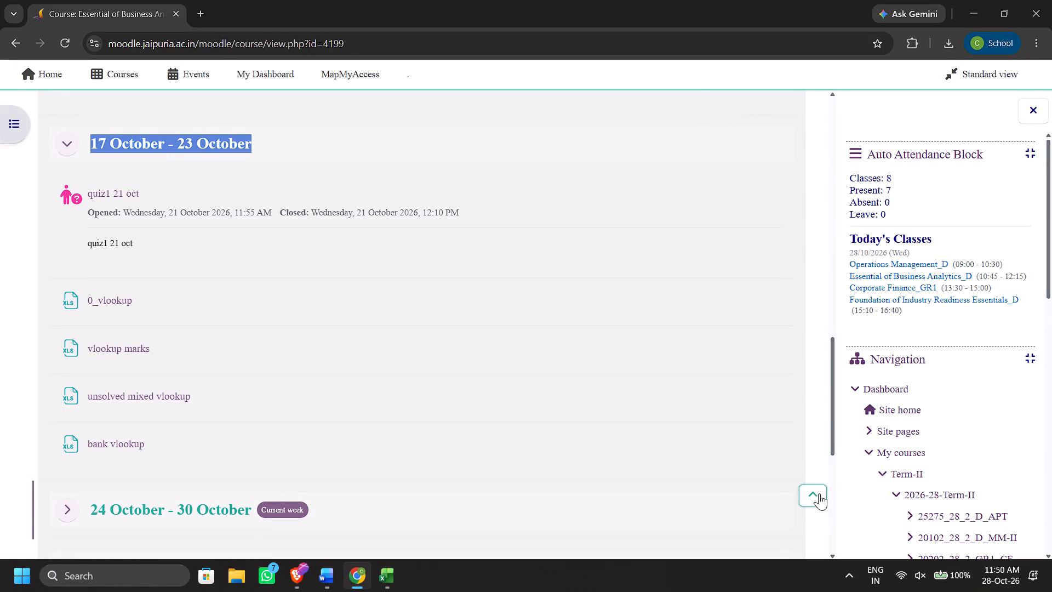
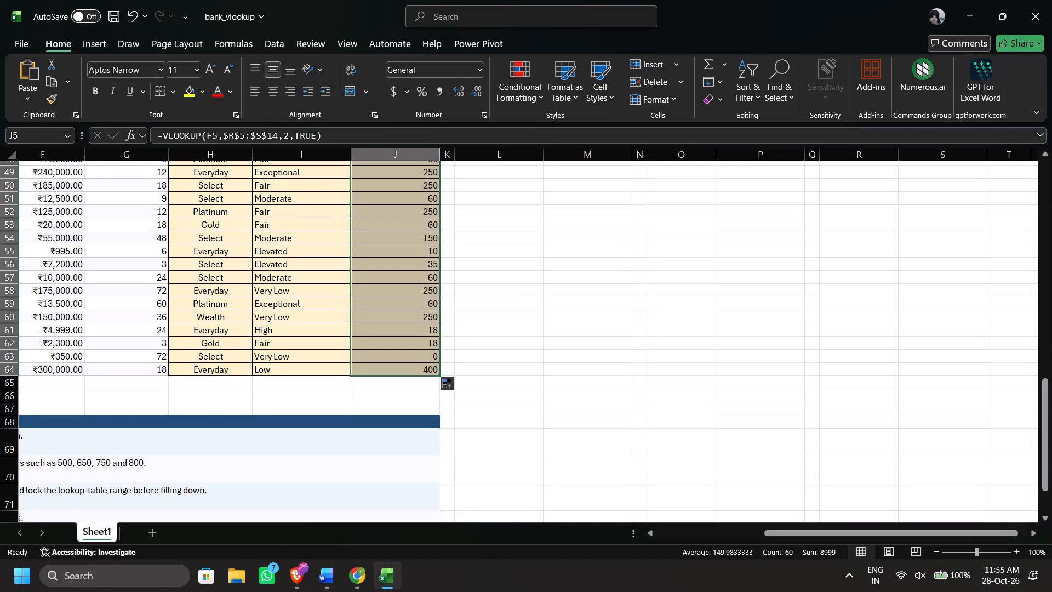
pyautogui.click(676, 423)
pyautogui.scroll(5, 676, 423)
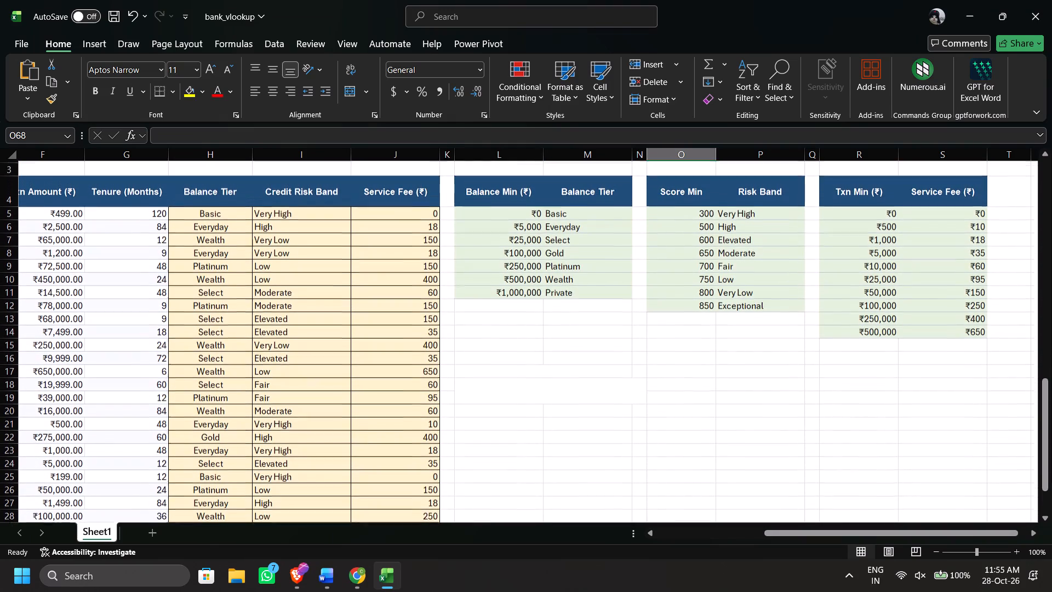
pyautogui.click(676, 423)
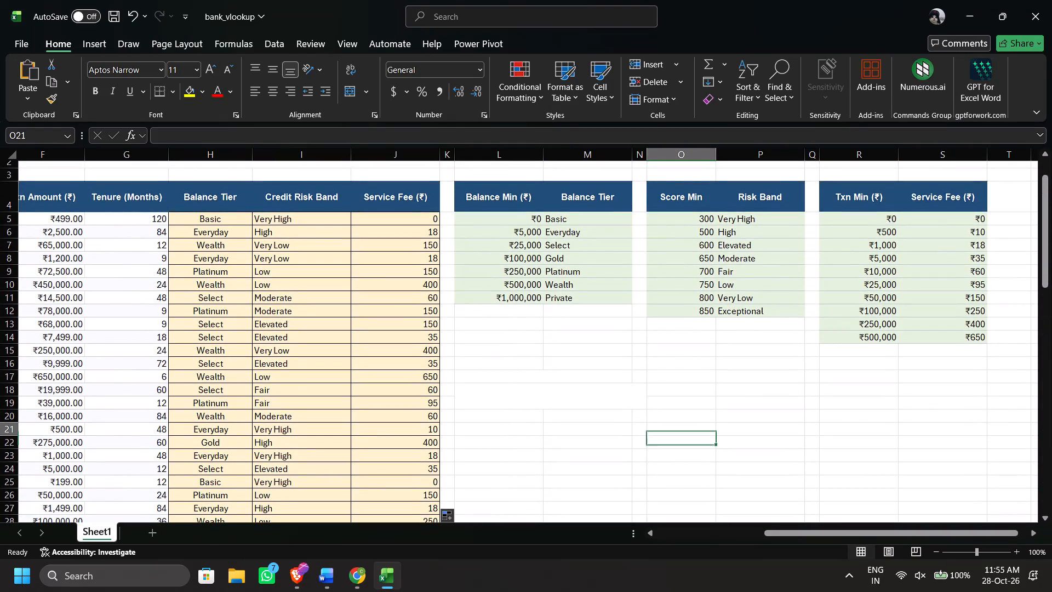
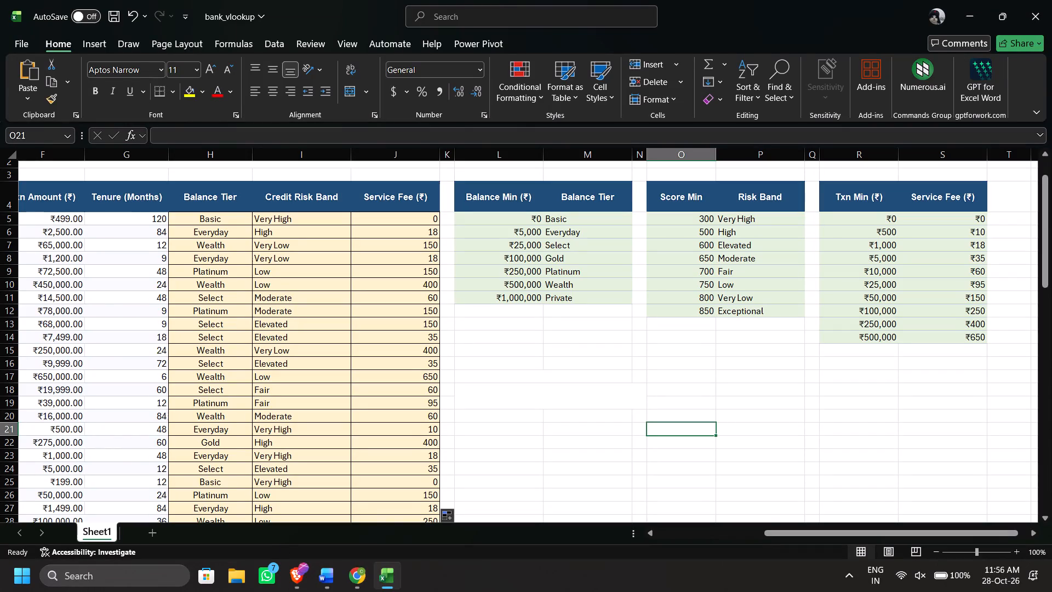
# Launch the recently added Kuro app.
pyautogui.click(11, 589)
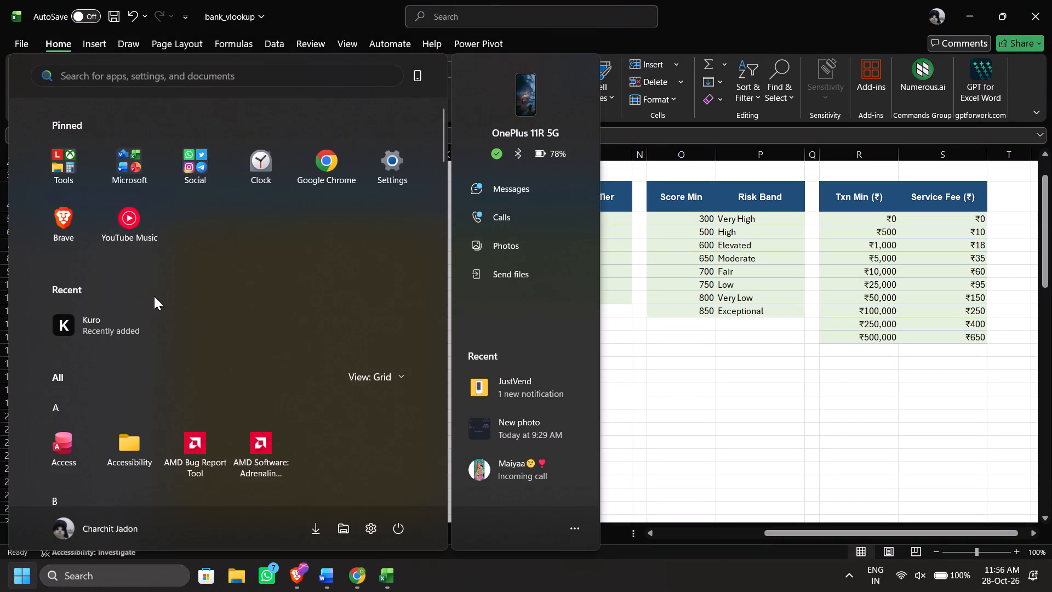
pyautogui.click(154, 296)
pyautogui.click(164, 332)
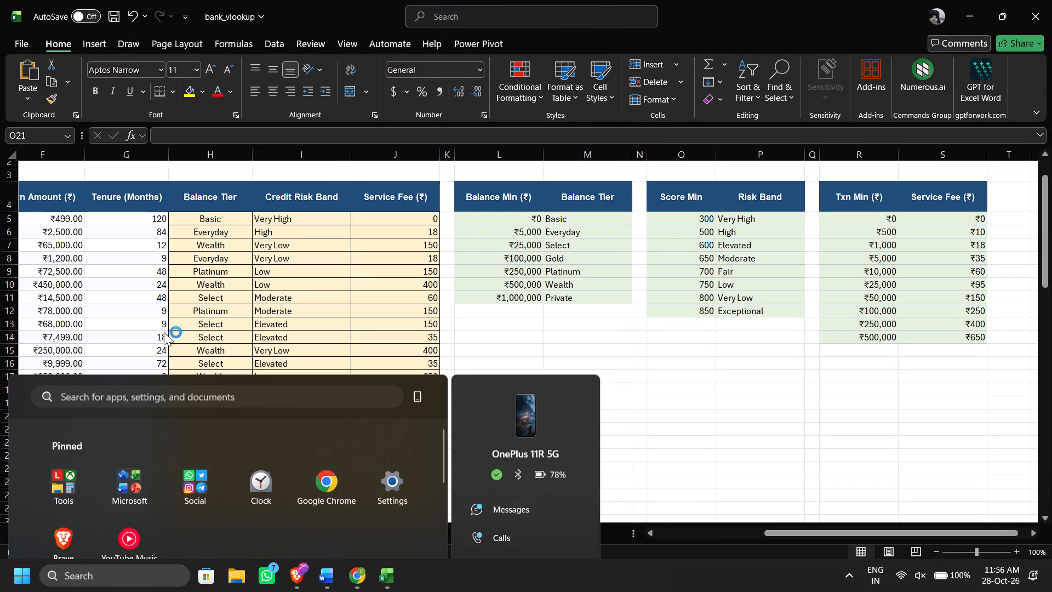